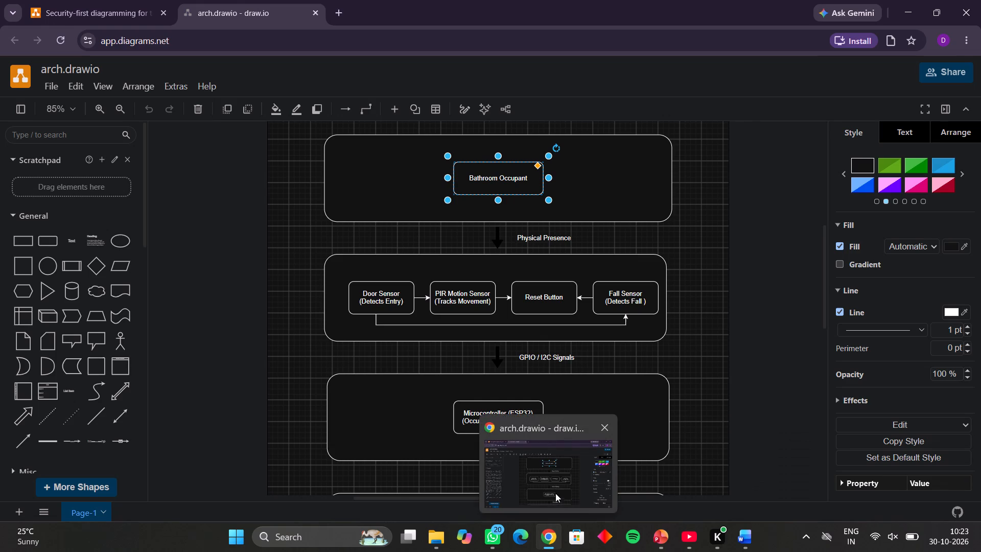
Bring up the arch.drawio diagram and examine its layers from the Bathroom Occupant block down to the output devices.
click(536, 465)
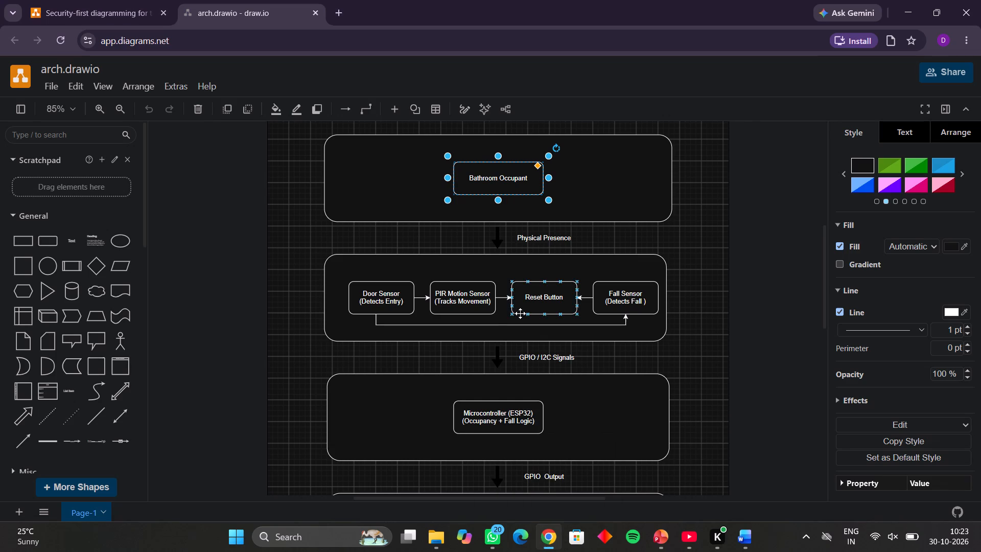
scroll(520, 313, down, 3)
scroll(520, 313, up, 4)
scroll(520, 313, down, 1)
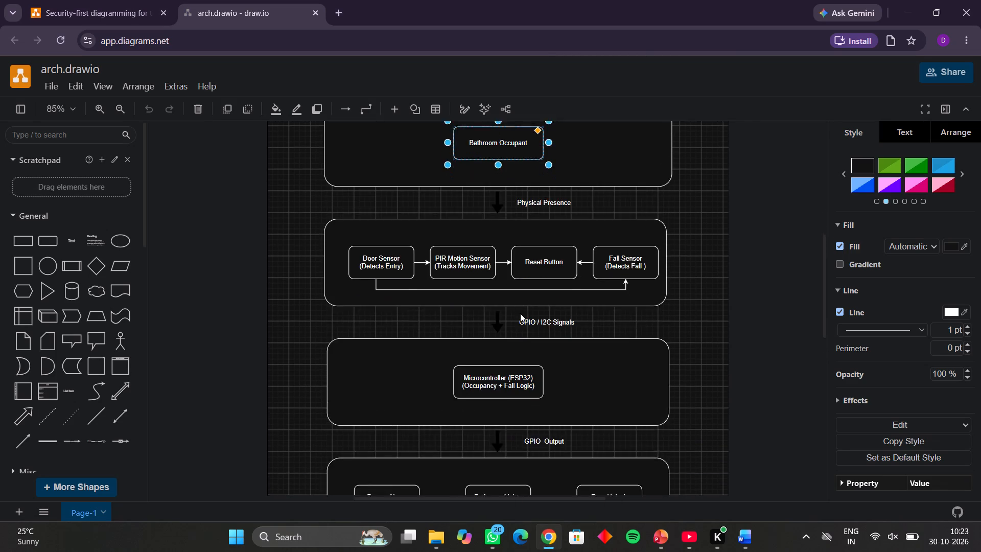
scroll(520, 313, down, 5)
scroll(520, 313, up, 4)
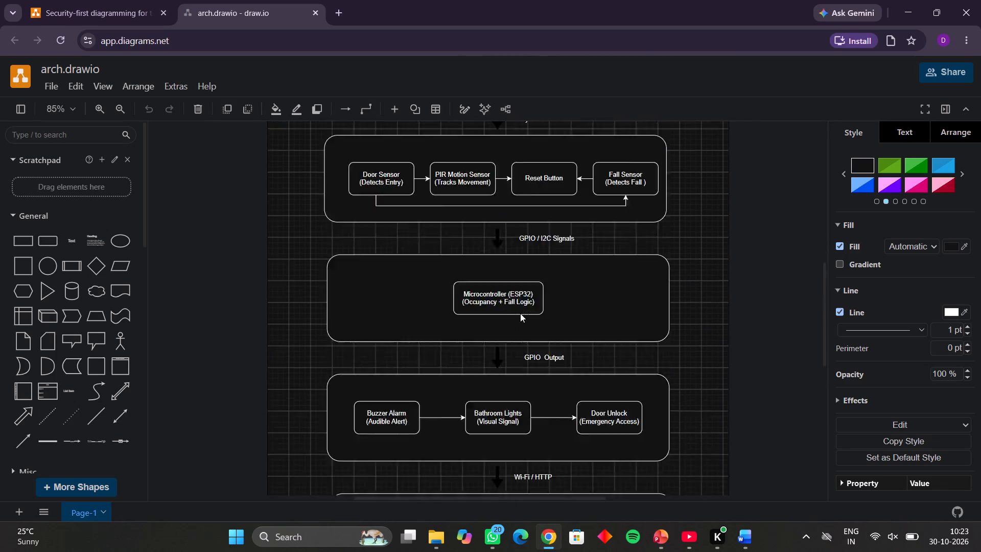
scroll(520, 313, up, 2)
scroll(520, 313, down, 2)
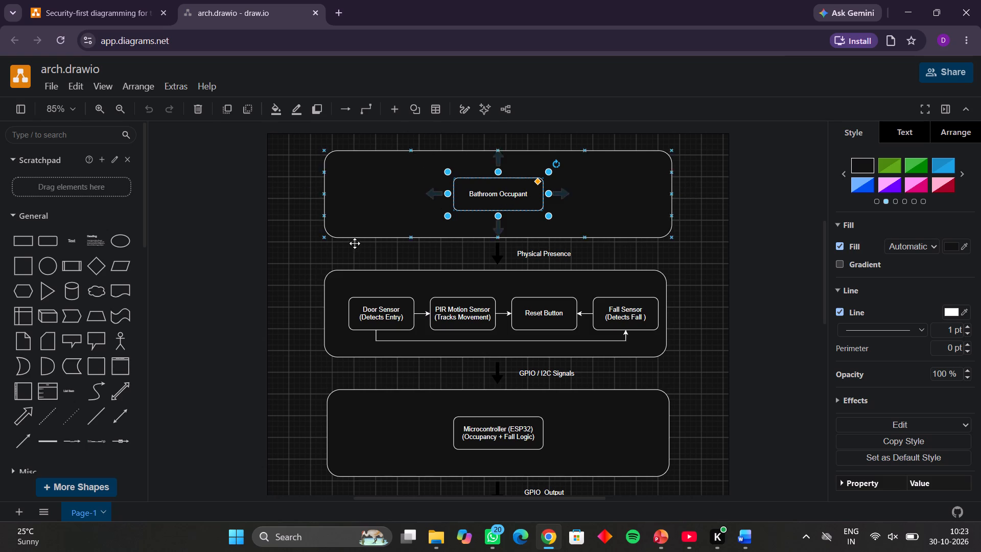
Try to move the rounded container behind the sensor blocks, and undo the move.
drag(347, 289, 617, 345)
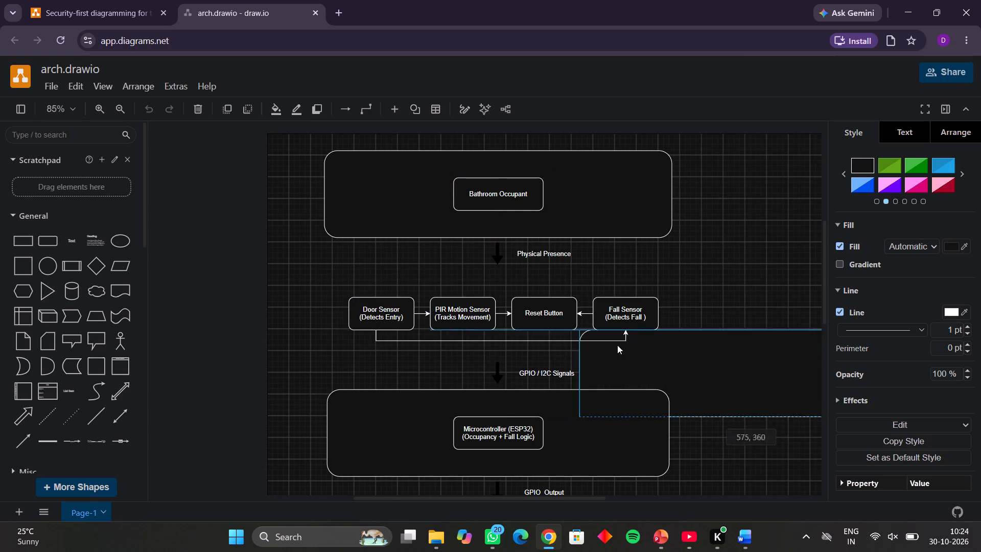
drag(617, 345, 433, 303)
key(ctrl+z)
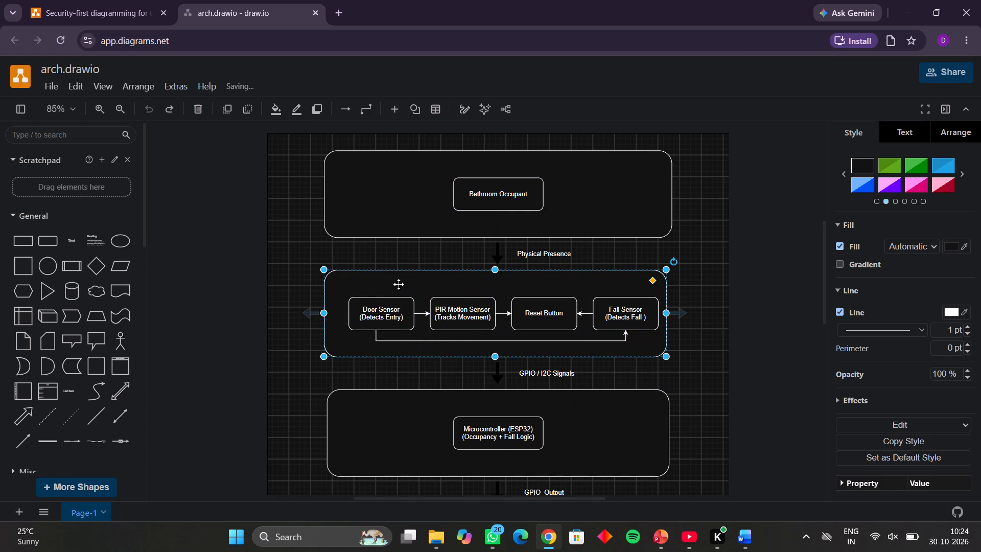
Allow app.diagrams.net to save changes to arch.drawio.
click(346, 289)
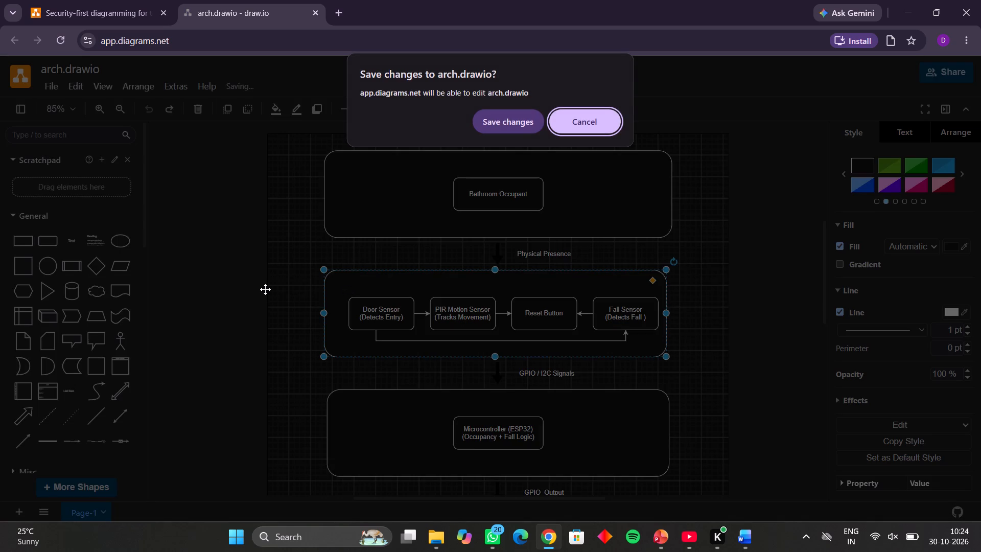
click(265, 289)
click(509, 124)
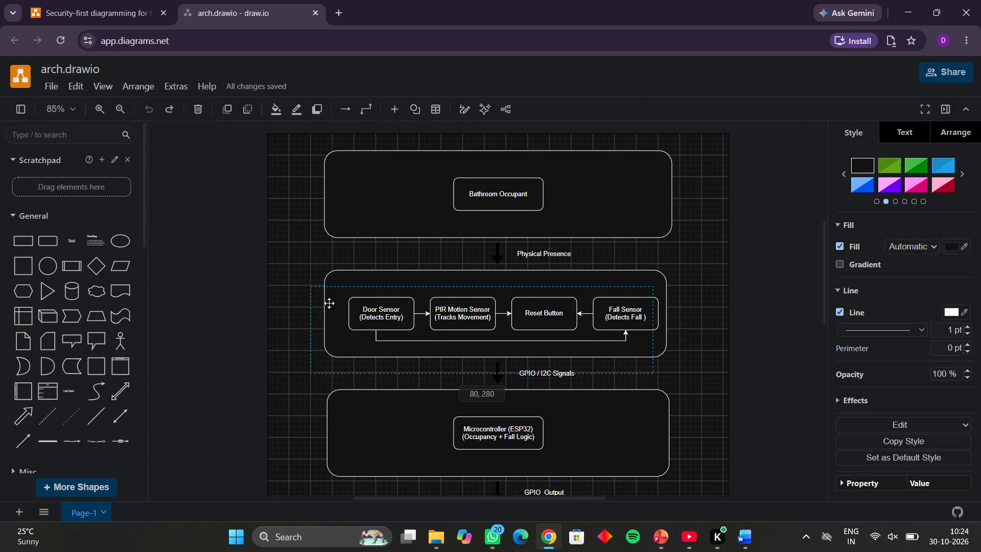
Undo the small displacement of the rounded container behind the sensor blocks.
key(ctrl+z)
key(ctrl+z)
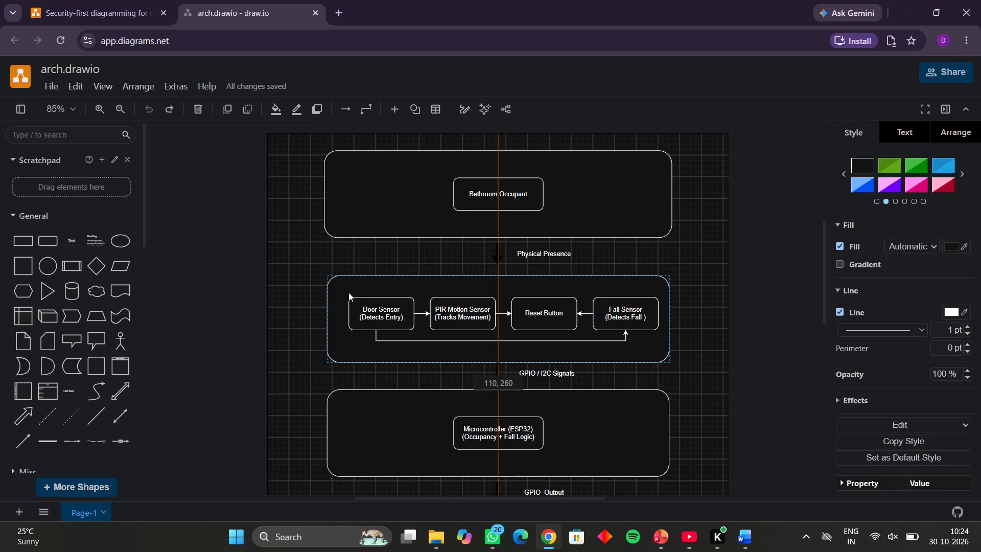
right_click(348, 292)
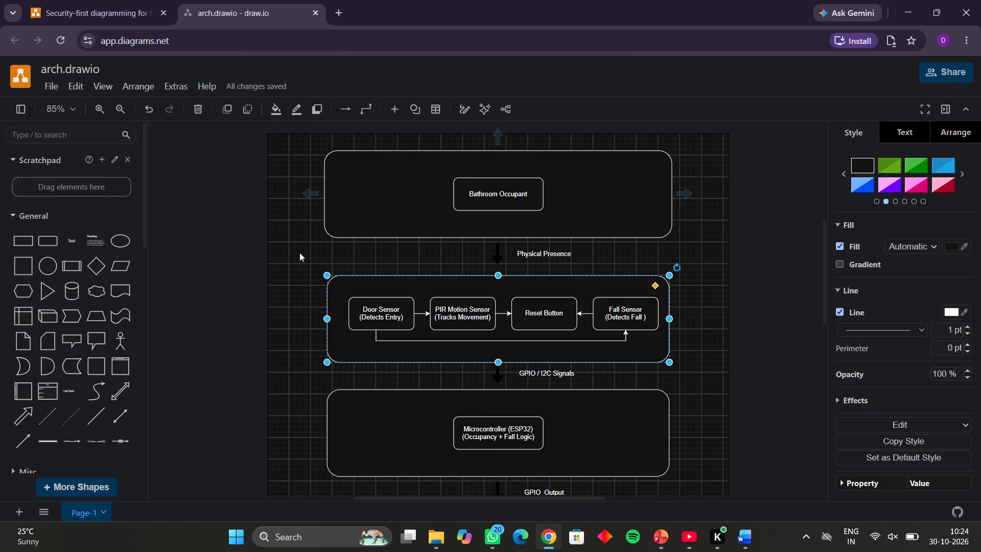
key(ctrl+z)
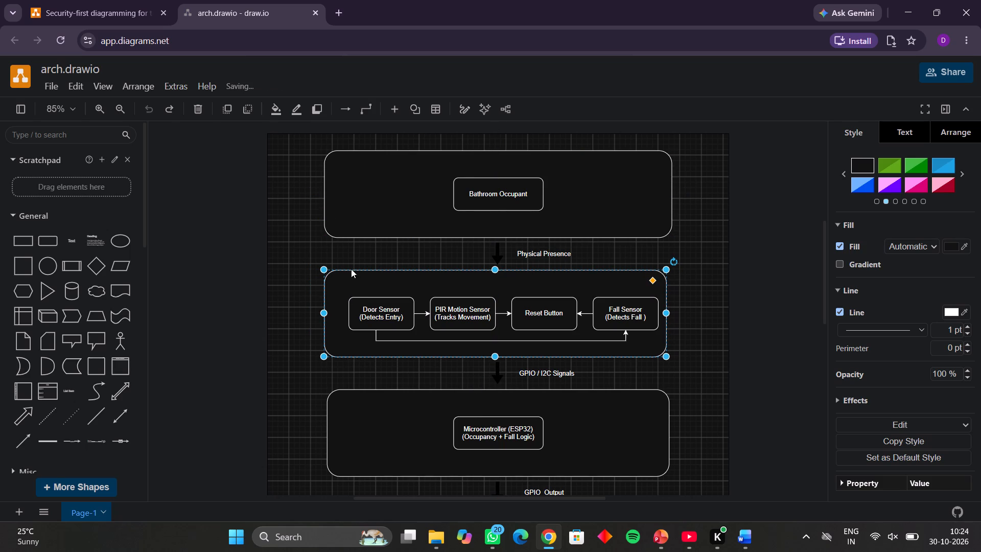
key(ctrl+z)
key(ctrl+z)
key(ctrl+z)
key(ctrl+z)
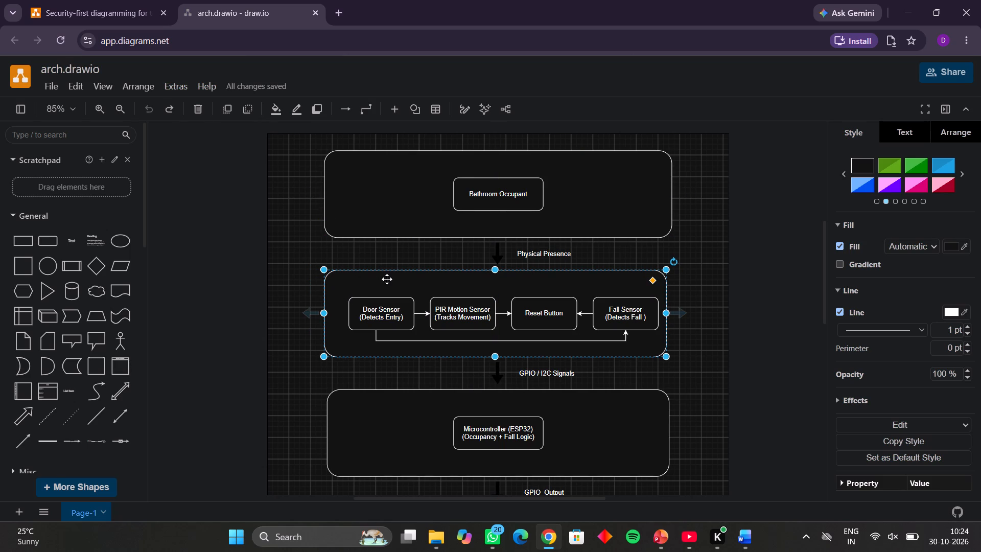
Move the rounded container out from behind the sensor blocks, down towards the output layer.
click(188, 279)
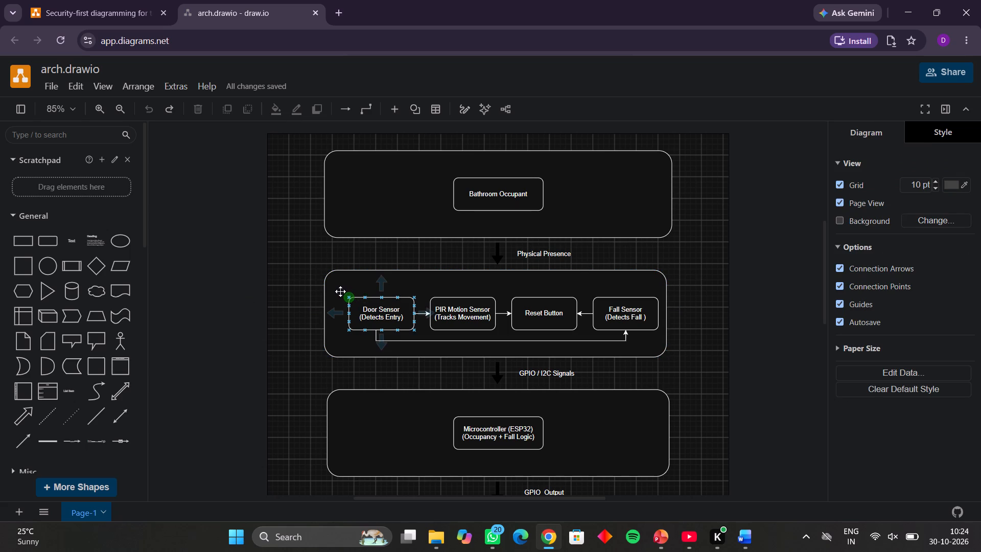
drag(345, 292, 396, 311)
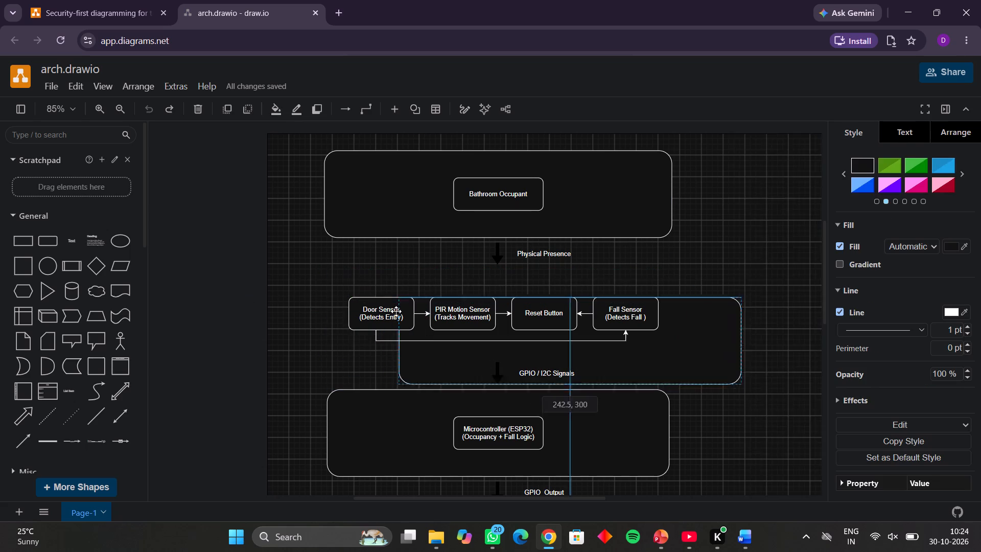
drag(396, 311, 394, 522)
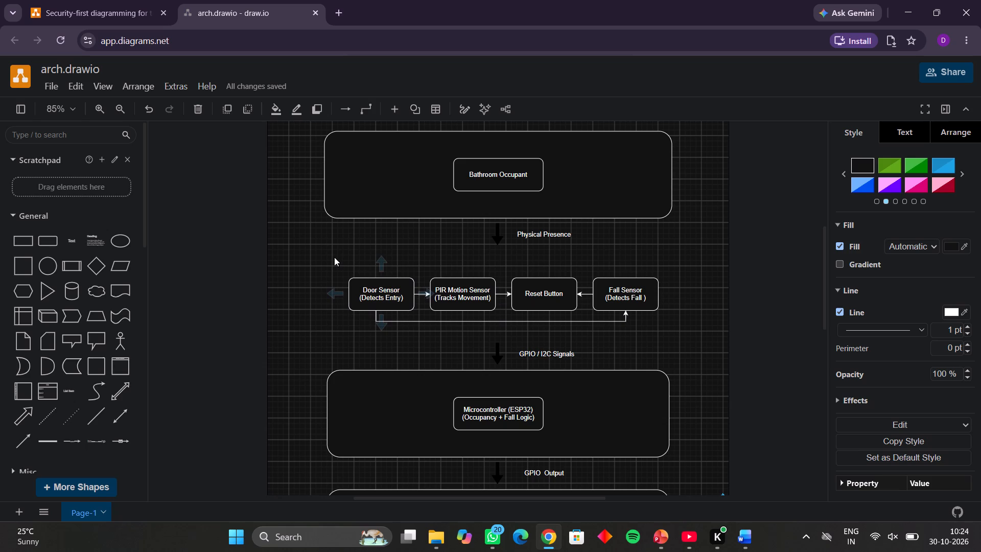
Copy the Door Sensor, PIR Motion Sensor, Reset Button and Fall Sensor blocks together with their connectors.
drag(334, 257, 665, 327)
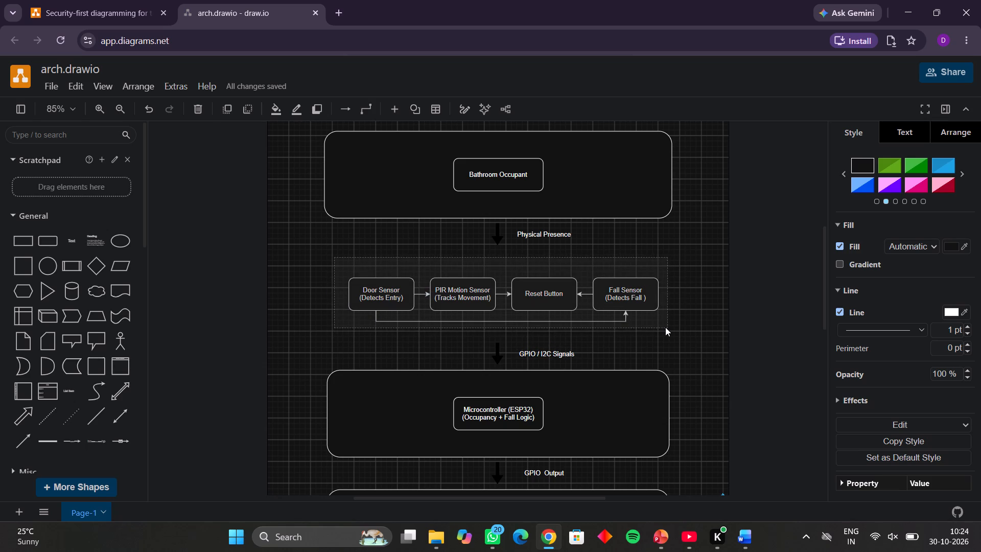
drag(665, 327, 665, 327)
key(ctrl+c)
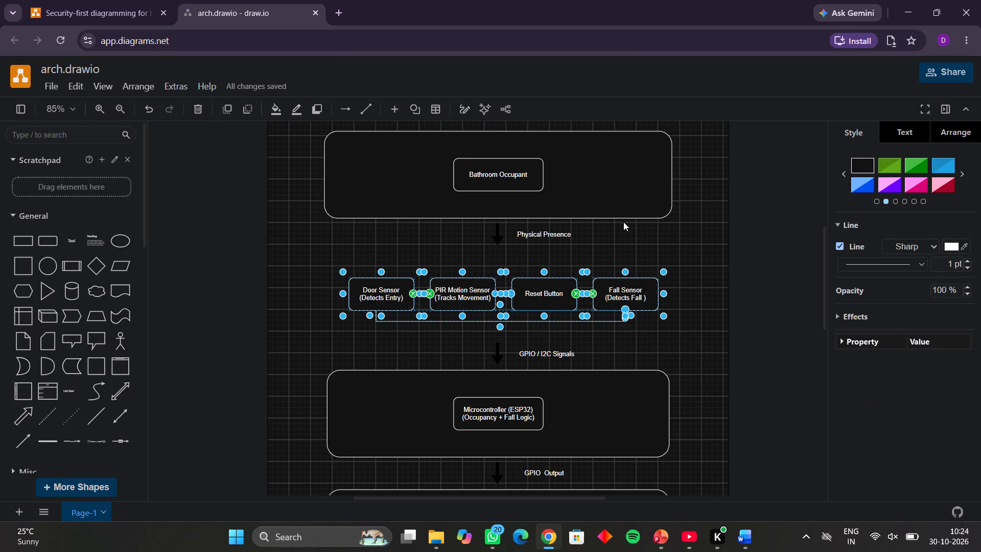
Delete the Bathroom Occupant block from the uppermost container of the diagram.
click(451, 154)
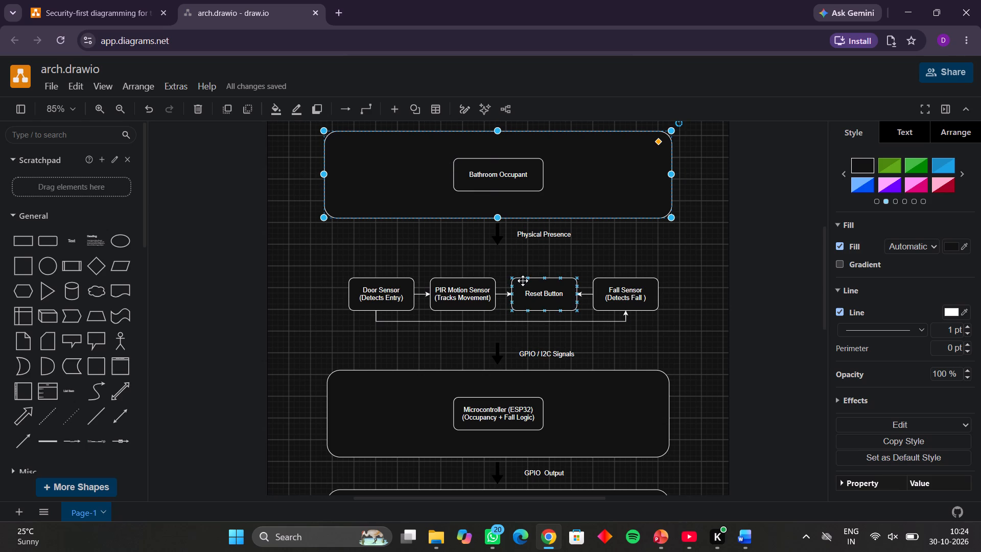
click(543, 190)
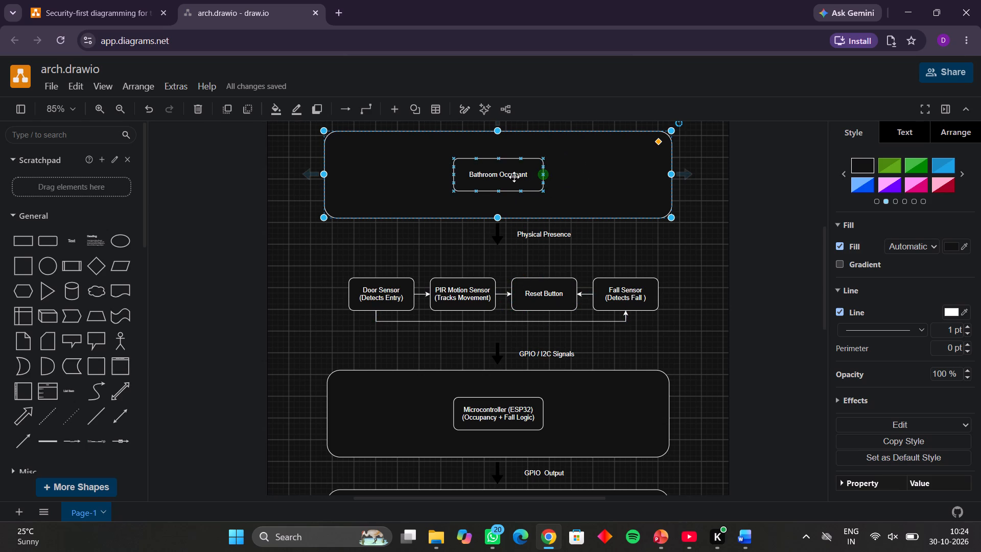
click(511, 177)
key(Delete)
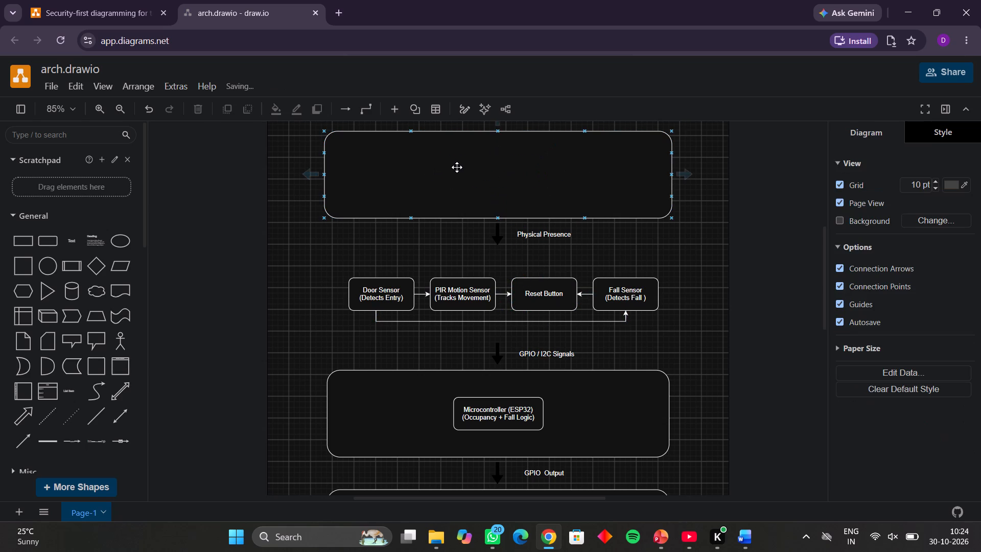
Paste the copied sensor row into the emptied uppermost container and position it at about 145, 70, leaving no extra connector.
key(ctrl+v)
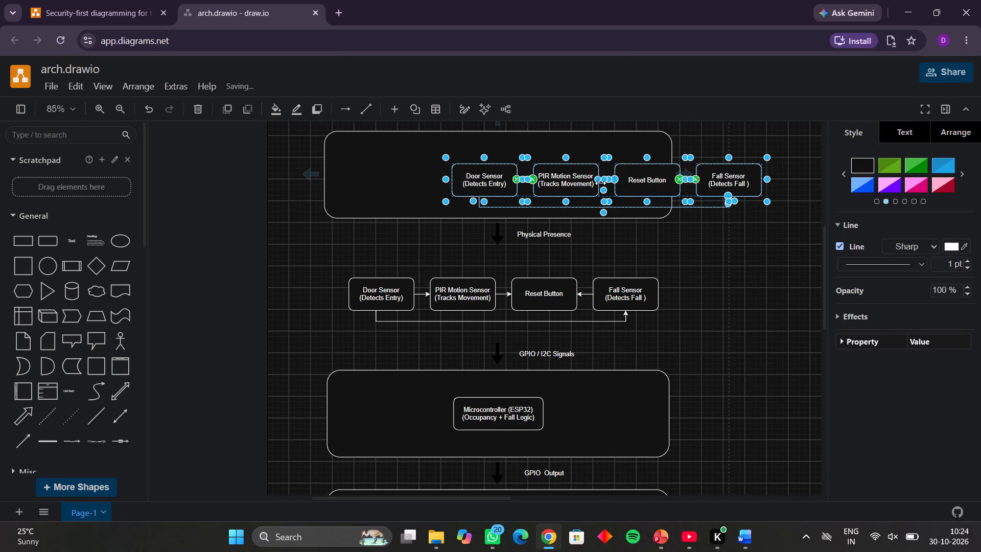
drag(586, 173, 500, 152)
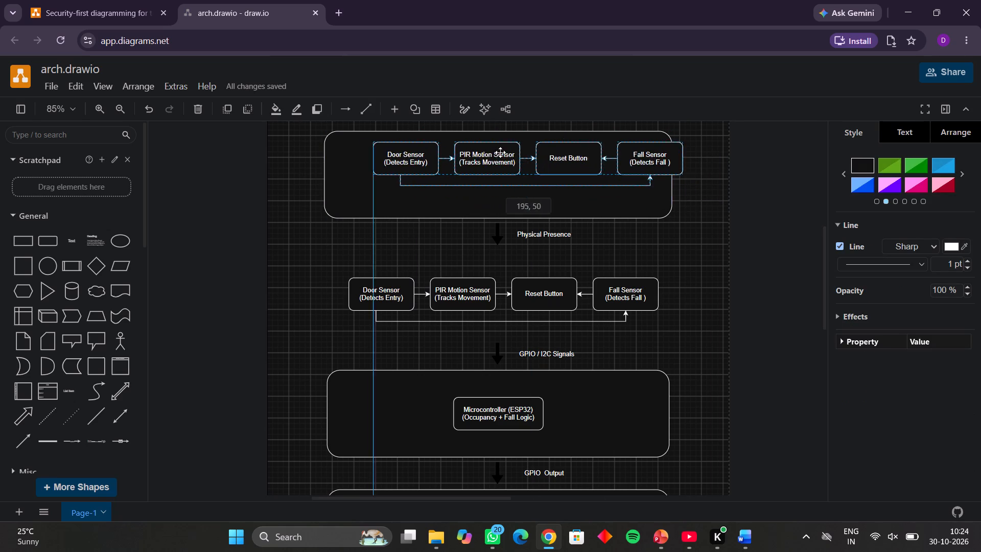
drag(500, 152, 482, 162)
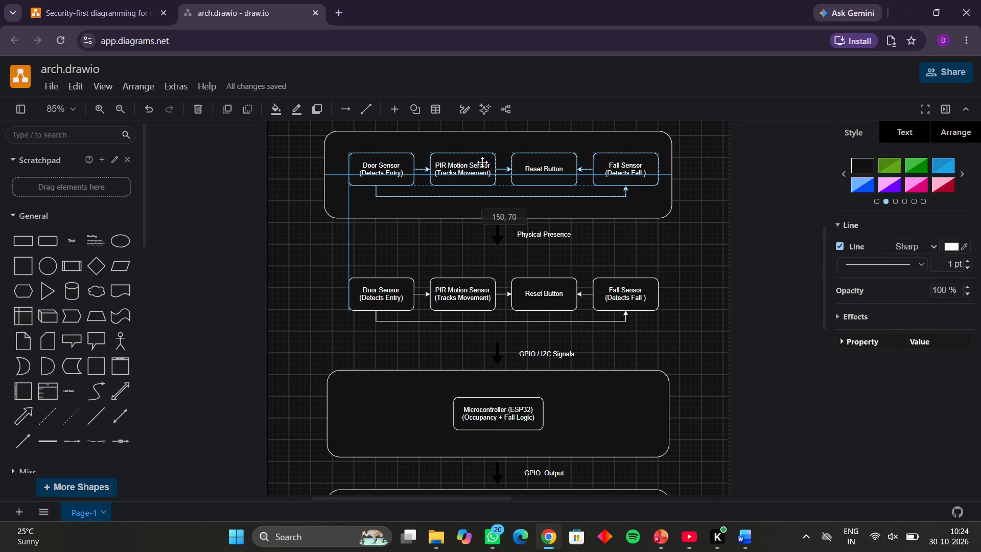
drag(482, 162, 483, 163)
drag(483, 163, 480, 162)
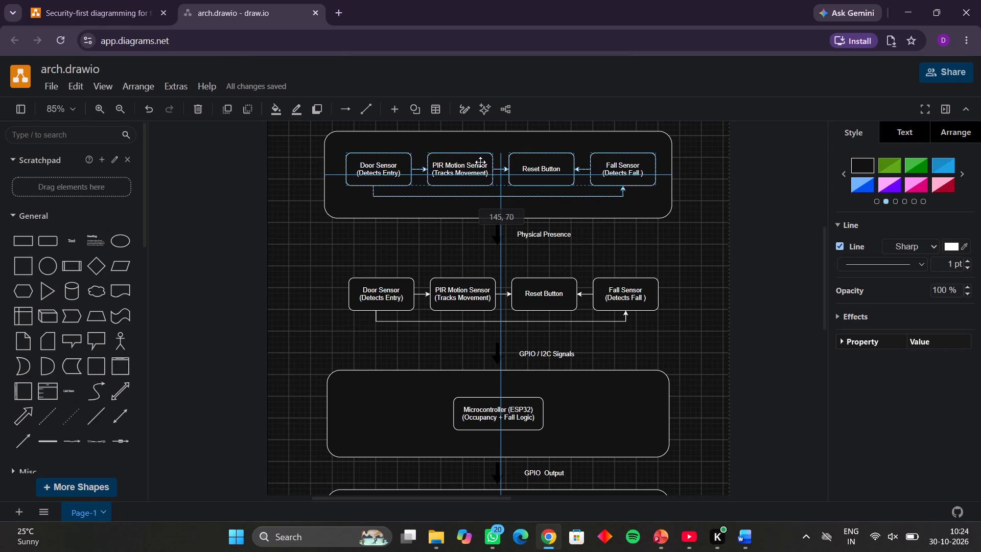
click(540, 201)
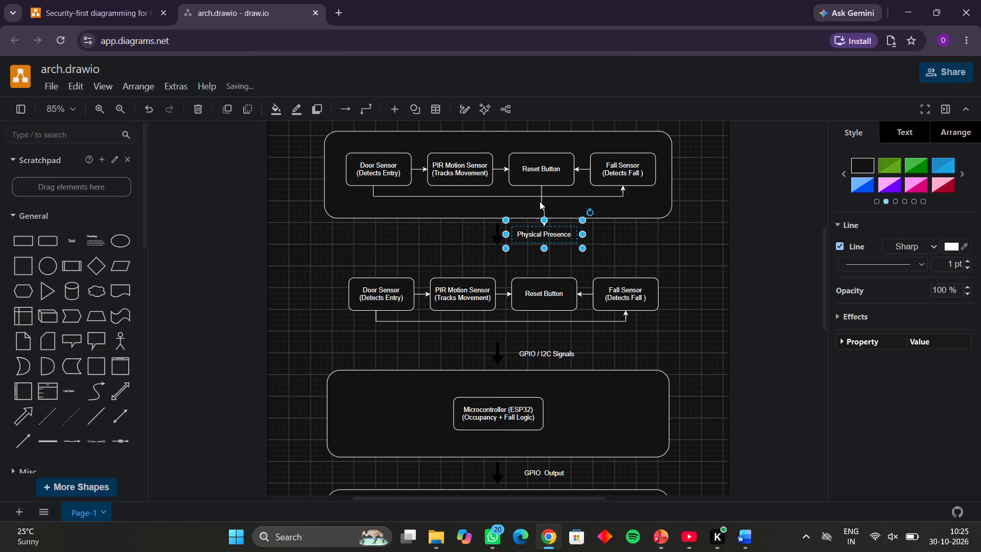
key(ctrl+z)
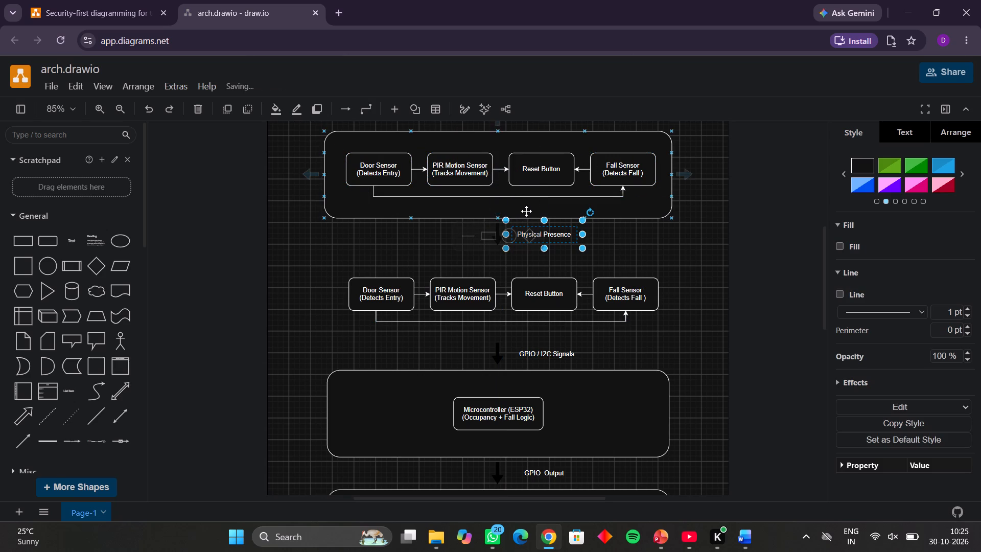
click(685, 250)
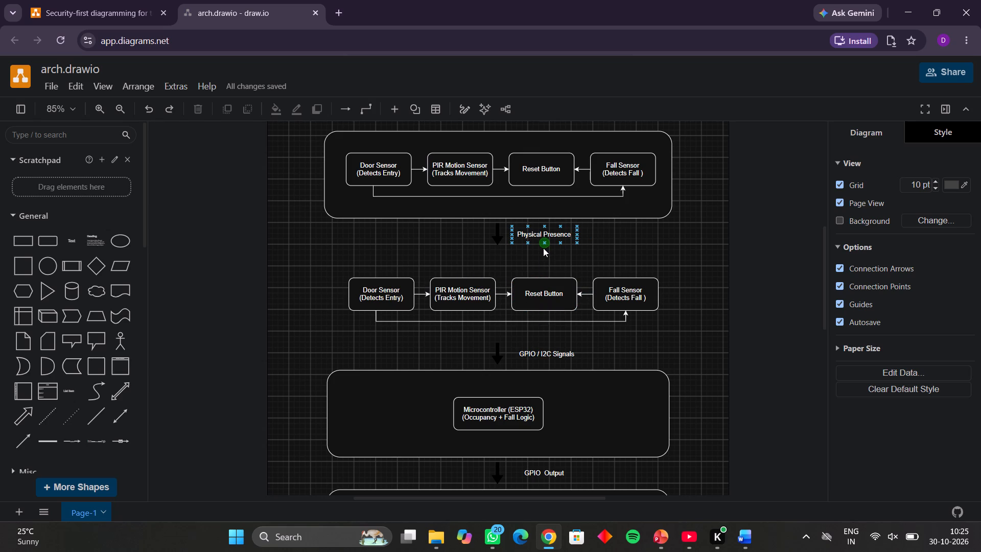
click(692, 261)
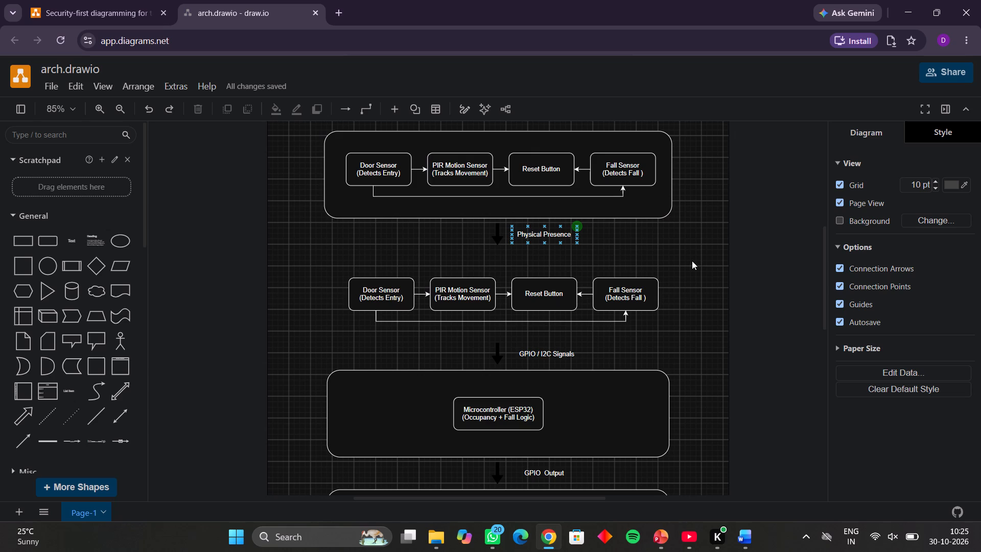
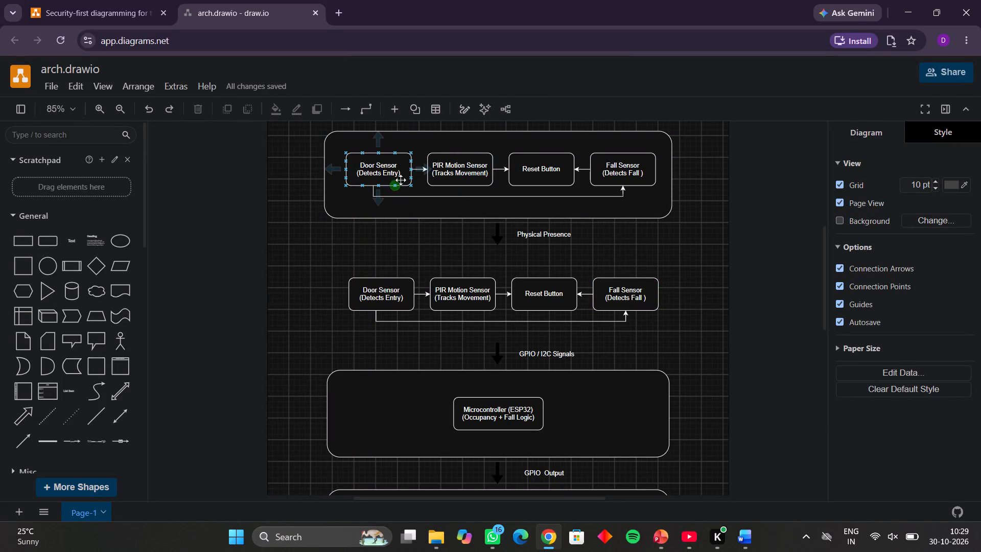
Relabel the PIR Motion Sensor block in the uppermost container as "HLK-LD2410 mmWave Radar".
click(450, 171)
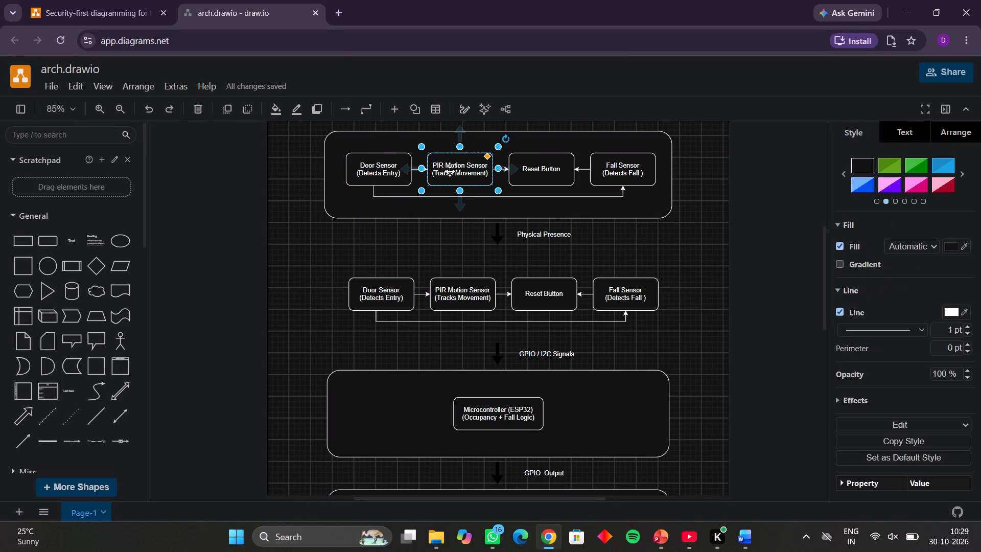
click(432, 163)
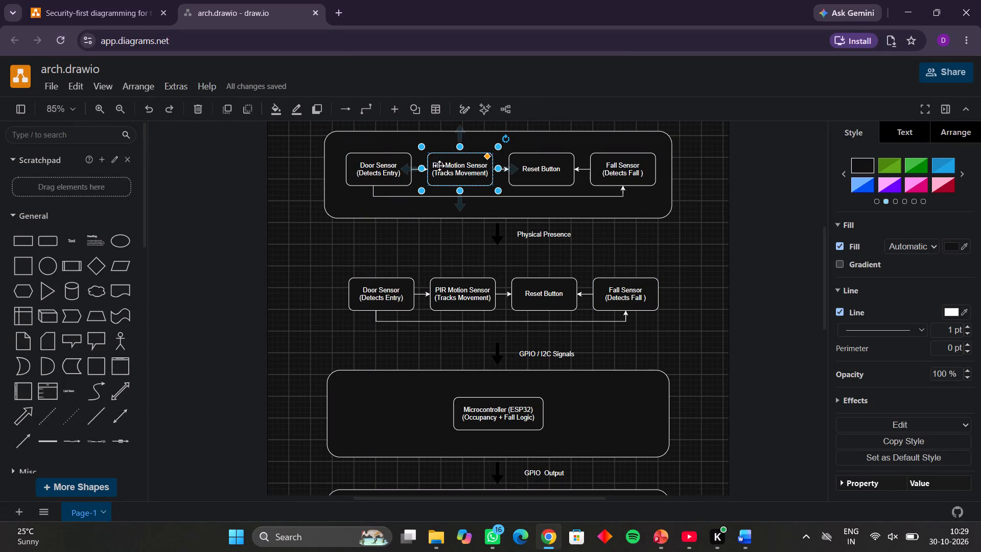
double_click(447, 167)
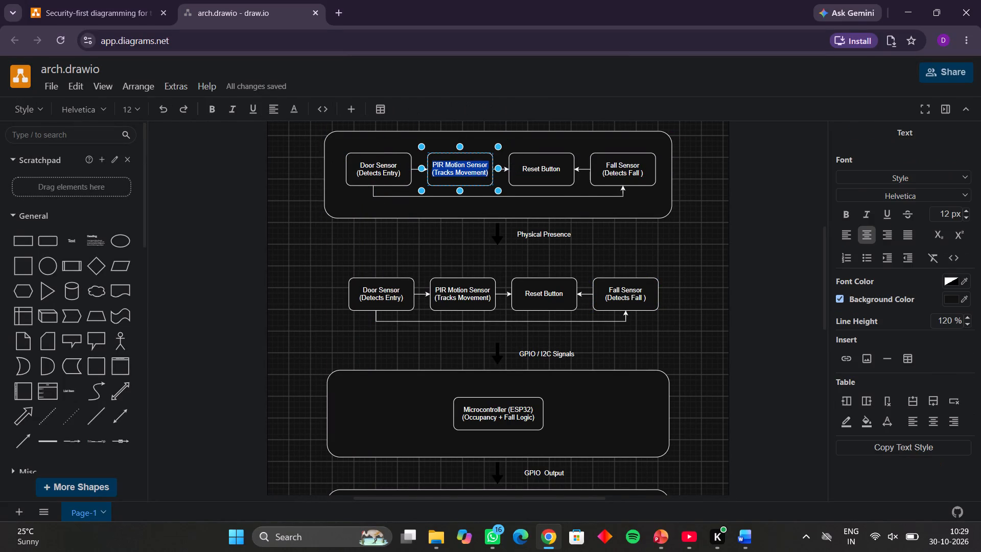
key(BackSpace)
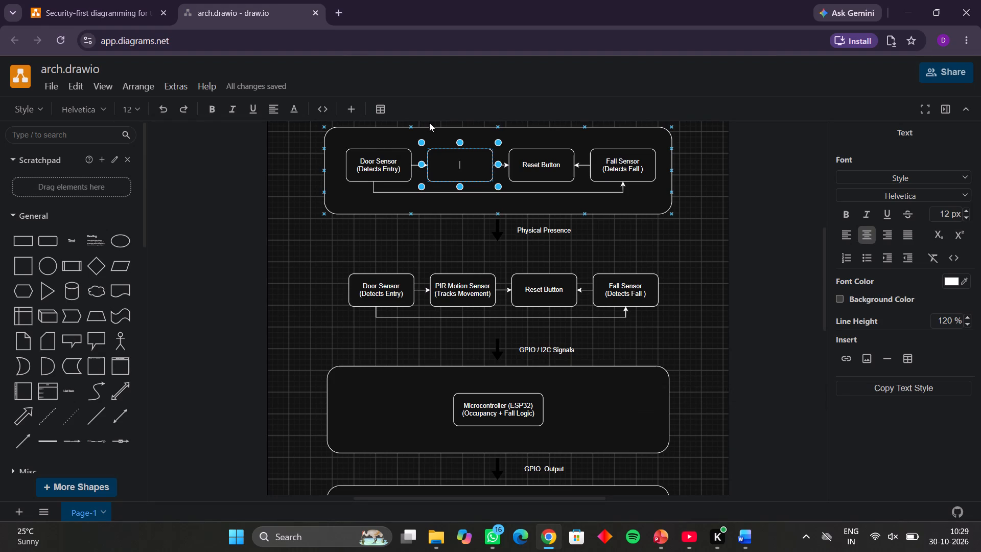
text(HLK)
key(minus)
text(LD)
text(2410)
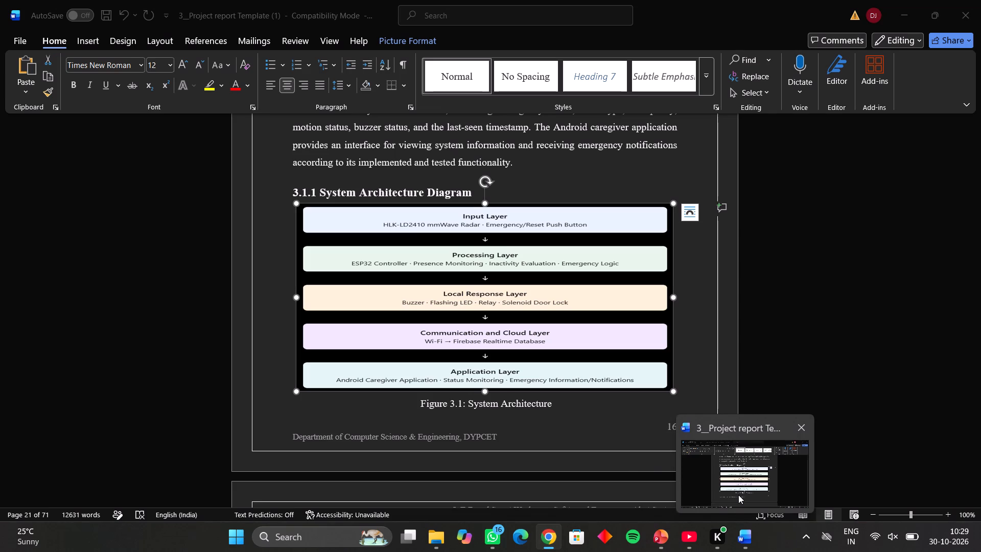
text(MM)
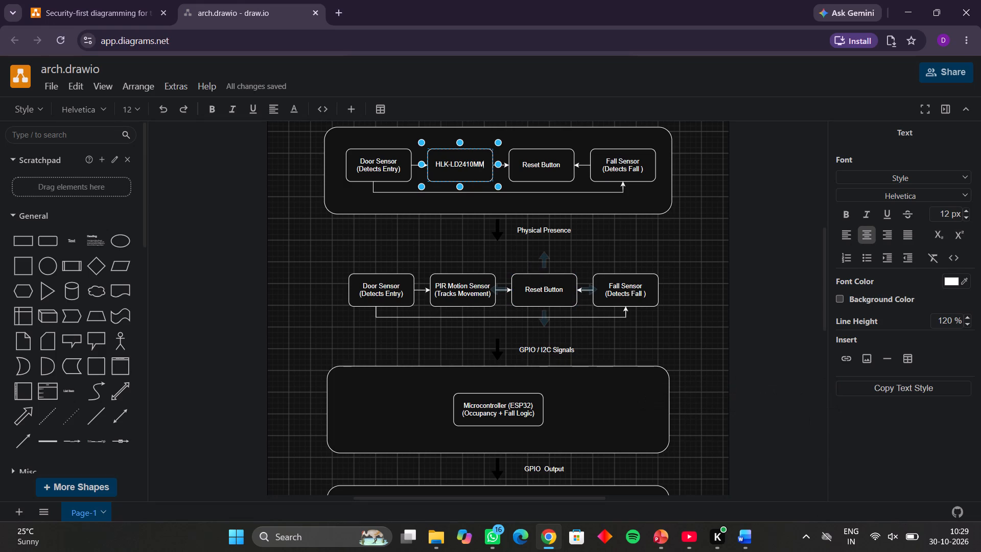
key(BackSpace)
key(BackSpace)
key(space)
text(mm)
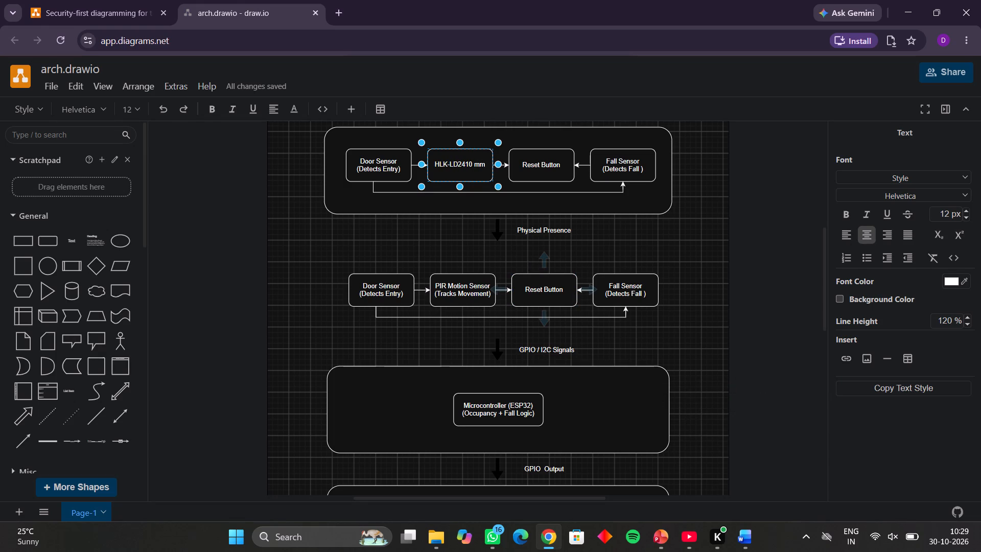
text(Wave)
key(space)
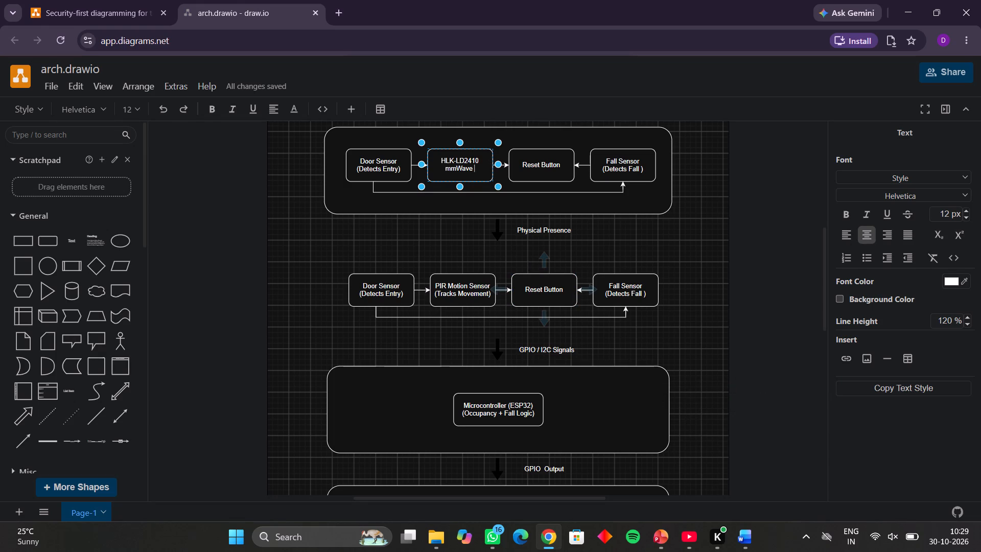
text(Radar)
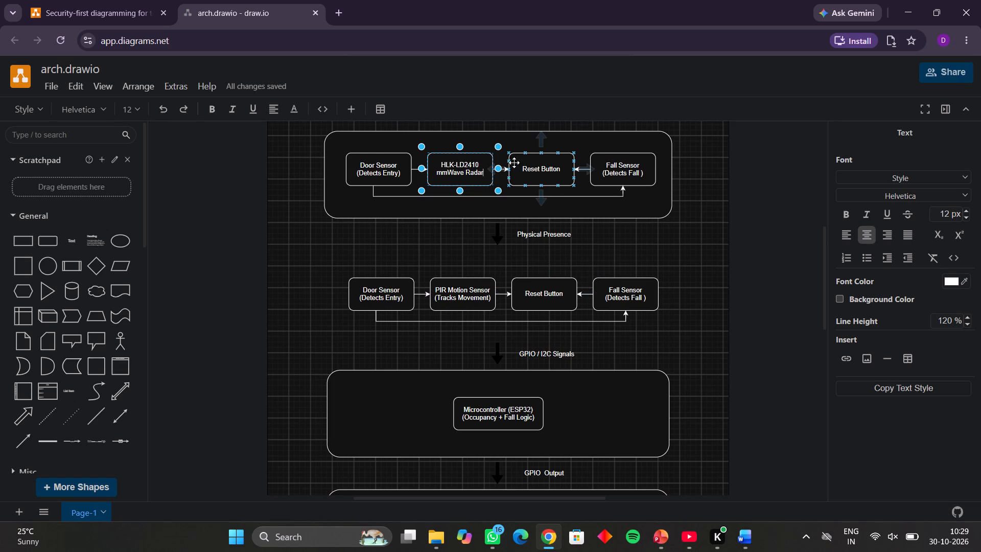
Relabel the Reset Button block in the uppermost container as "Emergency / Reset Push Button".
click(529, 167)
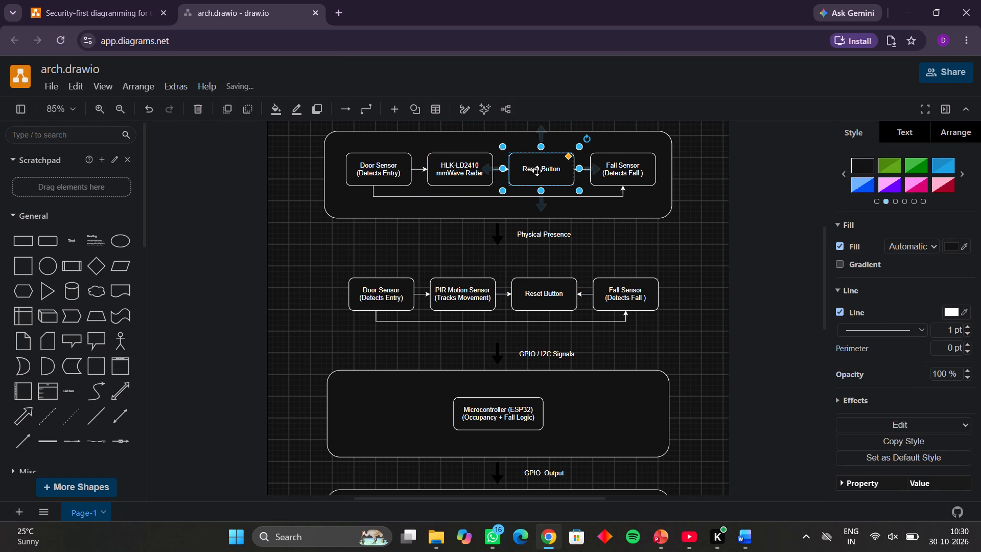
double_click(537, 171)
key(BackSpace)
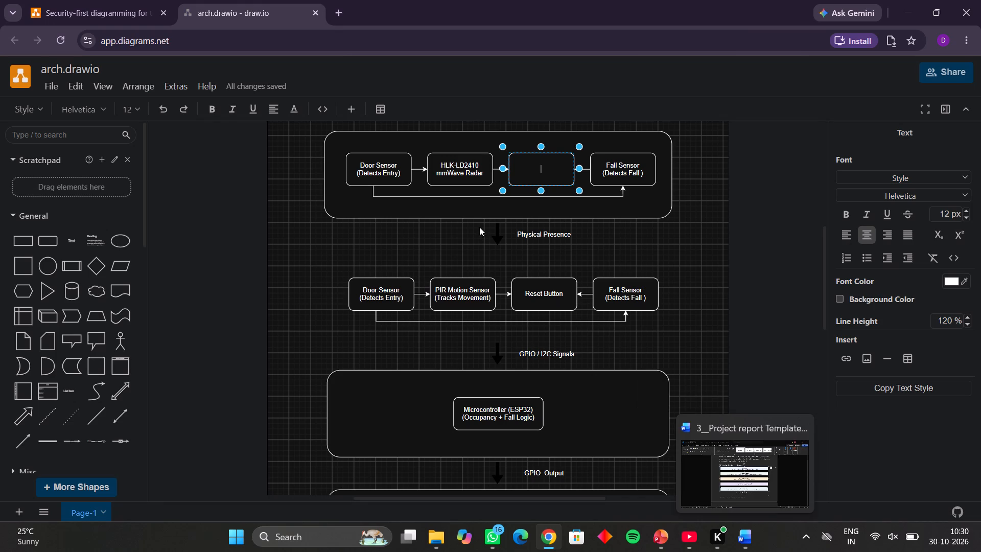
text(Emerge)
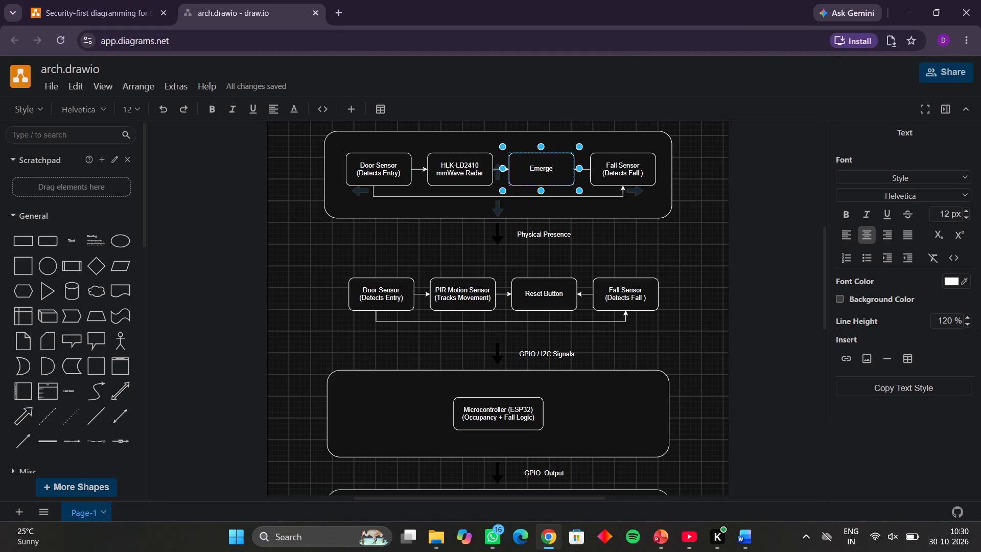
key(c)
key(y)
key(Left)
key(Left)
key(n)
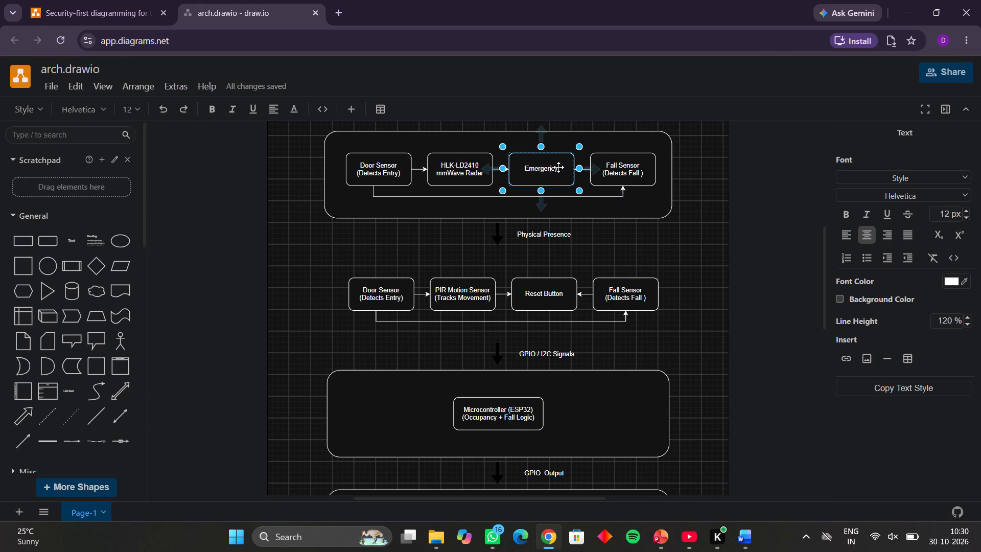
key(Right)
key(Right)
key(Right)
text(/)
key(space)
text(Reset)
key(space)
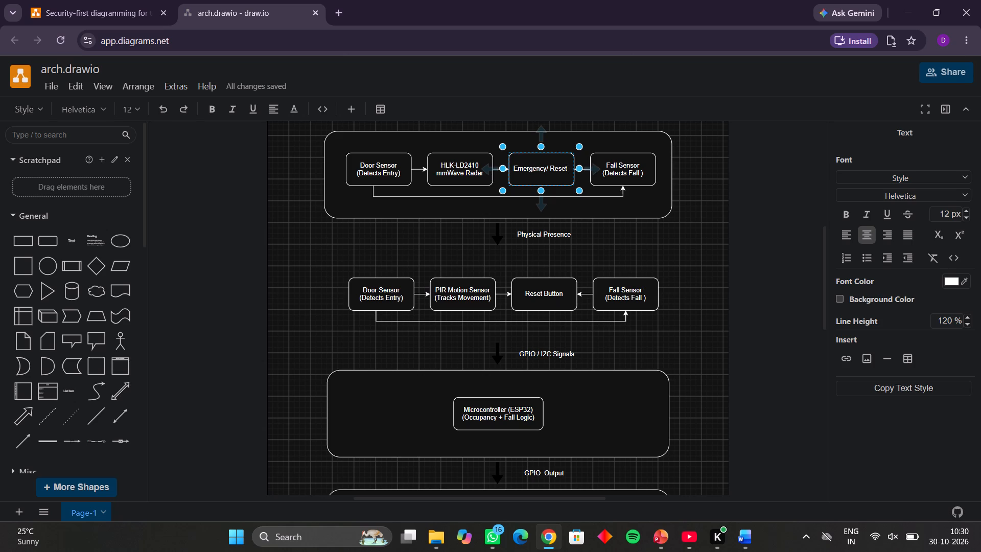
key(space)
text(Push Button)
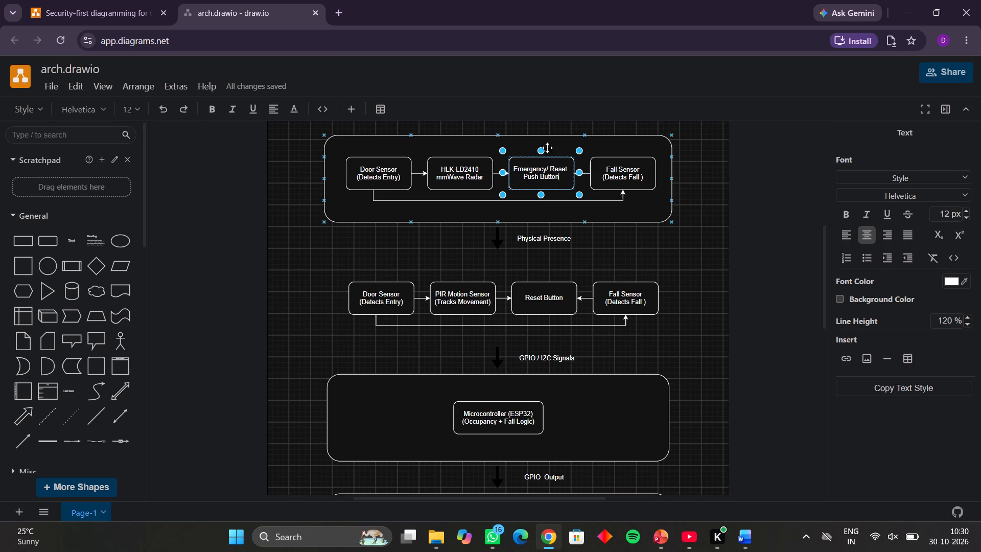
click(547, 168)
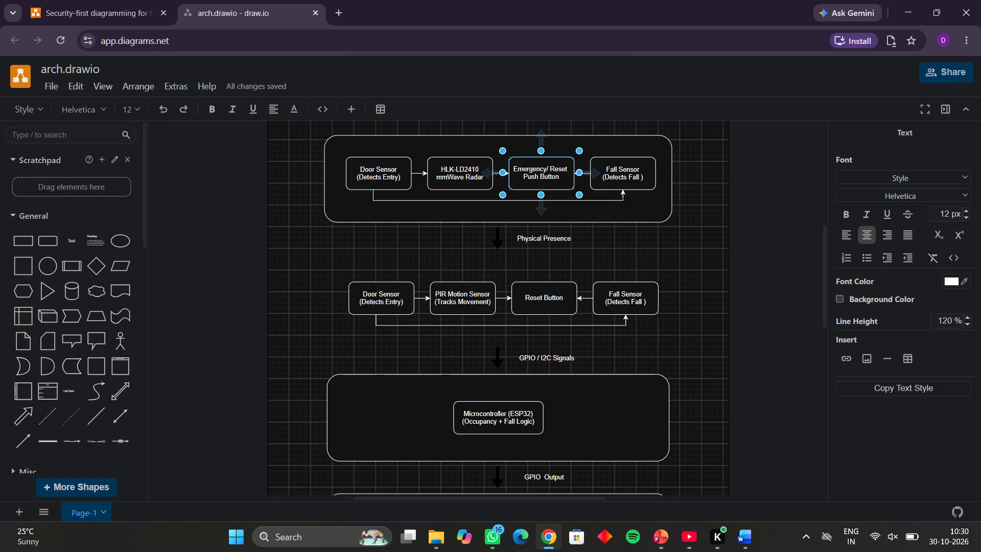
key(space)
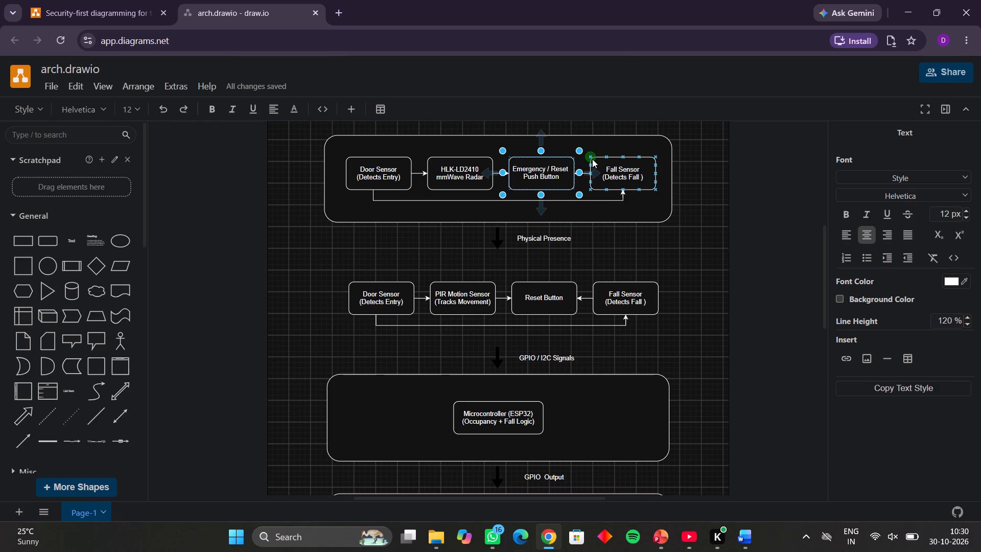
Delete the Fall Sensor block from the uppermost container, plus its connector to the push button and the long connector from the Door Sensor.
click(592, 159)
key(BackSpace)
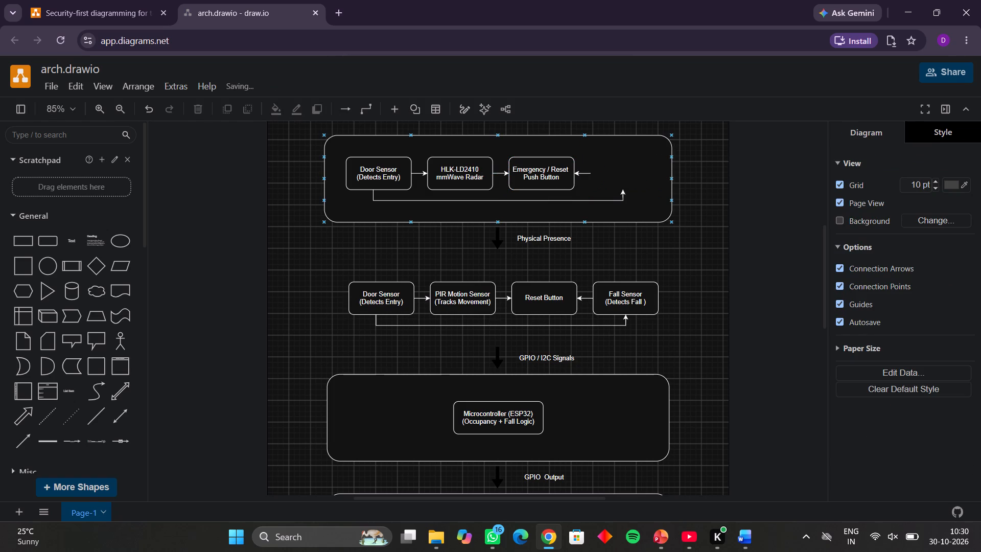
click(583, 174)
key(BackSpace)
click(599, 200)
key(BackSpace)
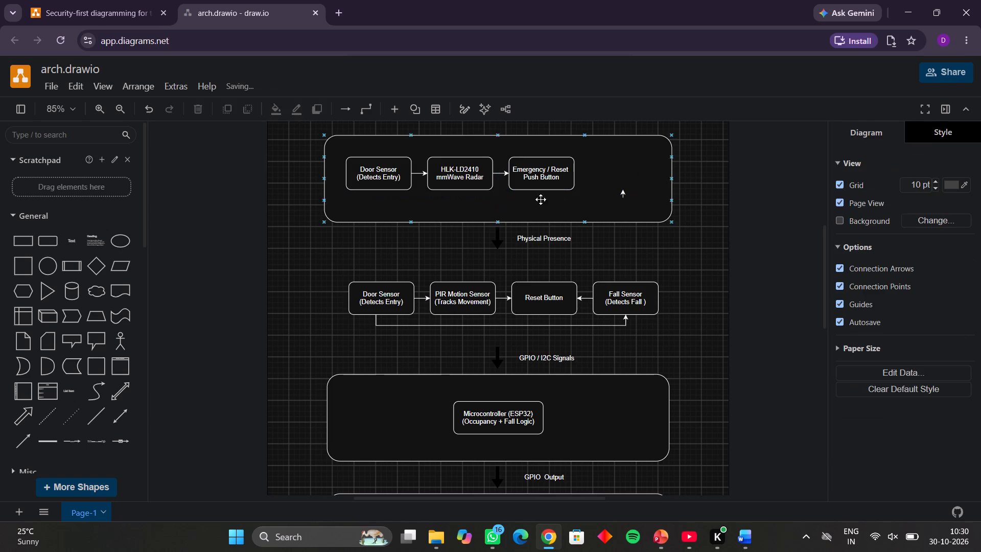
Delete the Door Sensor block from the uppermost container along with the leftover connectors beside the mmWave Radar block.
click(420, 170)
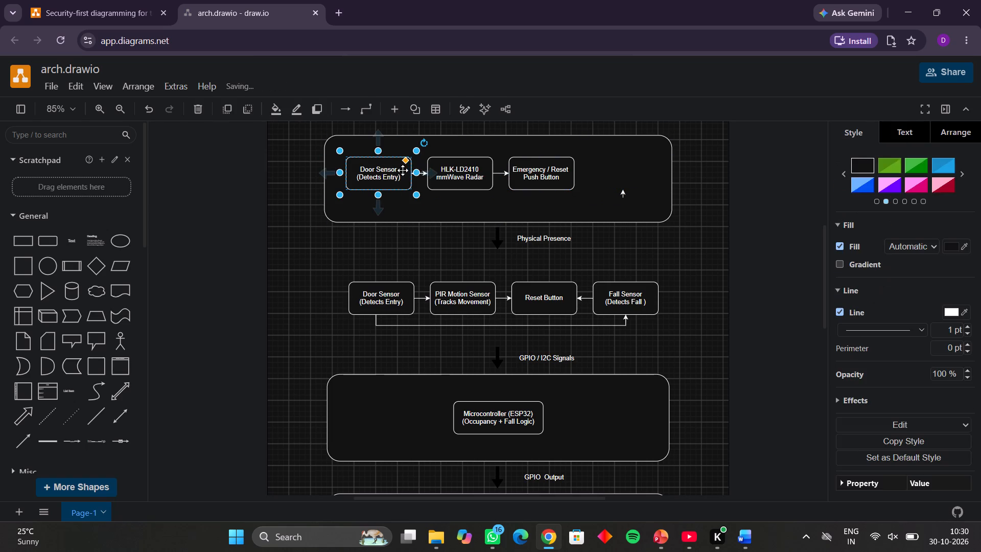
key(BackSpace)
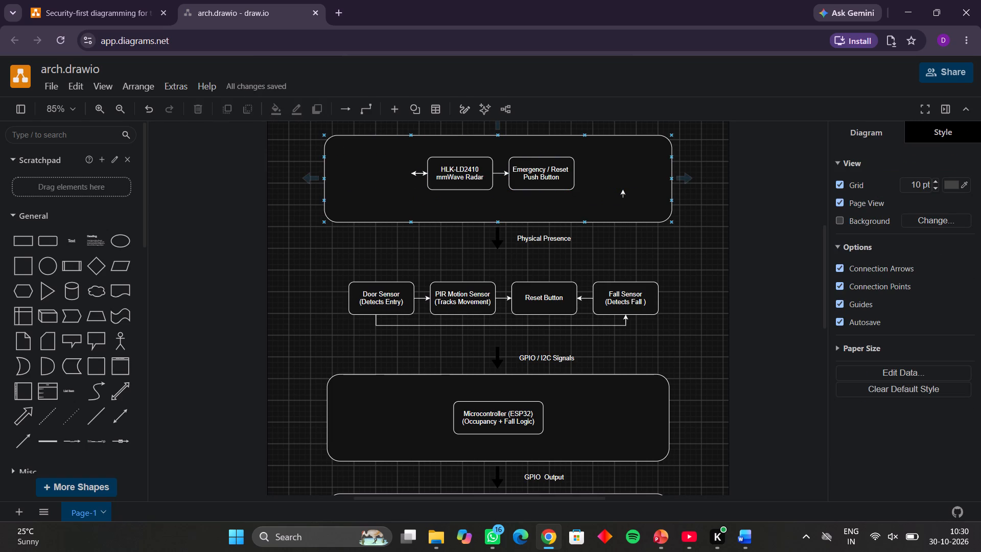
click(417, 174)
key(BackSpace)
click(413, 171)
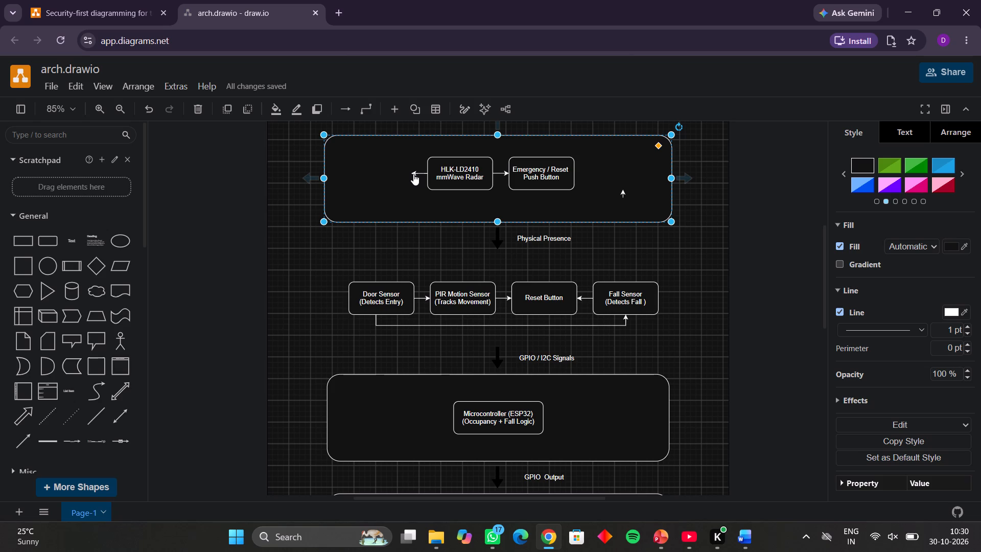
click(413, 172)
key(BackSpace)
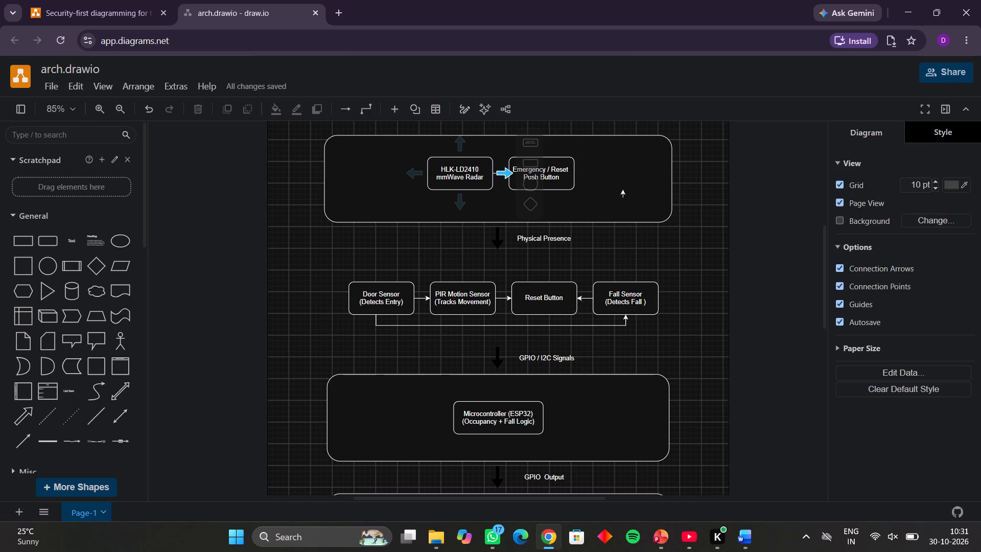
Delete the connector between the HLK-LD2410 mmWave Radar and Emergency / Reset Push Button blocks.
scroll(502, 170, up, 1)
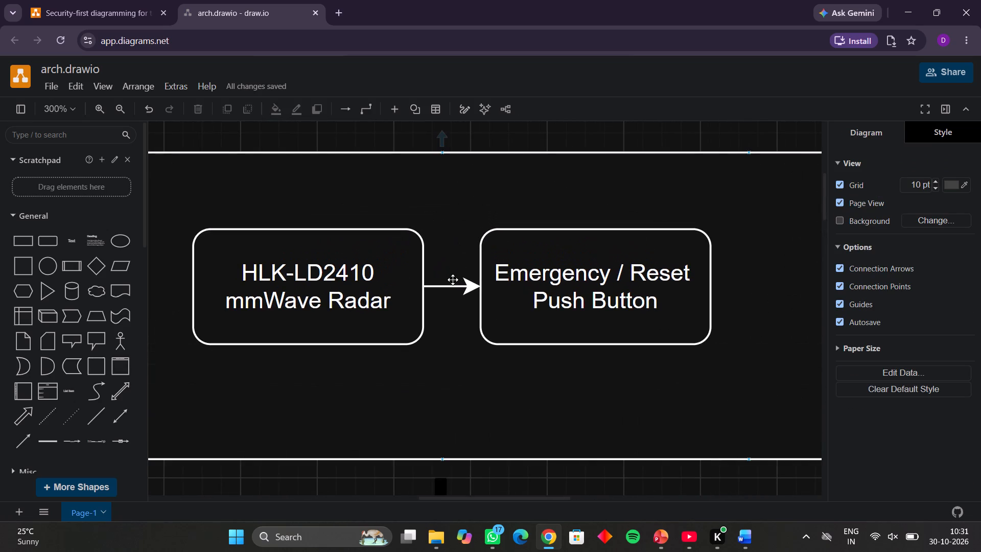
click(444, 286)
key(BackSpace)
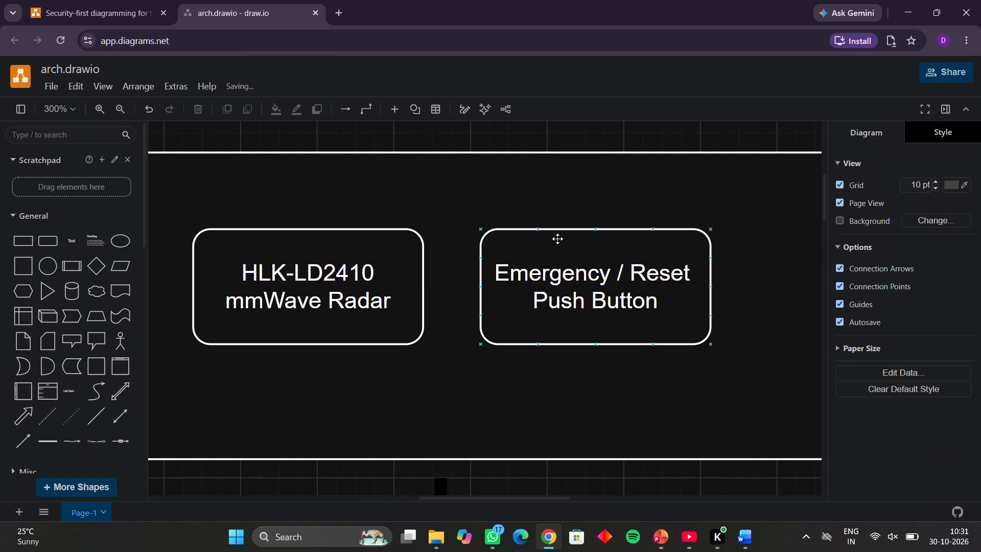
Move the Emergency / Reset Push Button block horizontally away from the mmWave Radar block to widen the gap between them.
scroll(557, 239, down, 1)
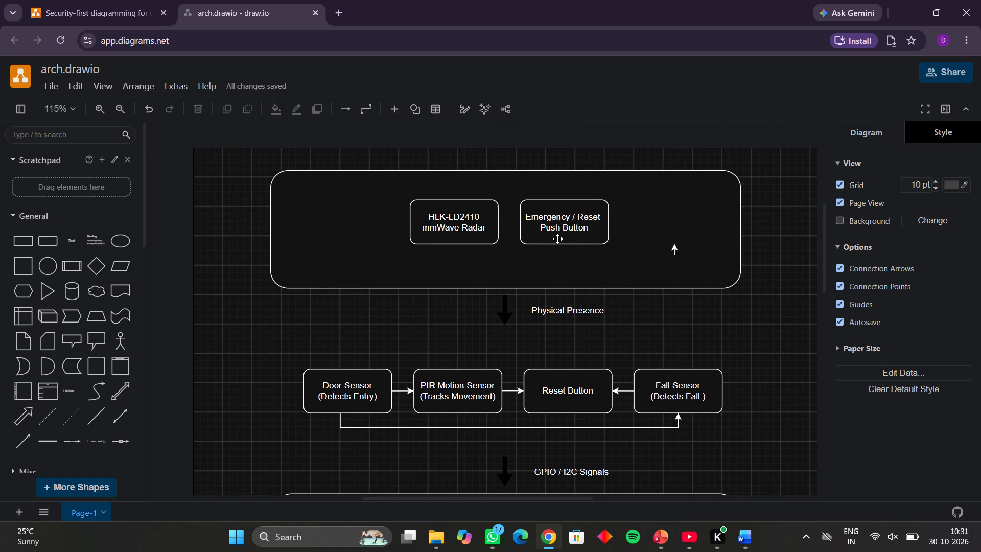
drag(553, 210, 600, 211)
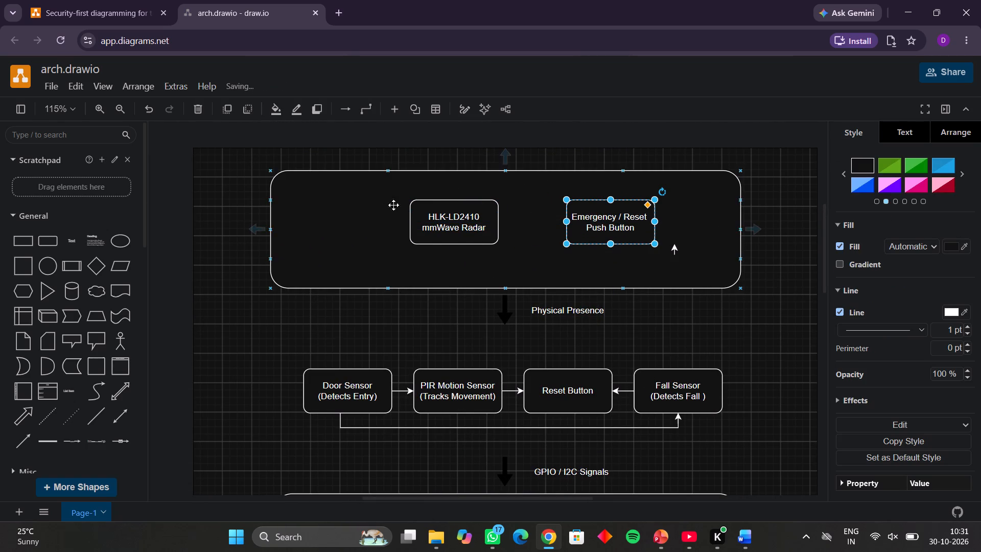
Move the HLK-LD2410 mmWave Radar block horizontally away from the Emergency / Reset Push Button block.
drag(452, 217, 379, 219)
Delete the Door Sensor, PIR Motion Sensor, Reset Button and Fall Sensor row below Physical Presence, including its connectors.
scroll(481, 342, down, 1)
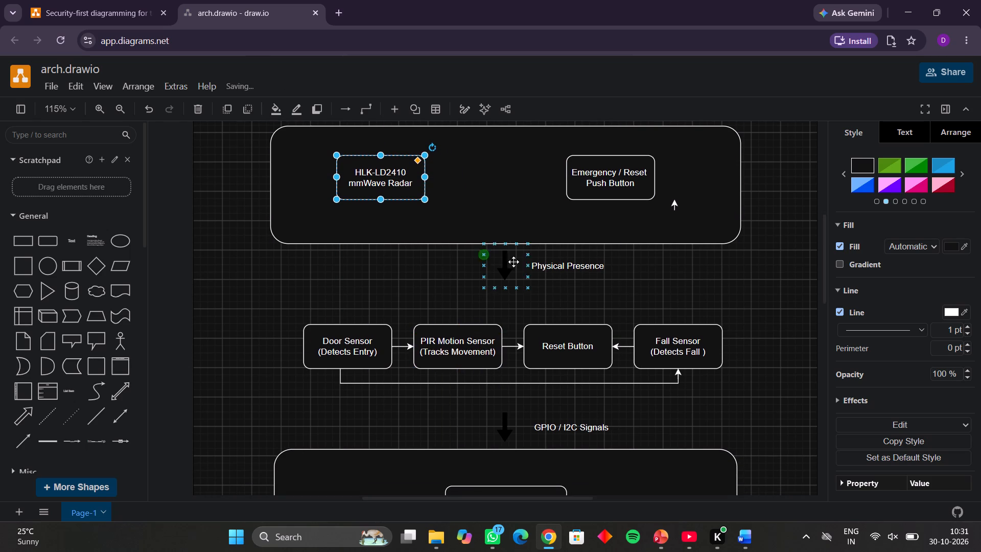
click(559, 267)
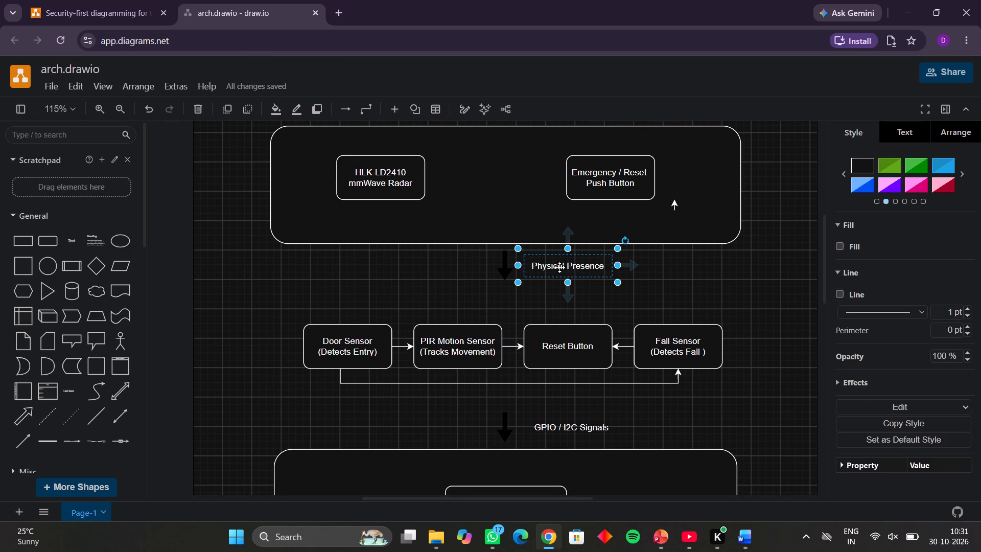
click(461, 315)
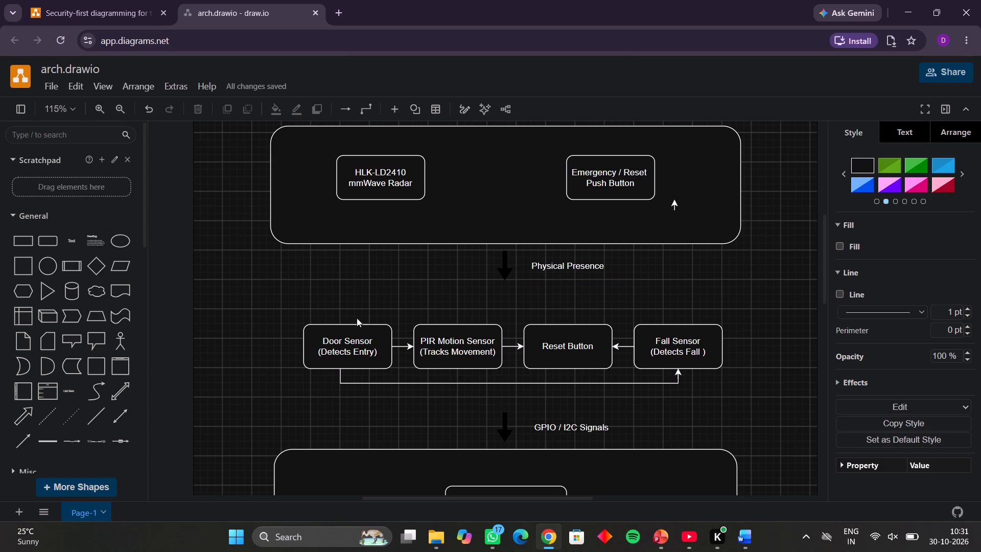
drag(308, 309, 705, 383)
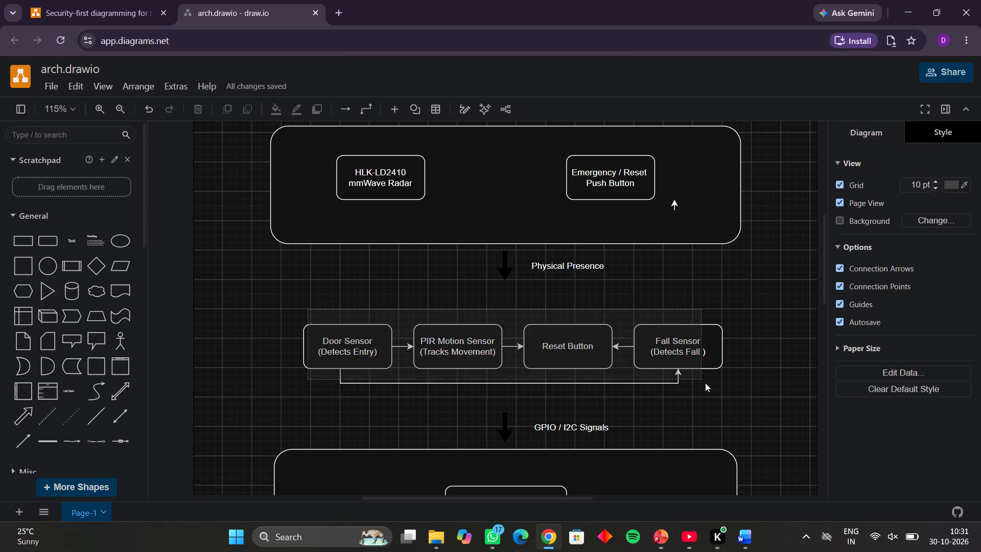
drag(705, 383, 729, 394)
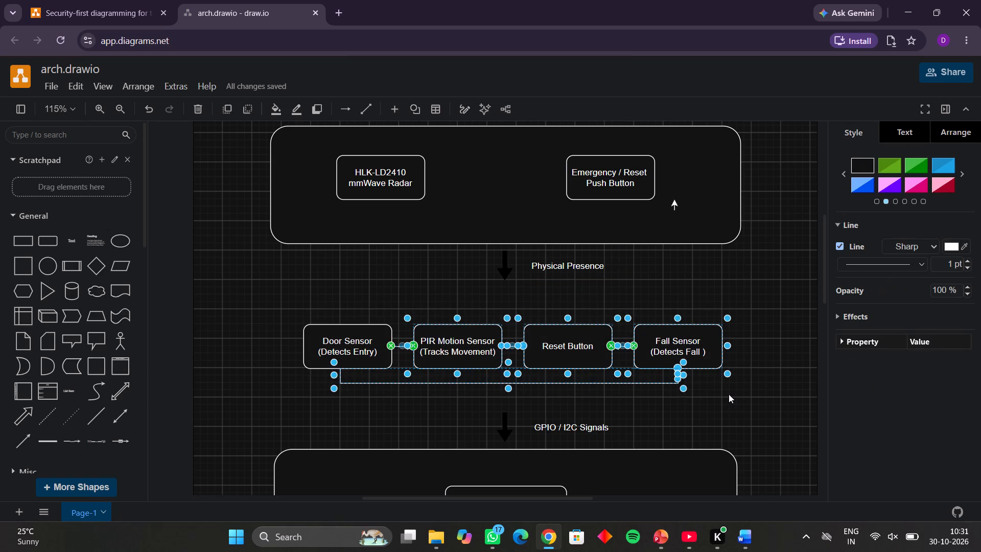
key(BackSpace)
drag(407, 355, 300, 290)
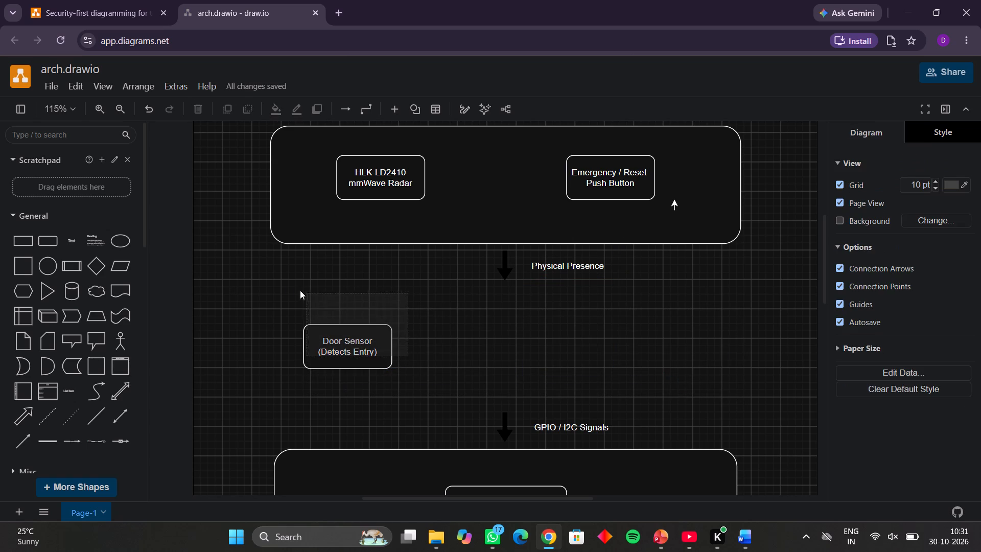
drag(300, 290, 301, 345)
drag(291, 310, 406, 385)
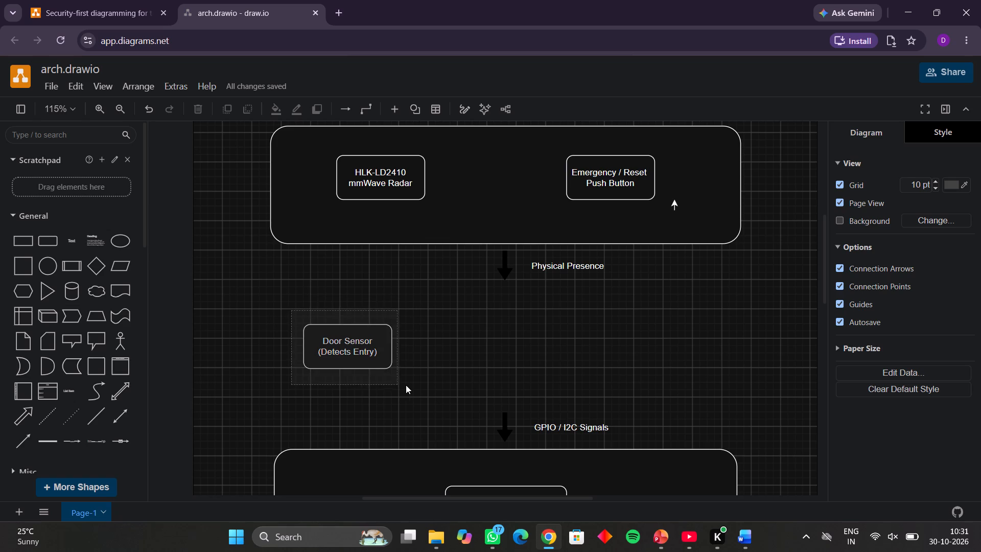
drag(406, 385, 411, 384)
key(BackSpace)
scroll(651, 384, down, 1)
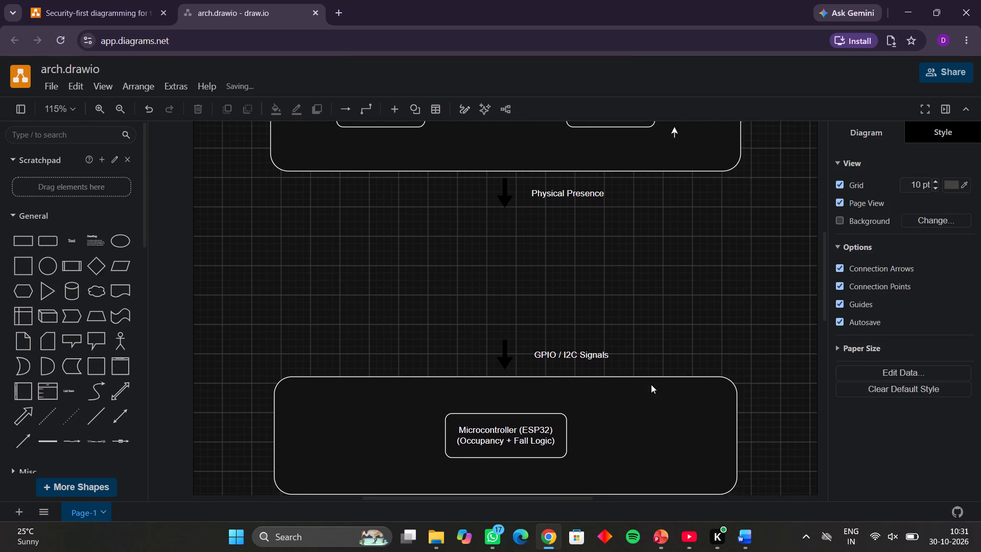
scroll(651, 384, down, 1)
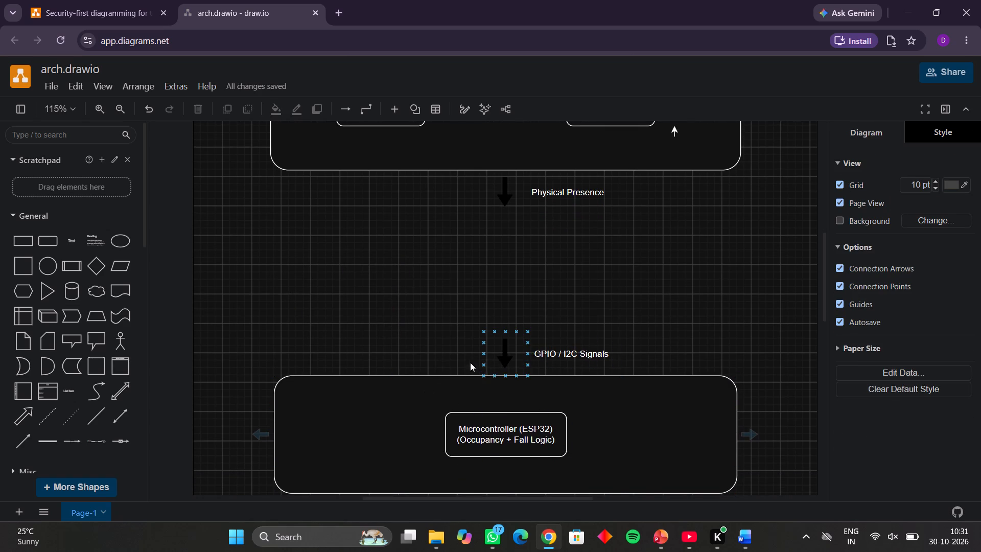
Switch to Windows Settings and set the personalization colour mode to Light.
click(889, 536)
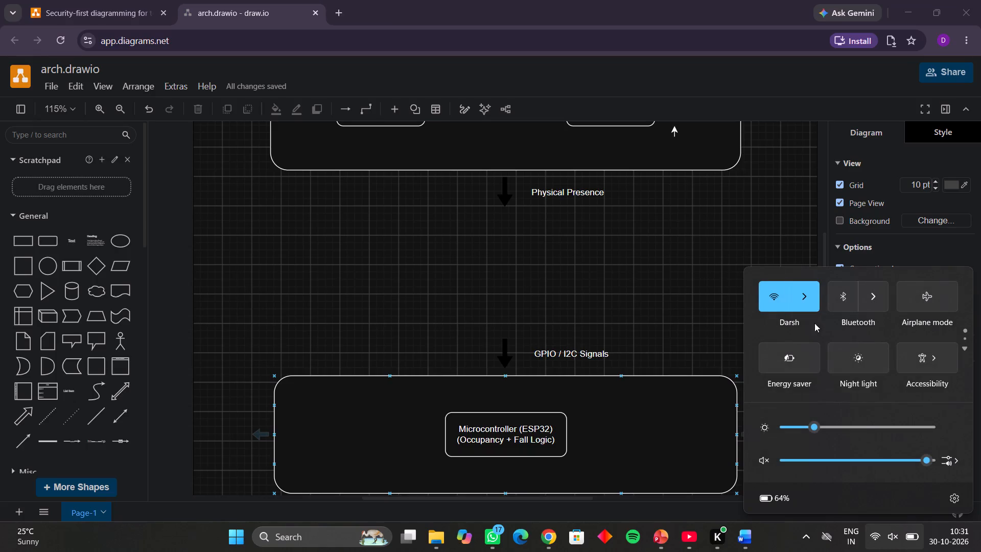
click(954, 489)
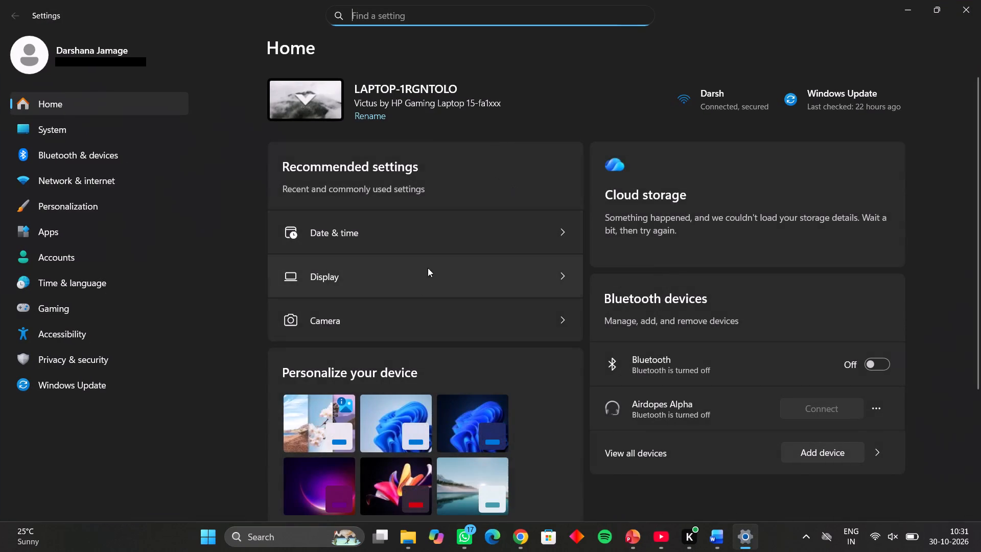
click(68, 200)
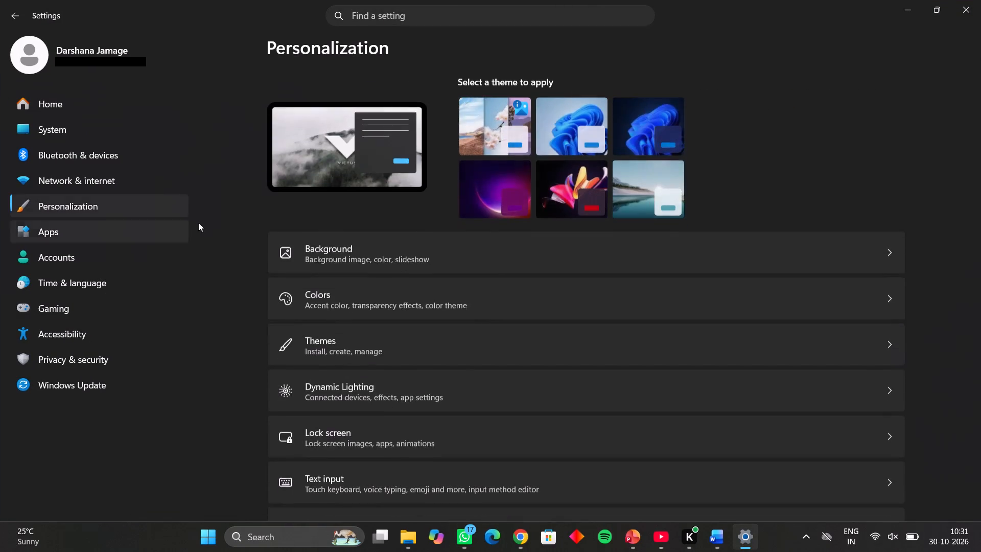
click(515, 293)
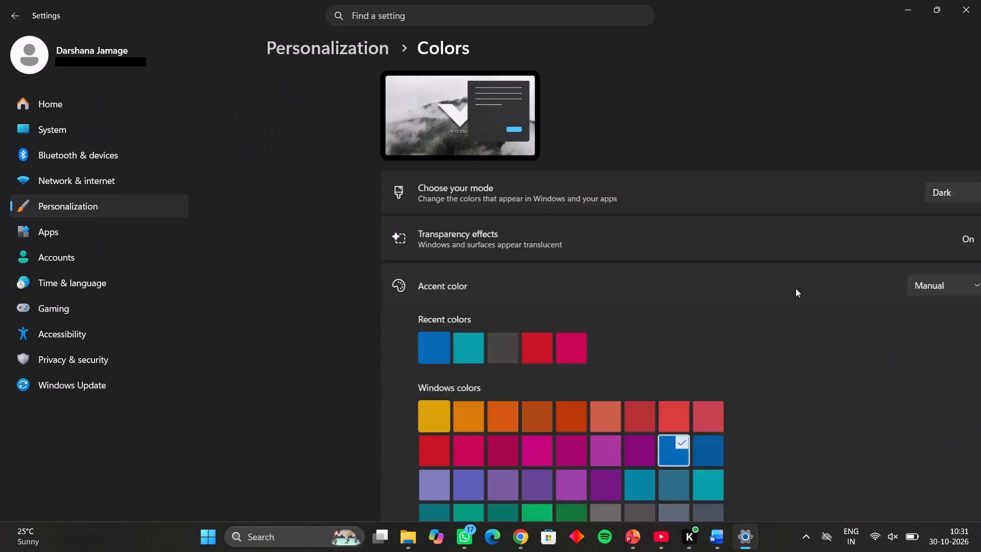
click(856, 195)
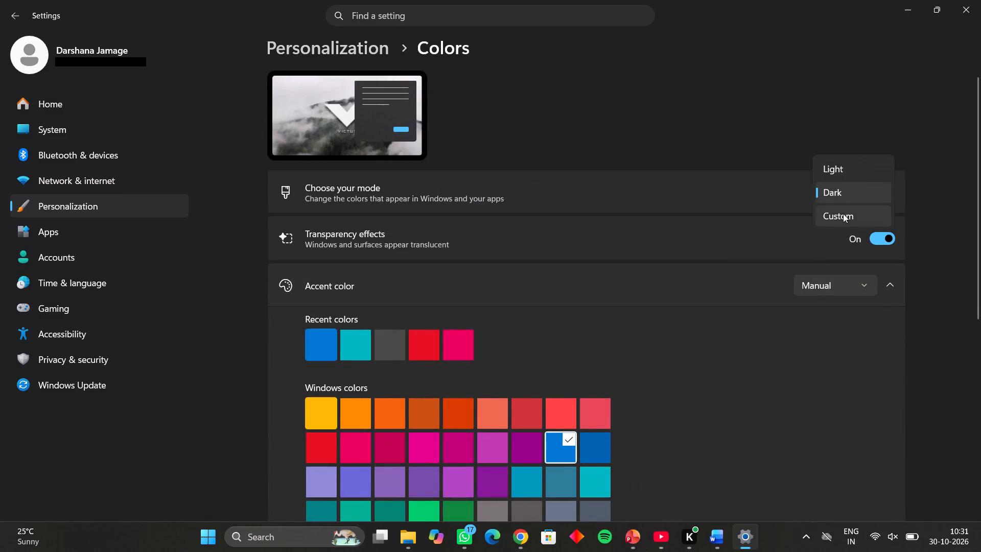
click(831, 167)
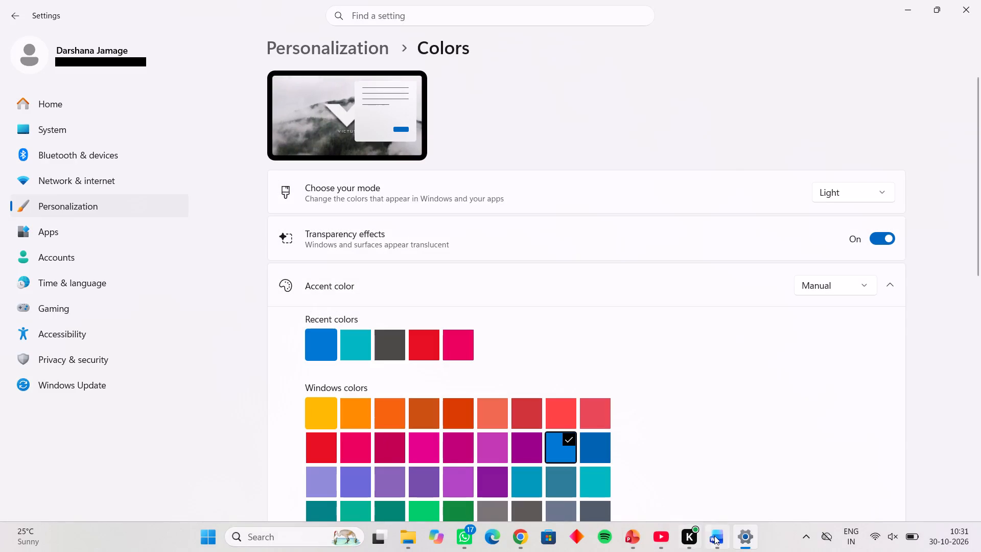
Return to the diagram in Chrome and delete the container around the Microcontroller (ESP32) block.
click(514, 535)
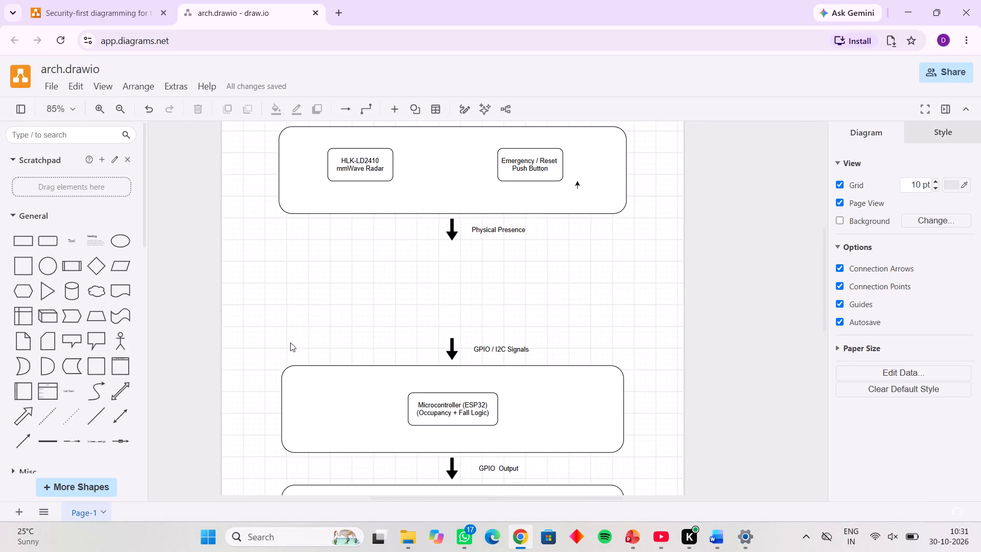
drag(290, 342, 575, 398)
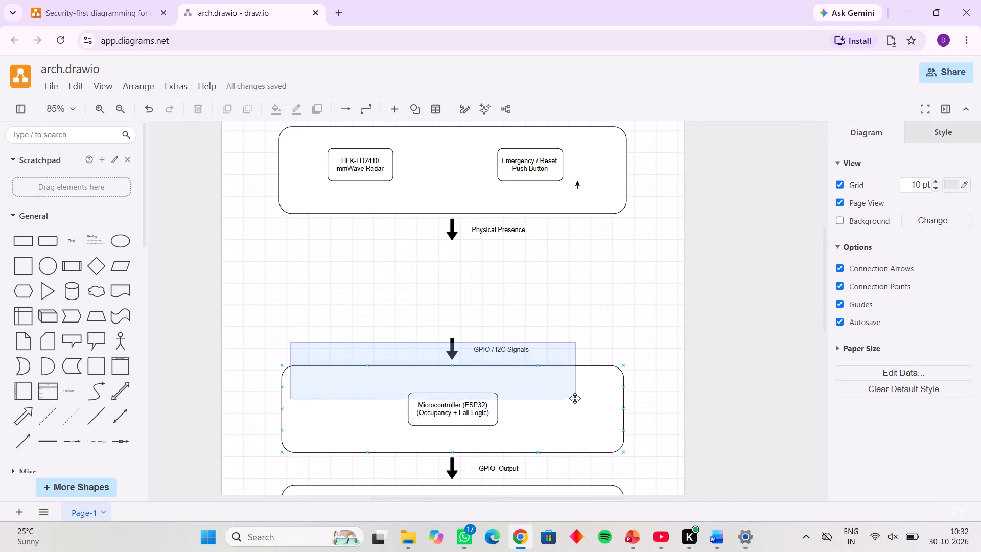
click(575, 398)
key(Delete)
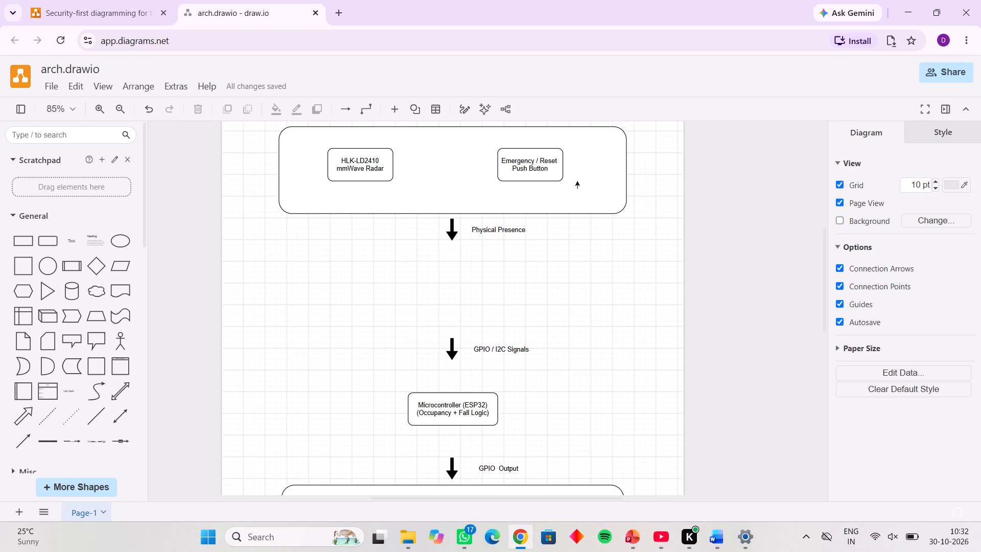
Lower the display brightness.
key(ctrl+F2)
key(ctrl+F2)
key(ctrl+F2)
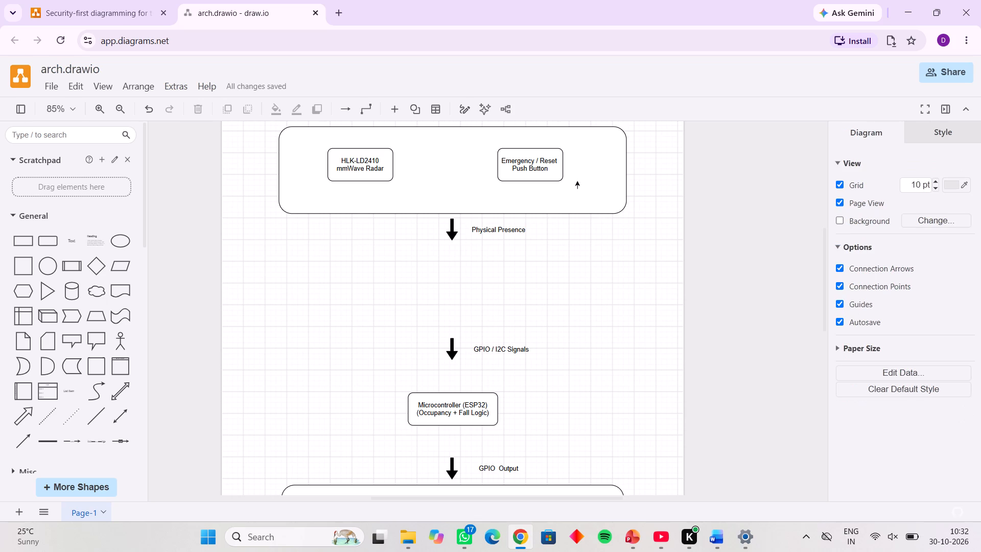
key(ctrl+F2)
key(ctrl+F2)
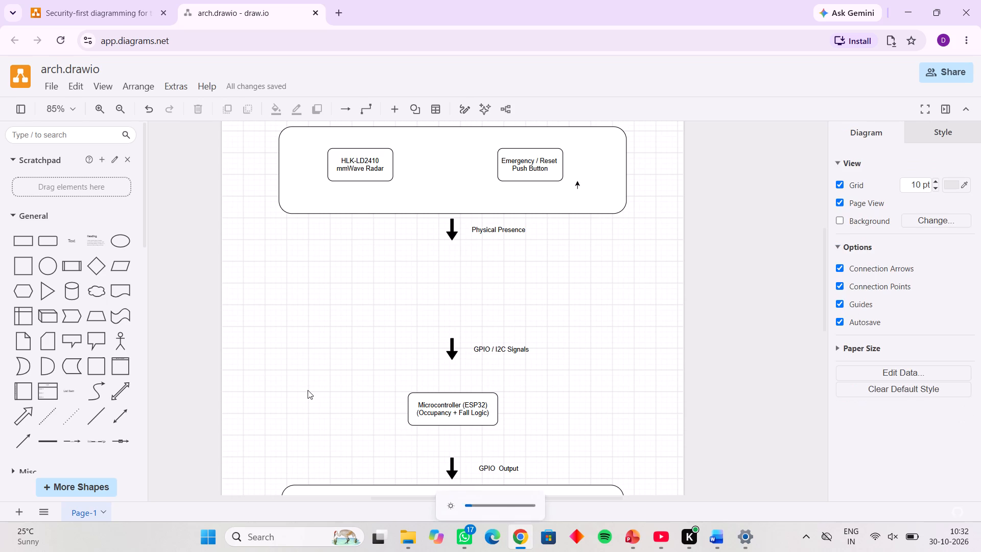
Delete the Microcontroller (ESP32) (Occupancy + Fall Logic) block above the GPIO Output arrow.
scroll(446, 367, down, 1)
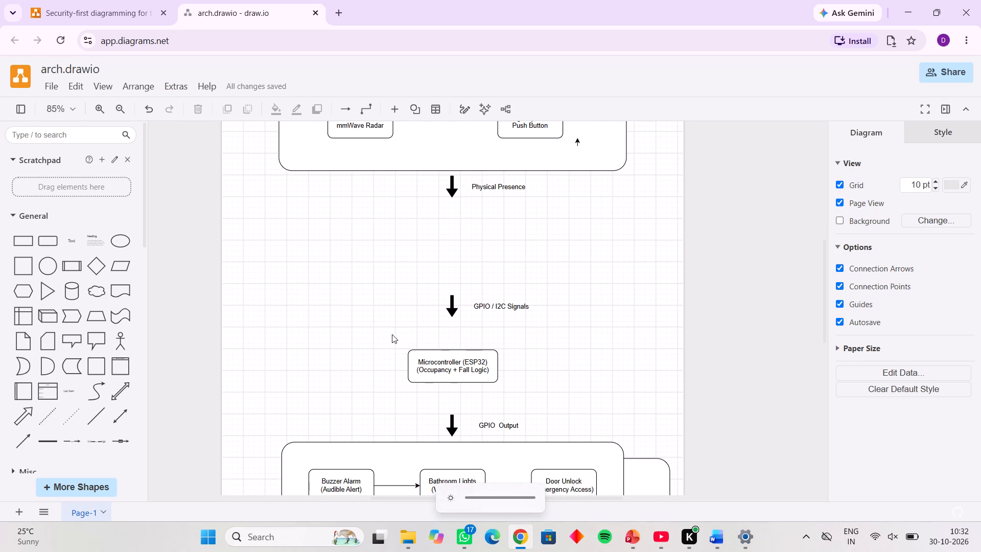
drag(401, 341, 527, 390)
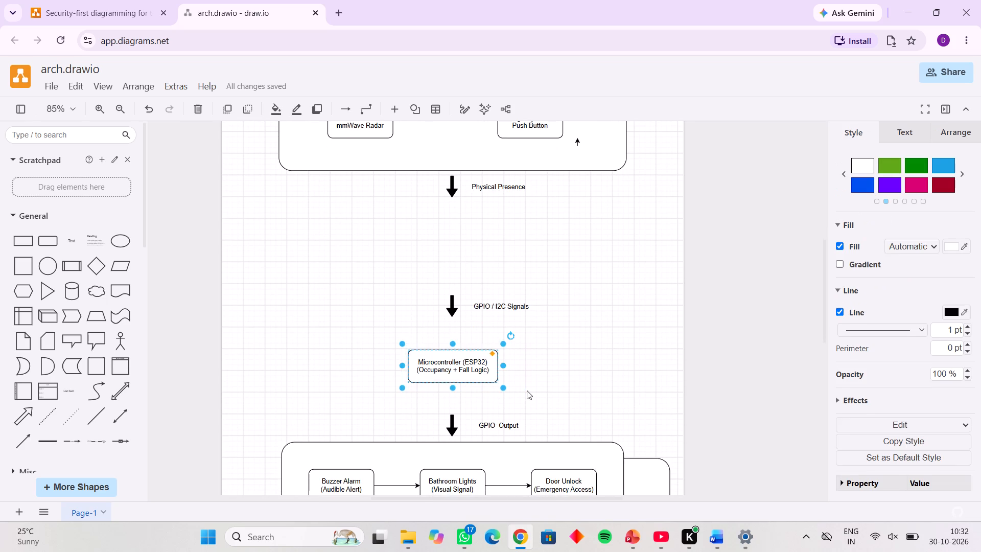
key(Delete)
Move the spare container from behind the Buzzer Alarm layer to between the Physical Presence and GPIO / I2C Signals arrows, at about 110, 243.
scroll(531, 300, down, 3)
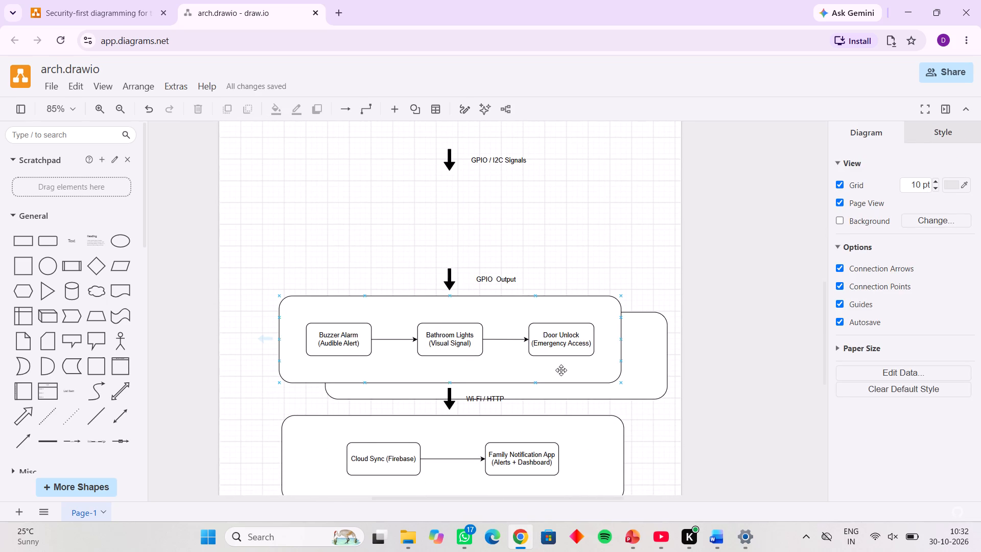
drag(640, 367, 596, 146)
scroll(596, 146, up, 1)
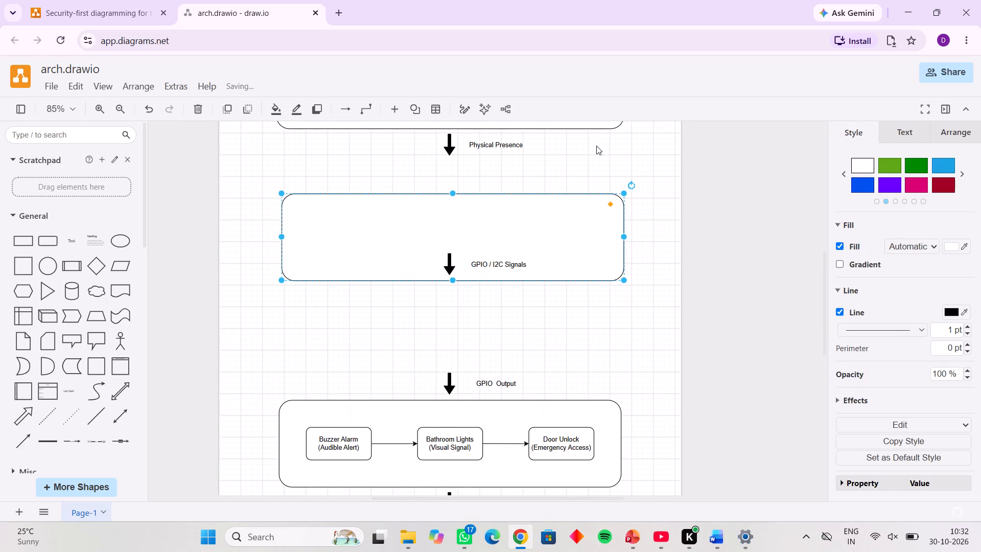
drag(527, 234, 527, 195)
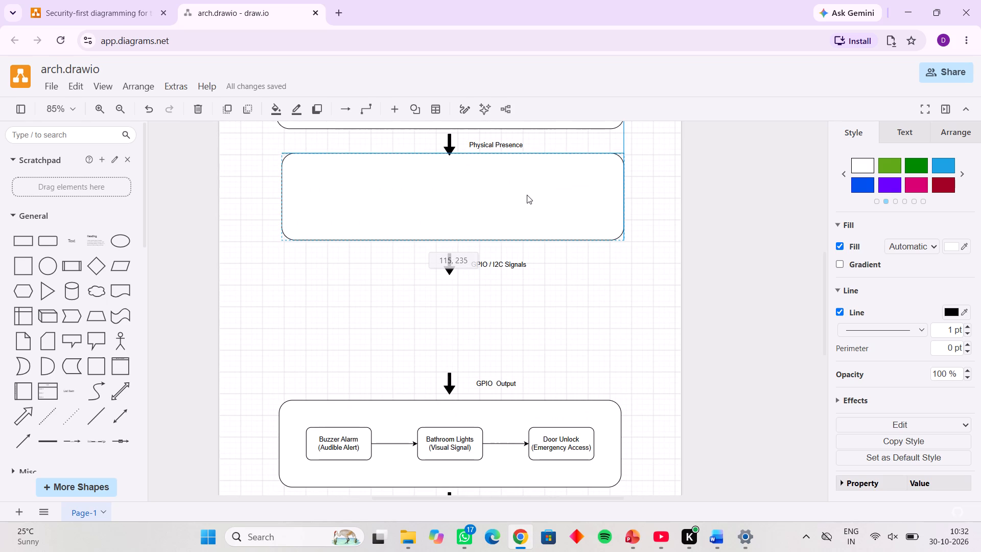
drag(527, 195, 525, 196)
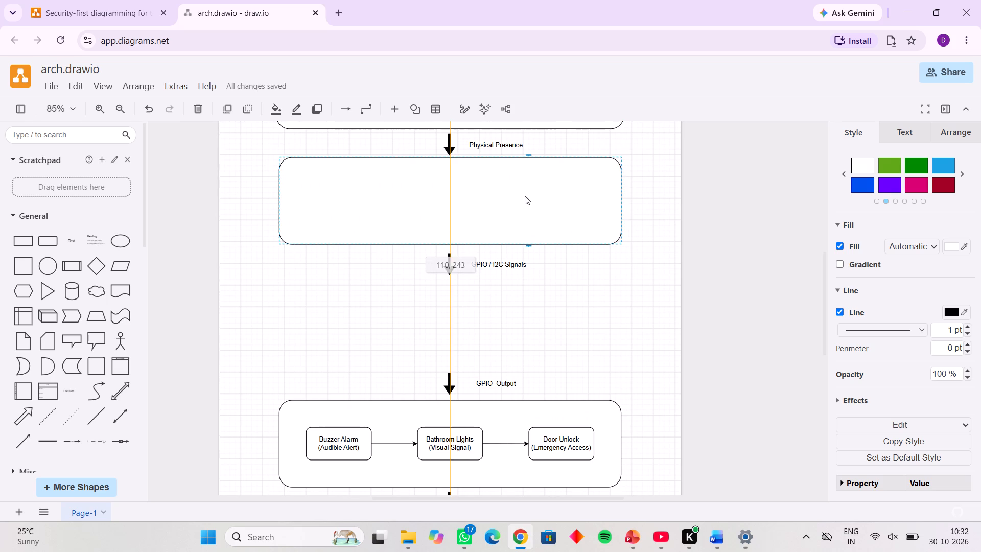
drag(525, 196, 526, 196)
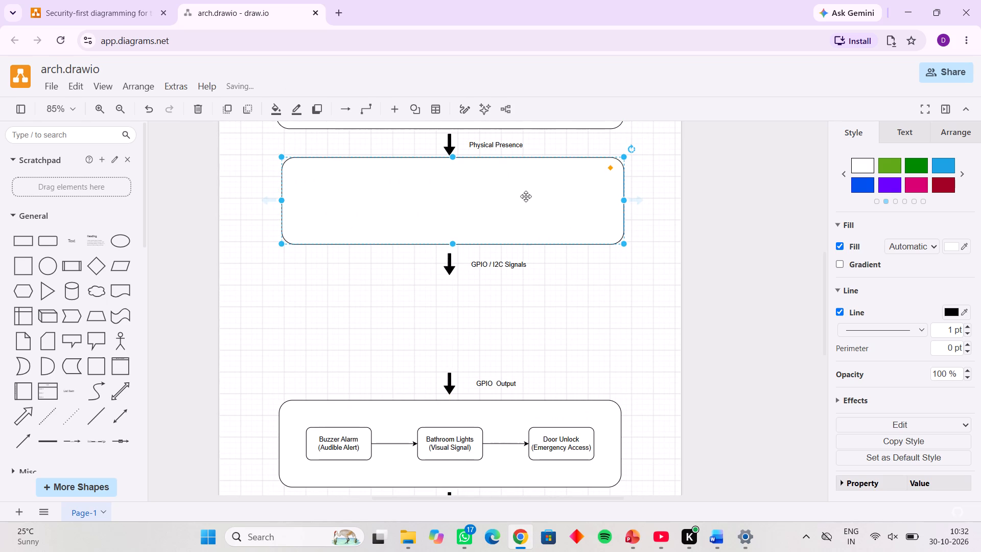
click(526, 196)
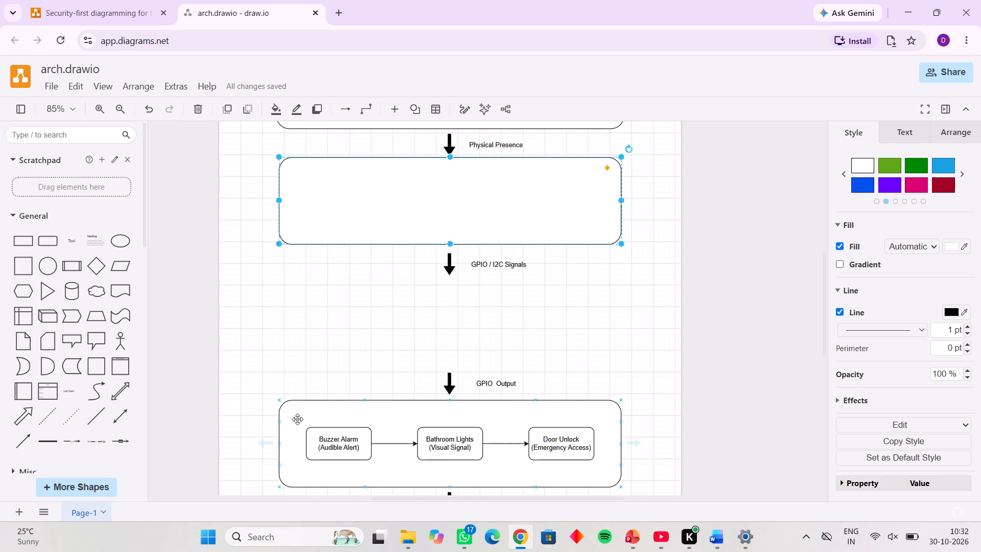
Move the container off the Buzzer Alarm, Bathroom Lights and Door Unlock row, and delete those blocks with their connectors.
drag(297, 419, 303, 551)
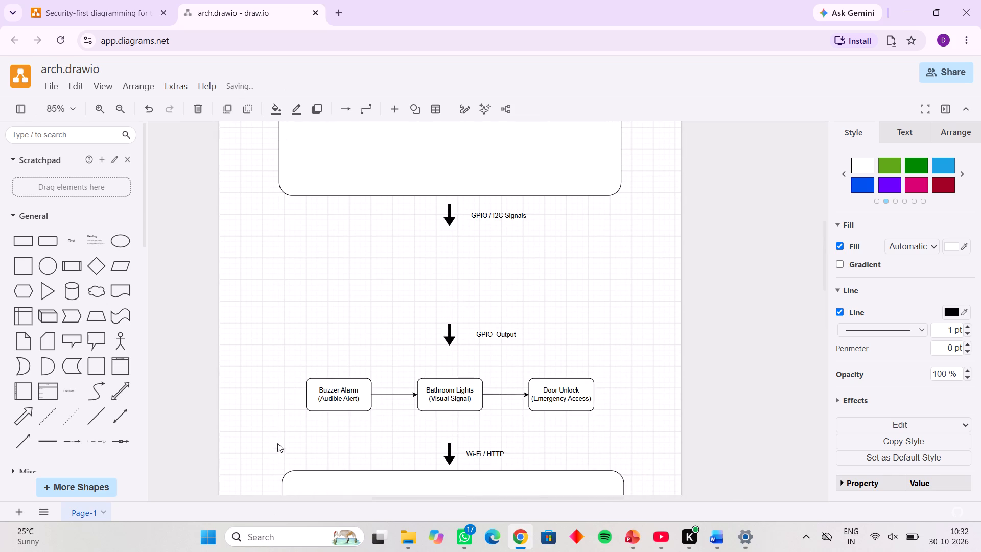
drag(291, 361, 652, 429)
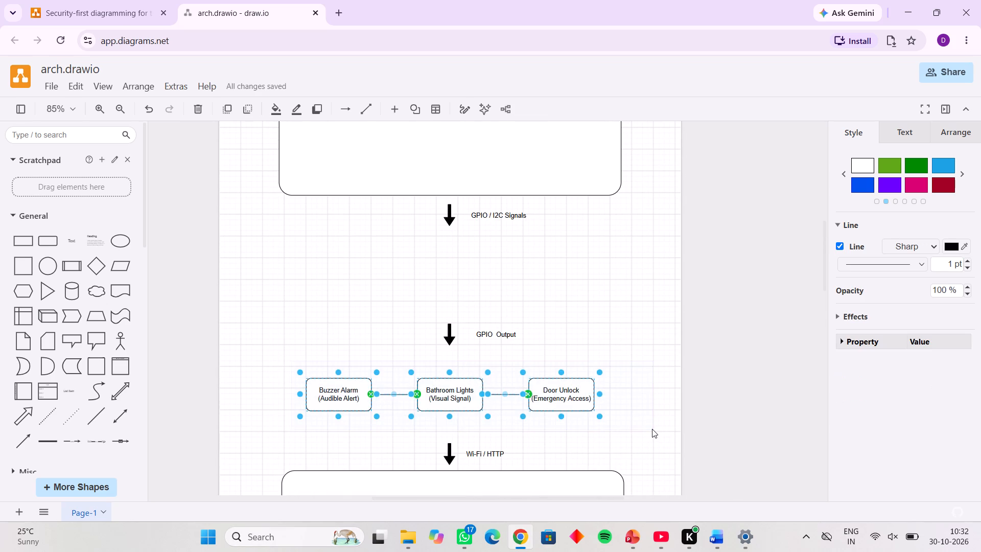
key(BackSpace)
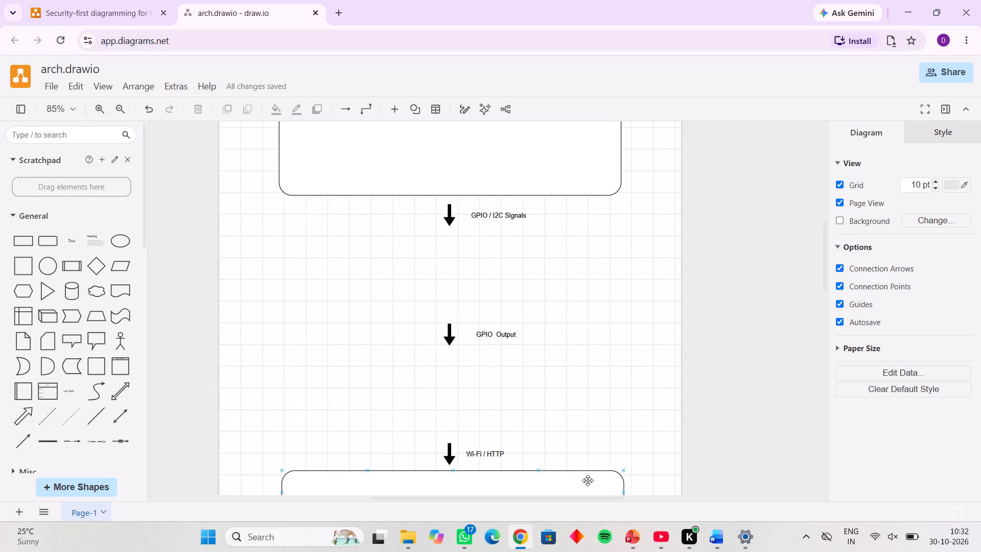
Move the spare container up between the GPIO / I2C Signals and GPIO Output arrows, centred on them at about 110, 470.
drag(586, 483, 592, 243)
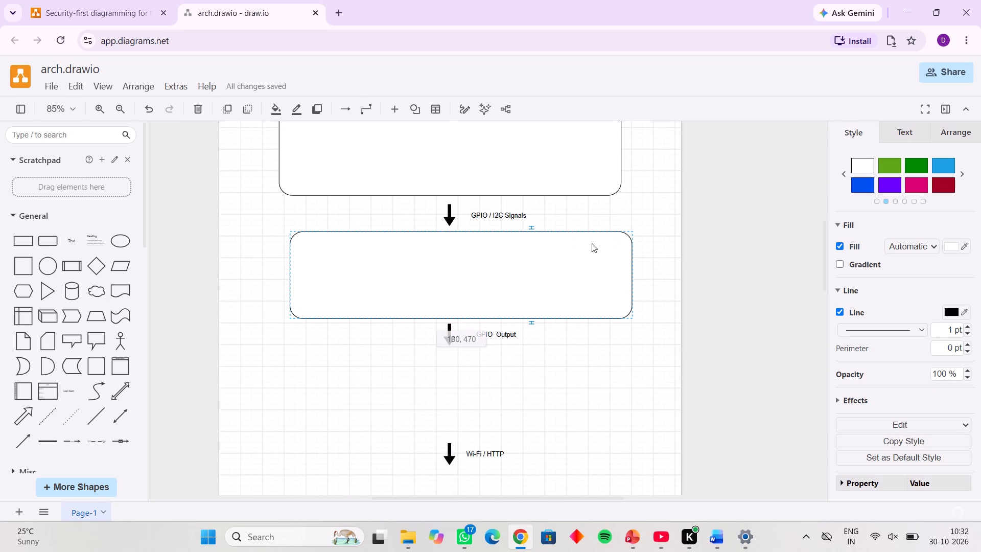
drag(592, 243, 588, 245)
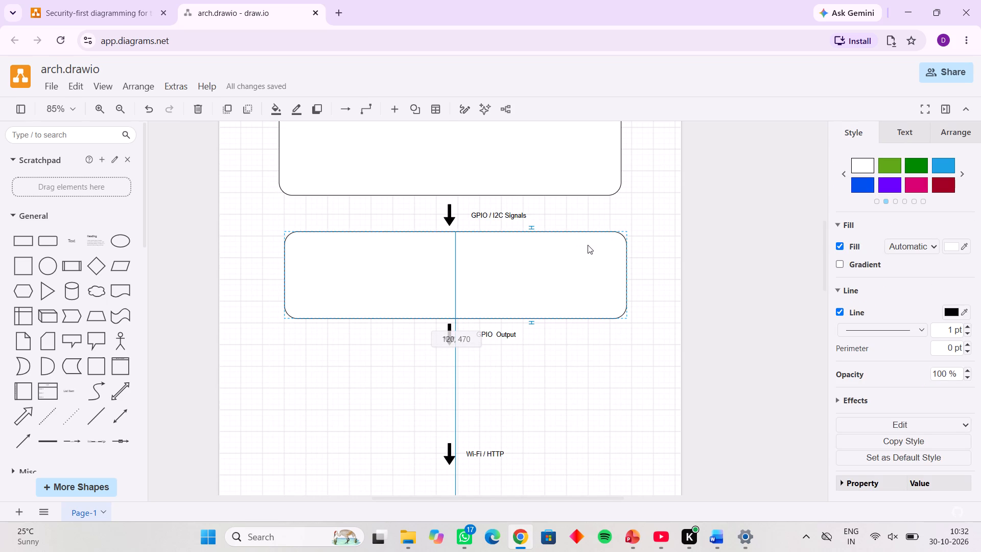
drag(588, 245, 585, 246)
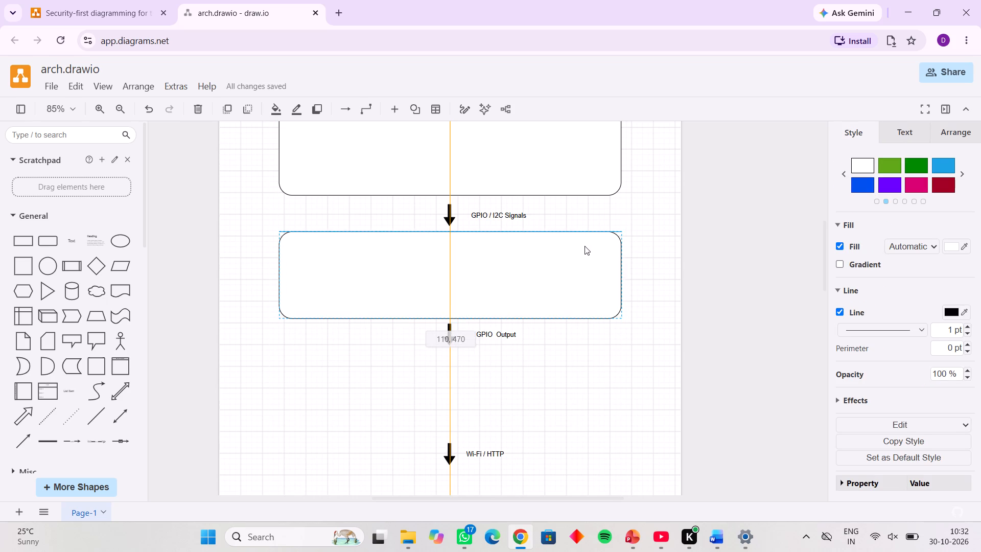
drag(585, 246, 584, 246)
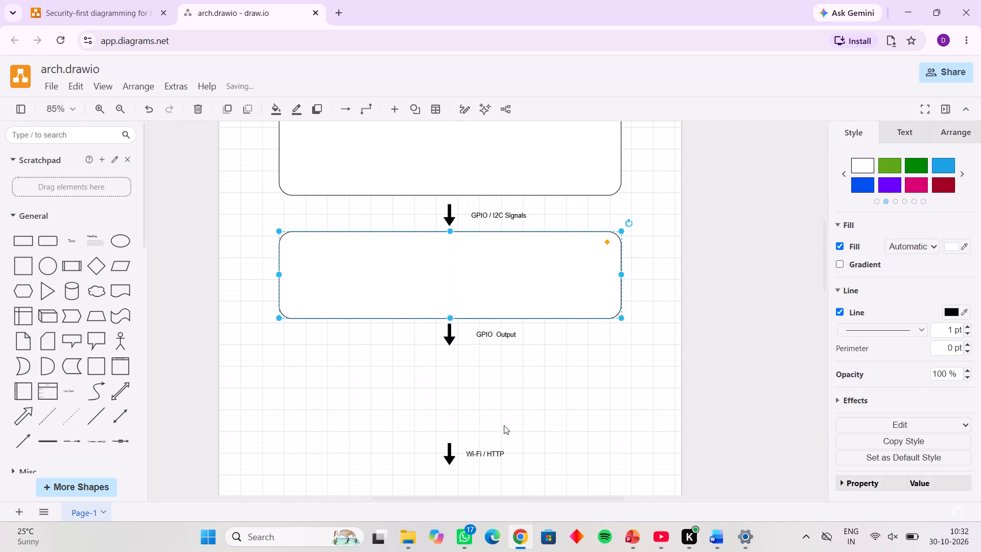
Duplicate that container and place the copy between the GPIO Output and Wi-Fi / HTTP arrows, aligned with the container above.
key(ctrl+c)
key(ctrl+v)
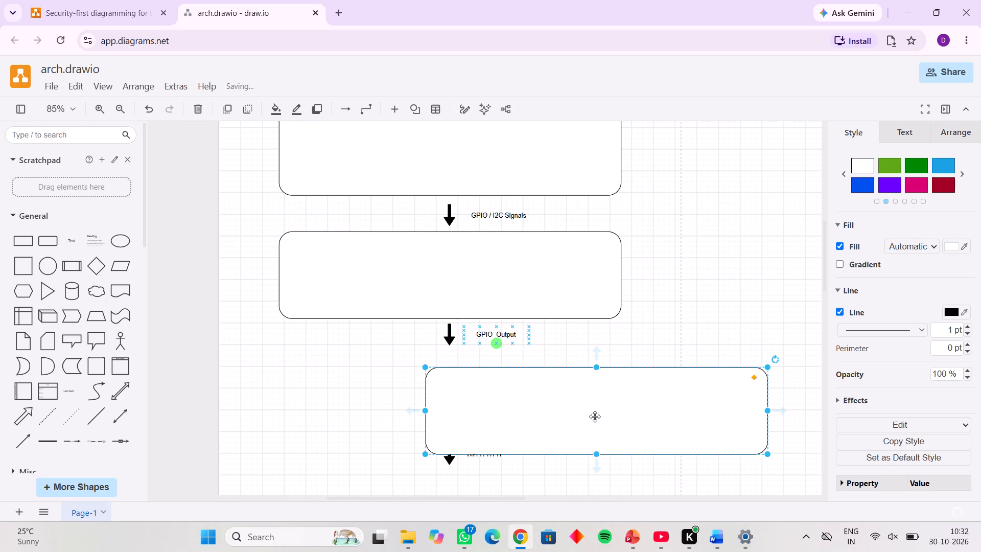
drag(595, 417, 453, 401)
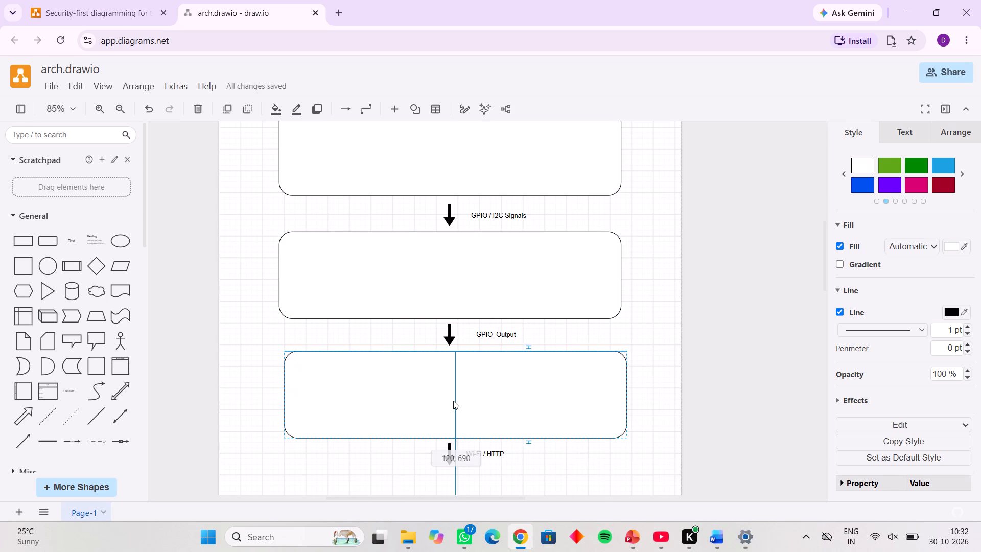
drag(453, 401, 448, 402)
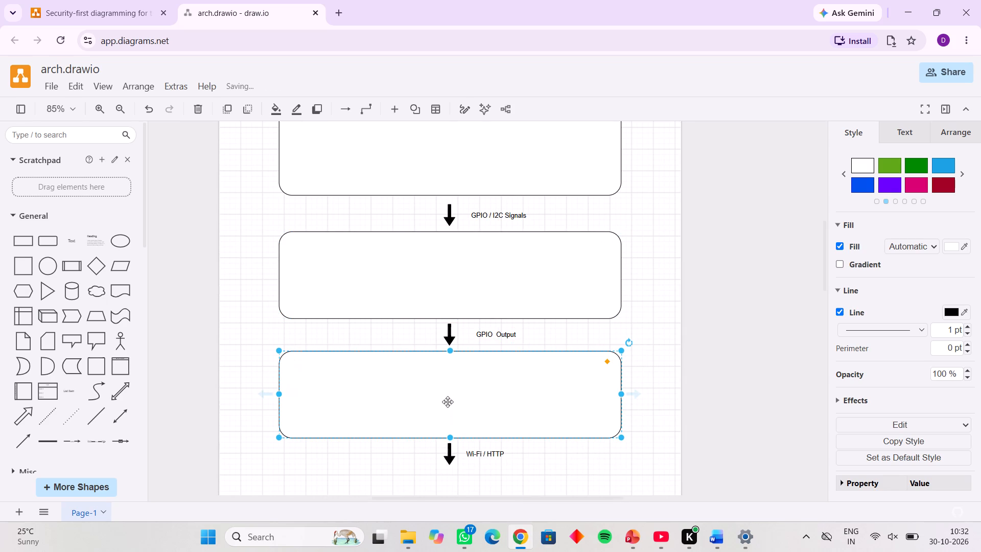
Delete the Cloud Sync (Firebase) and Family Notification App (Alerts + Dashboard) blocks together with their connector.
scroll(540, 399, down, 4)
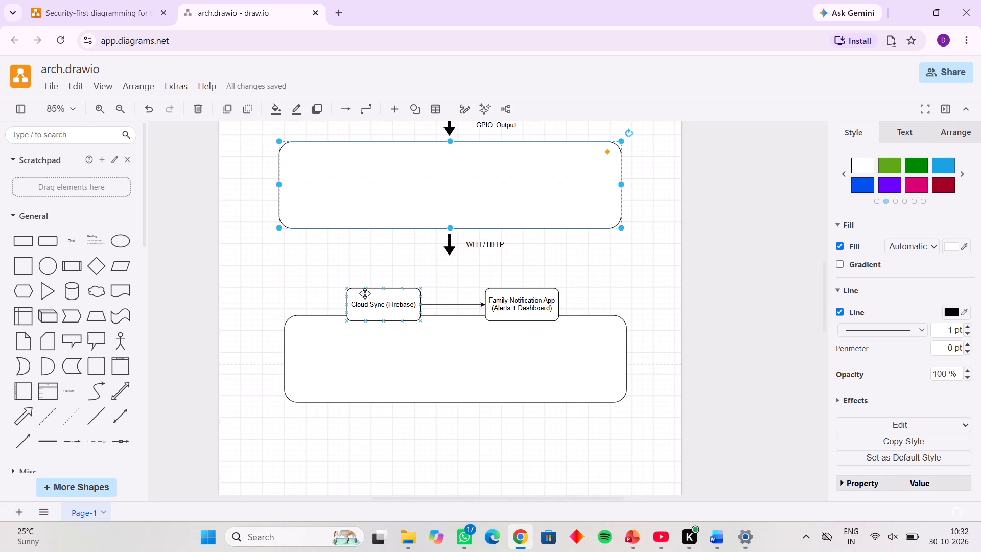
drag(324, 278, 571, 333)
key(BackSpace)
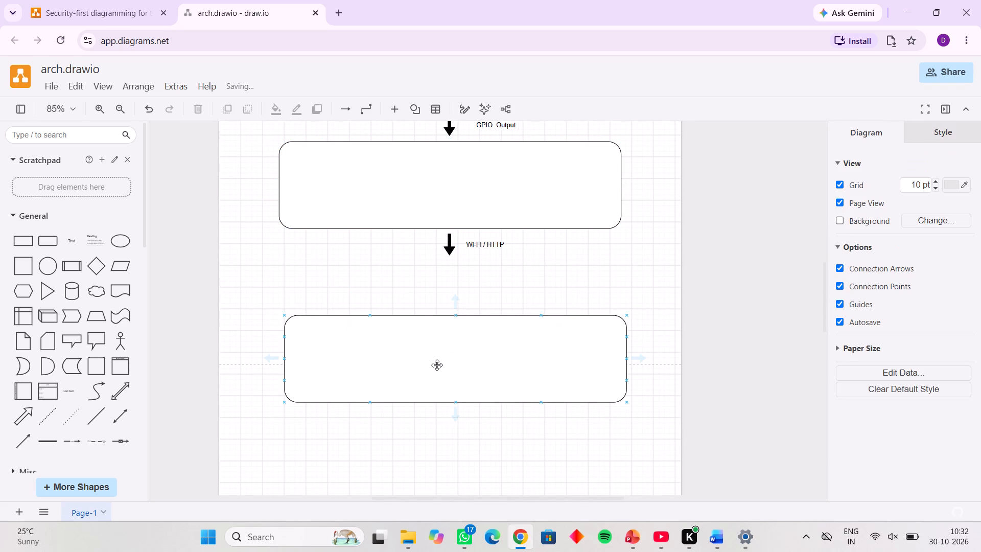
Move the bottom container up directly below the Wi-Fi / HTTP arrow, aligned with the containers above.
drag(437, 365, 433, 317)
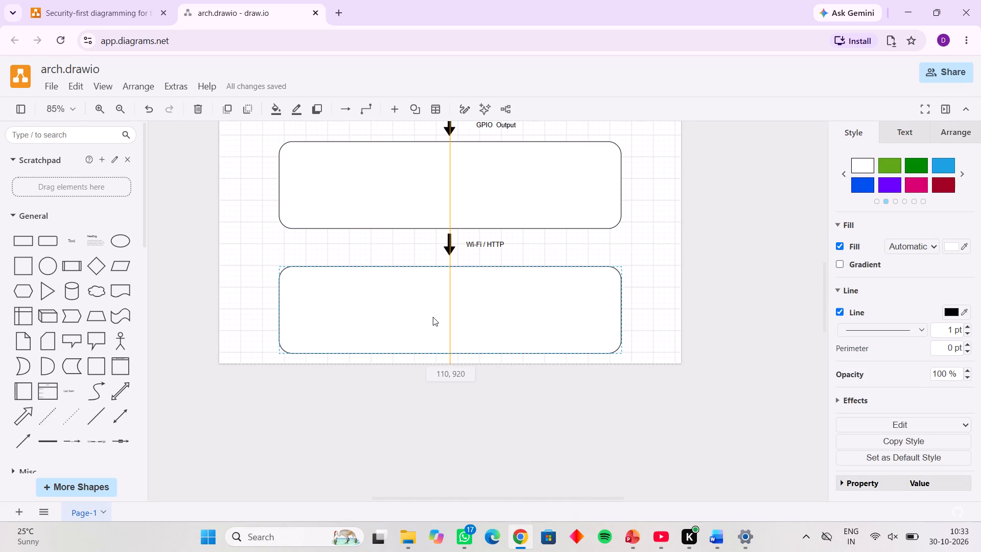
drag(433, 317, 432, 313)
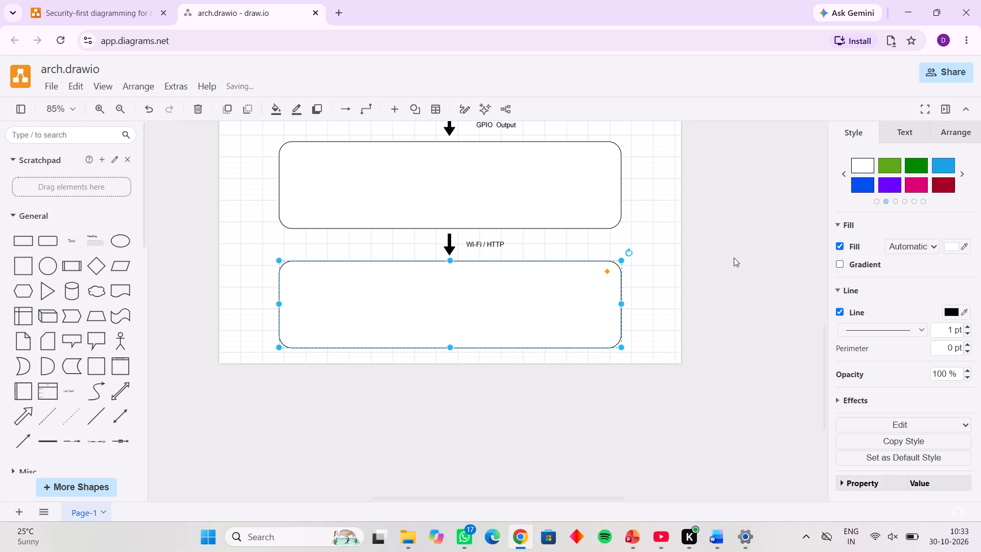
click(734, 258)
Select the Emergency / Reset Push Button block and the HLK-LD2410 mmWave Radar block in turn inside the topmost container.
scroll(734, 258, up, 5)
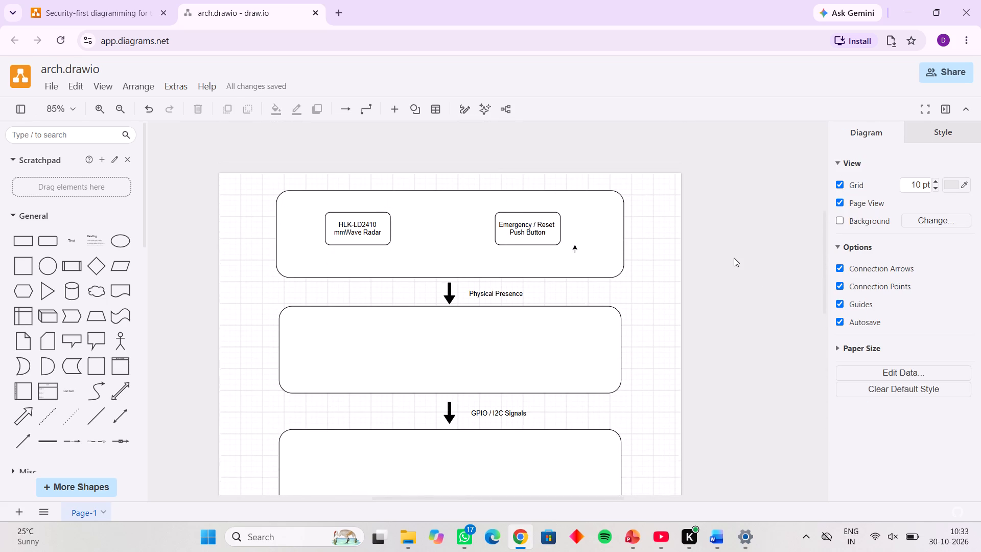
click(525, 241)
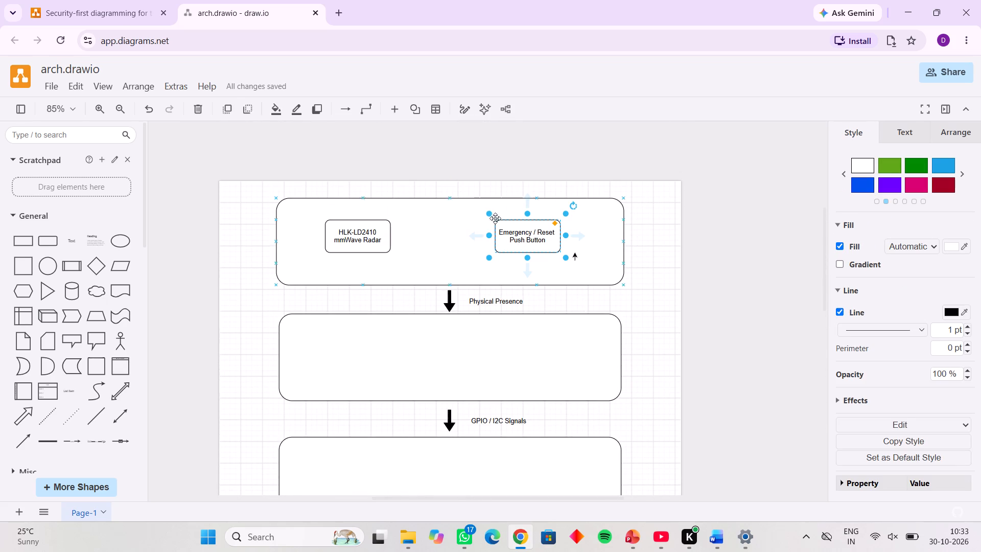
click(510, 220)
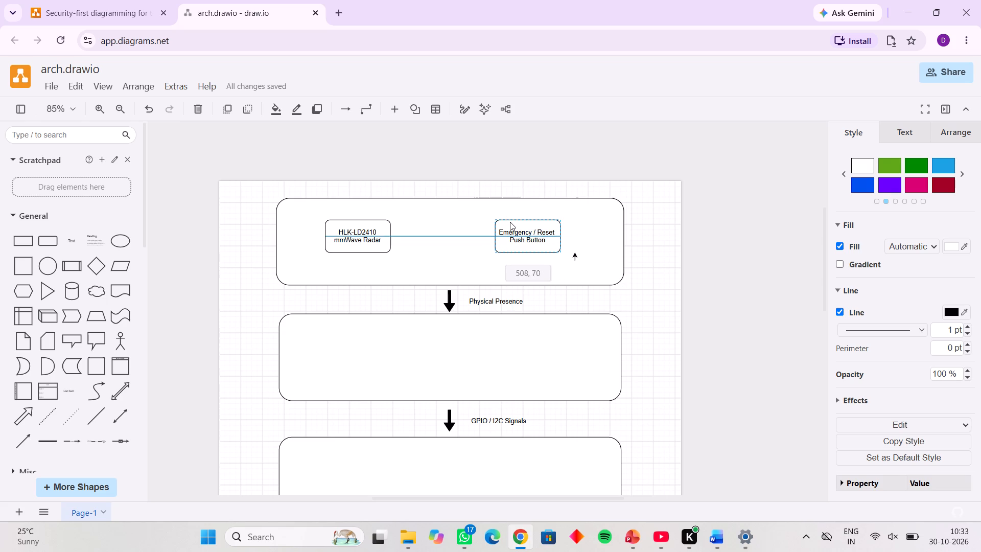
click(337, 224)
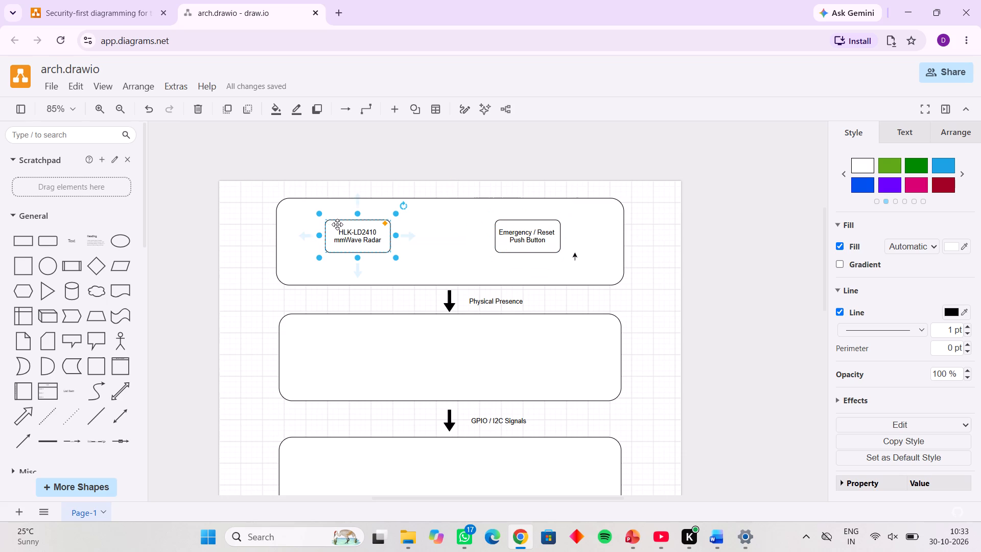
Move the HLK-LD2410 mmWave Radar block slightly so that it is vertically centred in the top container.
click(337, 224)
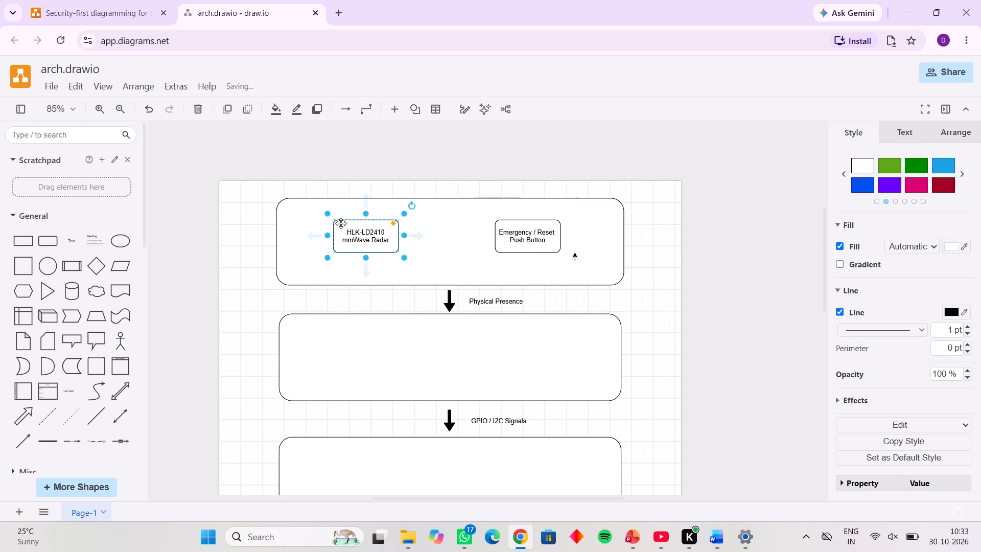
click(349, 228)
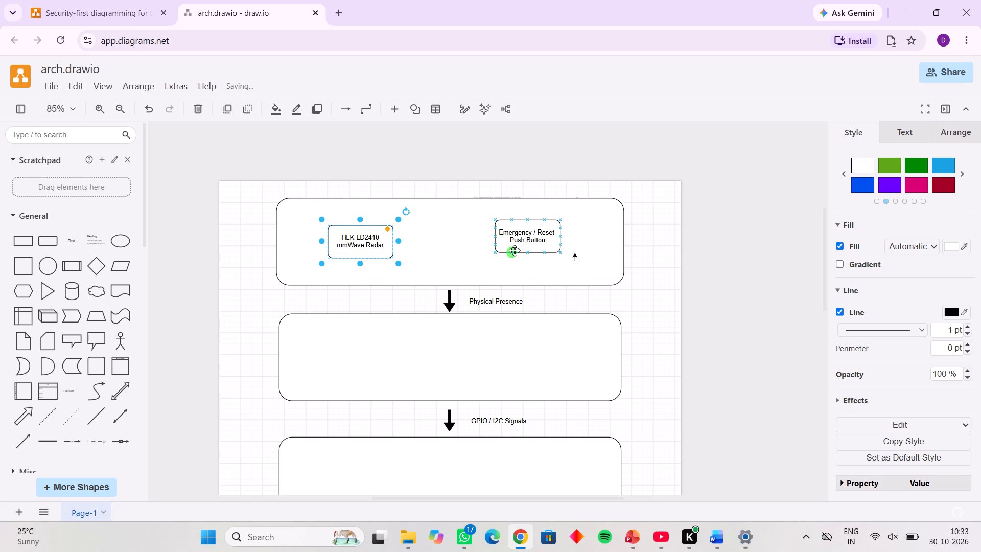
Move the Emergency / Reset Push Button block to 520, 80, level with the radar block in the top container.
click(516, 230)
drag(516, 230, 516, 233)
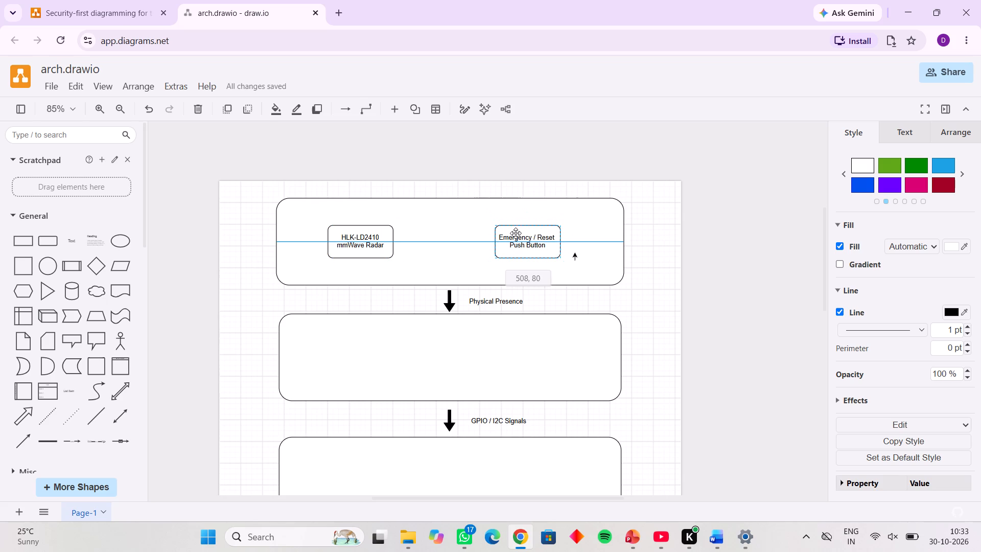
drag(516, 233, 521, 234)
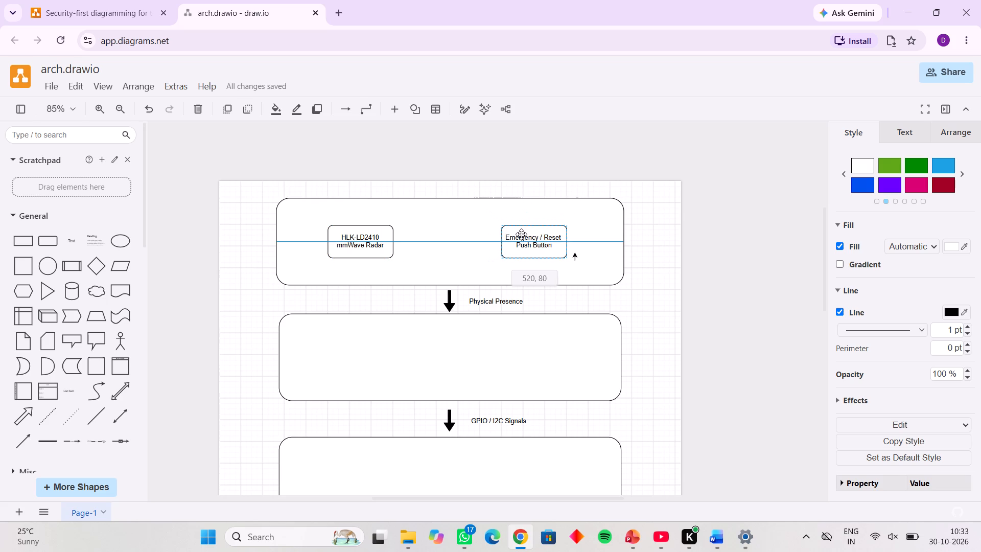
drag(521, 234, 520, 235)
drag(520, 235, 582, 232)
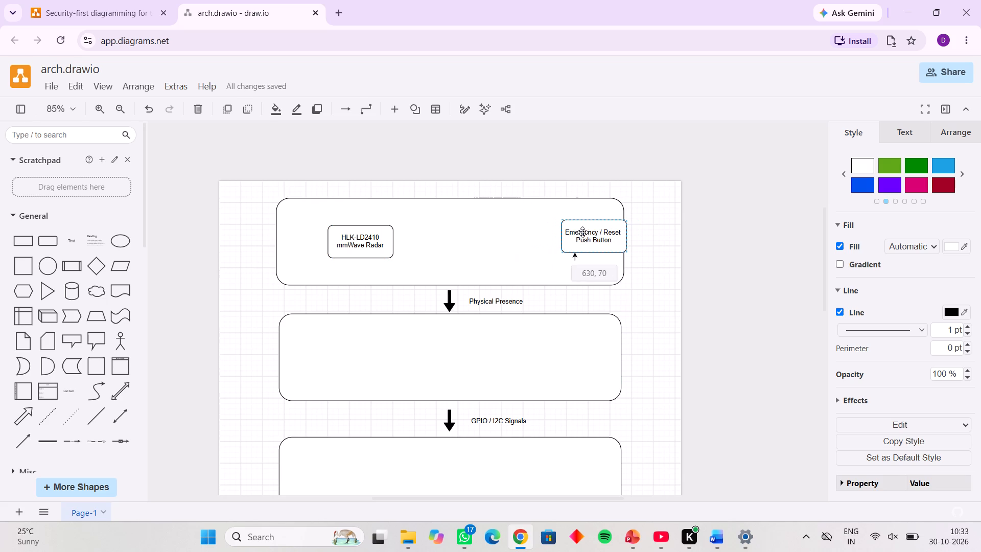
drag(582, 232, 579, 233)
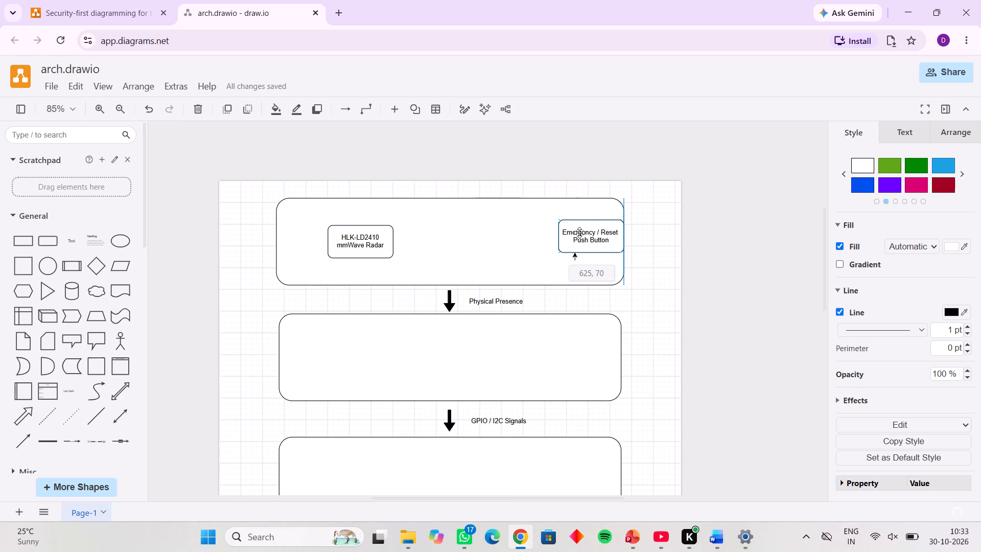
drag(579, 233, 526, 236)
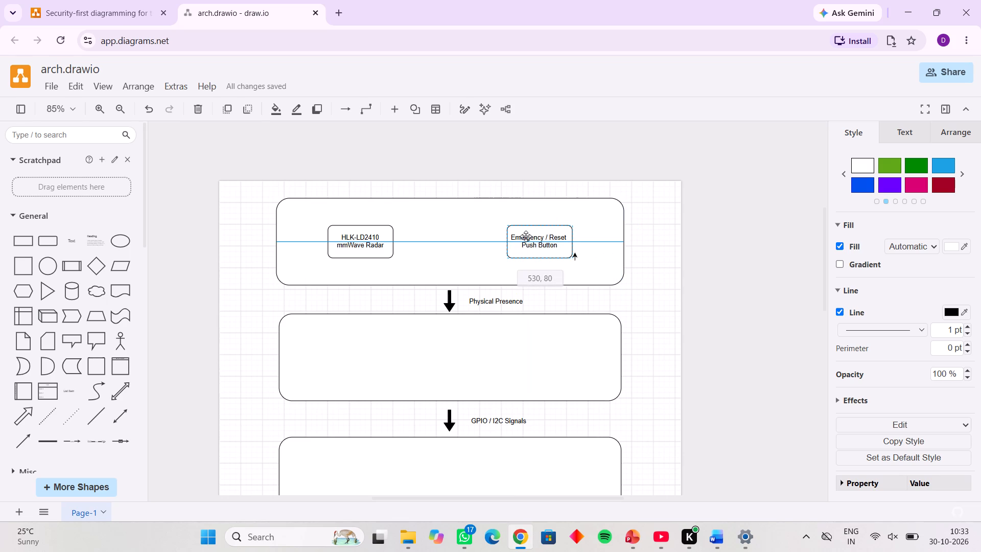
drag(526, 236, 510, 239)
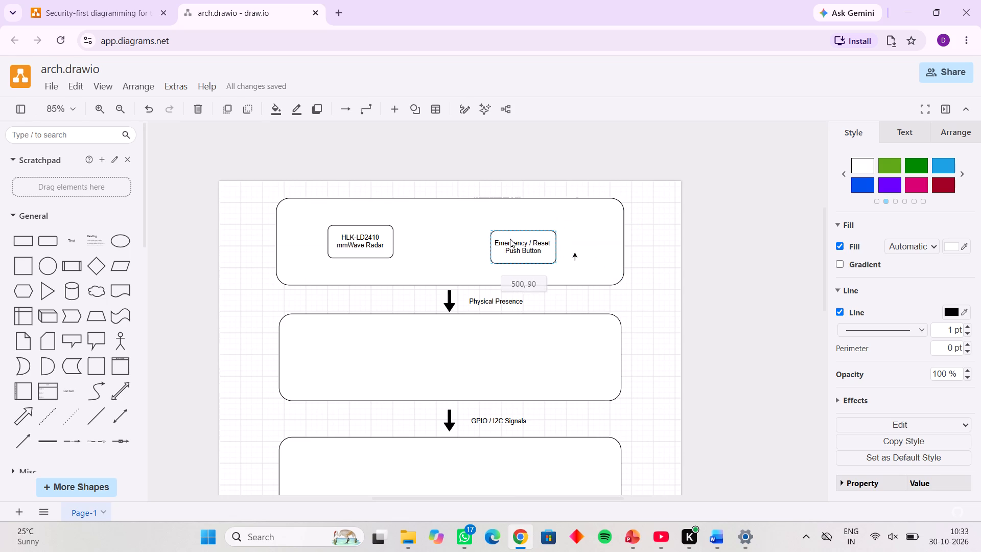
drag(510, 239, 510, 236)
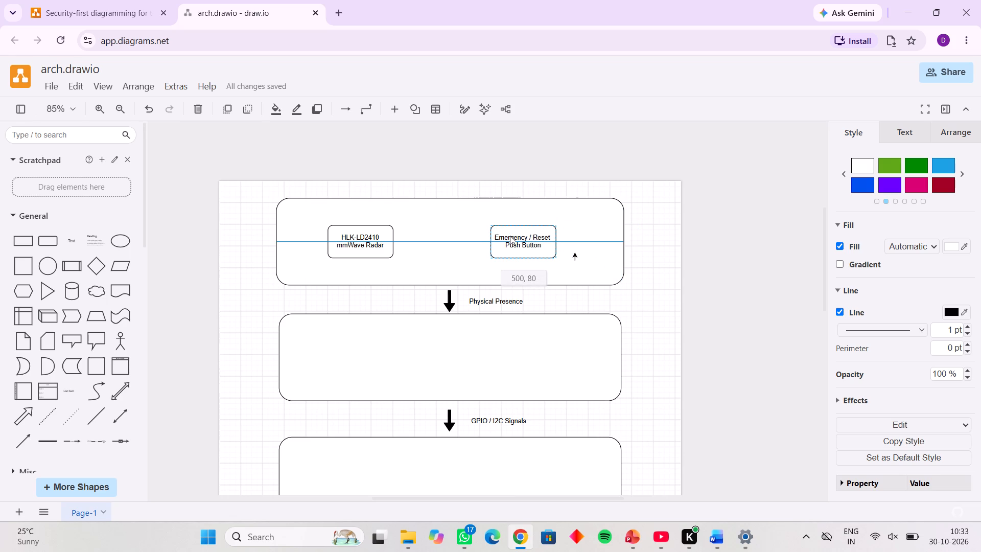
drag(510, 236, 495, 236)
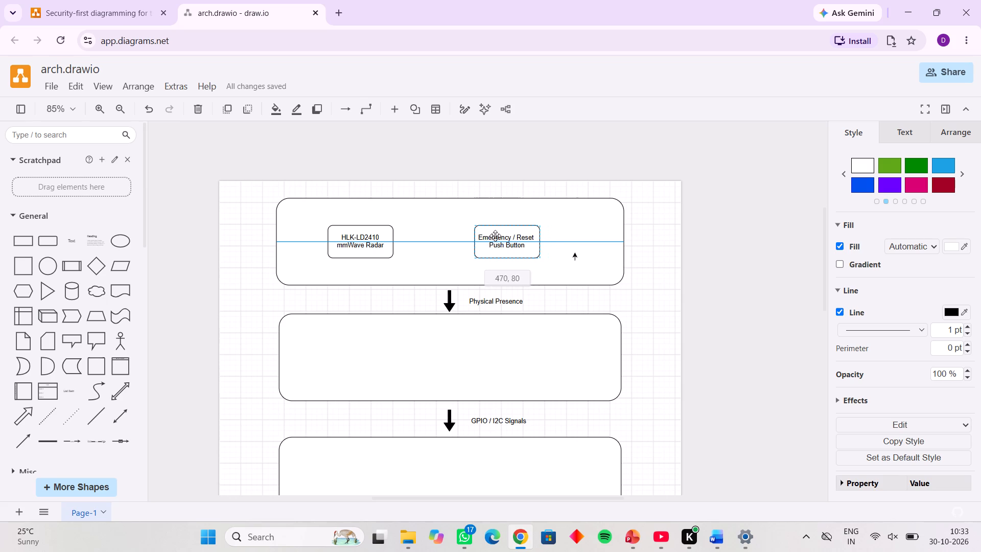
drag(495, 236, 533, 233)
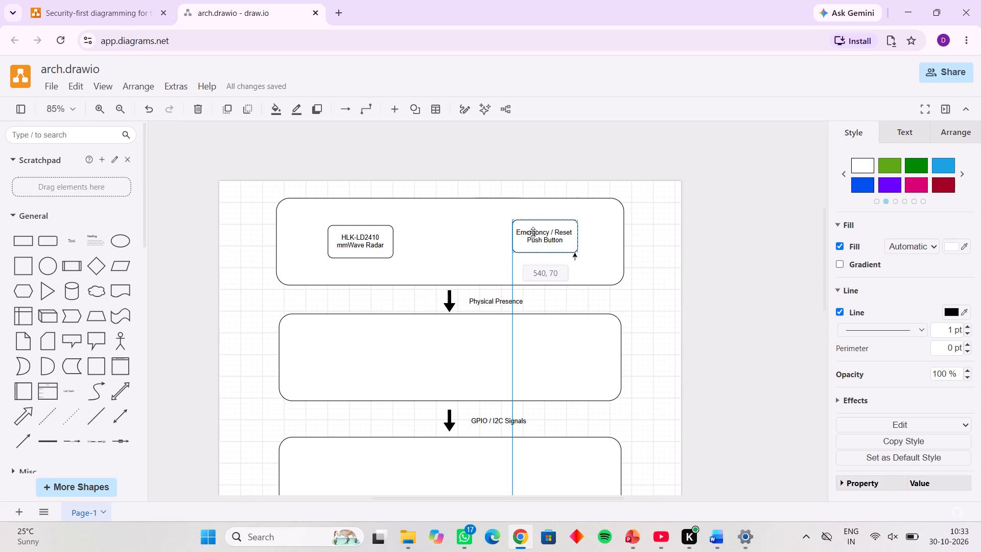
drag(533, 233, 519, 236)
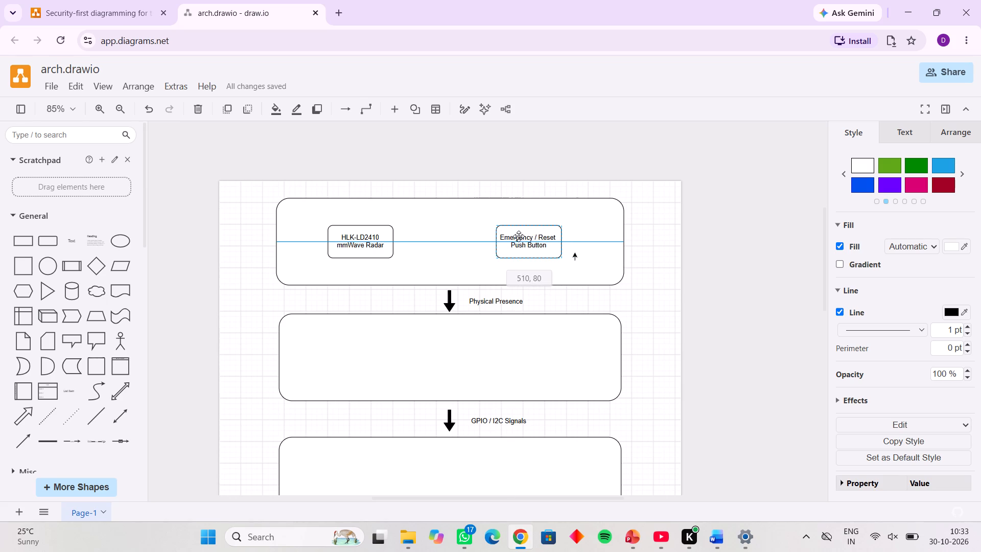
drag(519, 236, 521, 237)
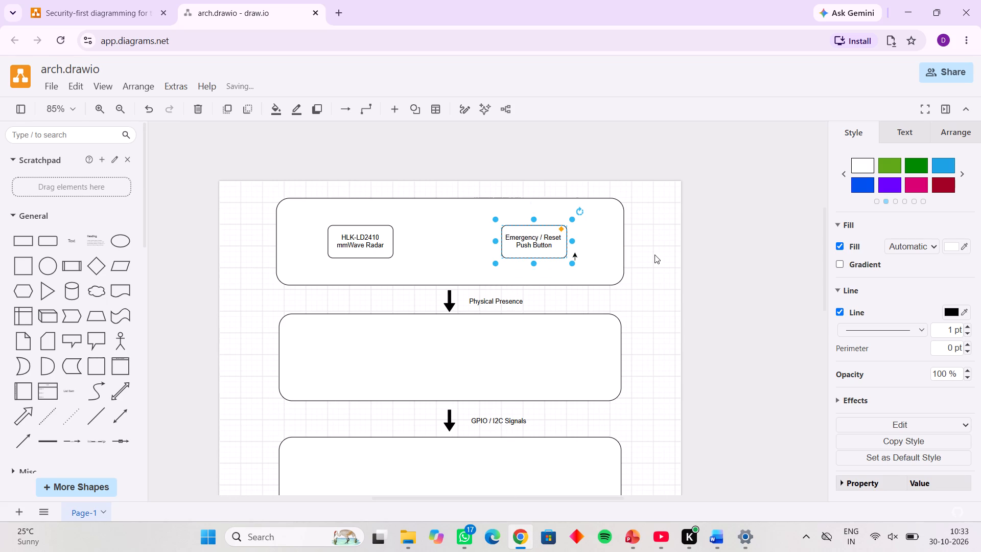
click(655, 255)
Copy the HLK-LD2410 mmWave Radar block into the container below Physical Presence and place it near that container's left end, vertically centred.
scroll(655, 255, down, 2)
scroll(655, 255, up, 1)
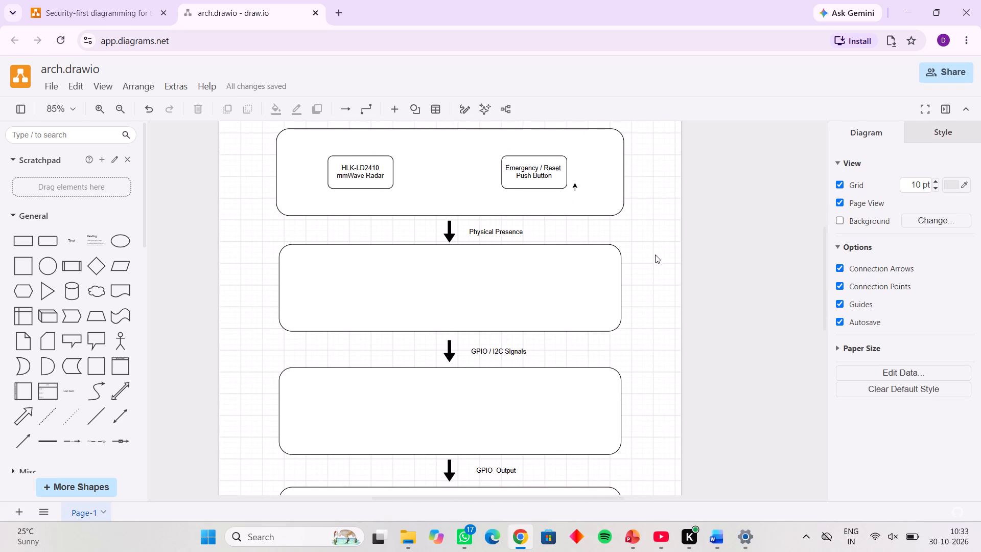
click(388, 183)
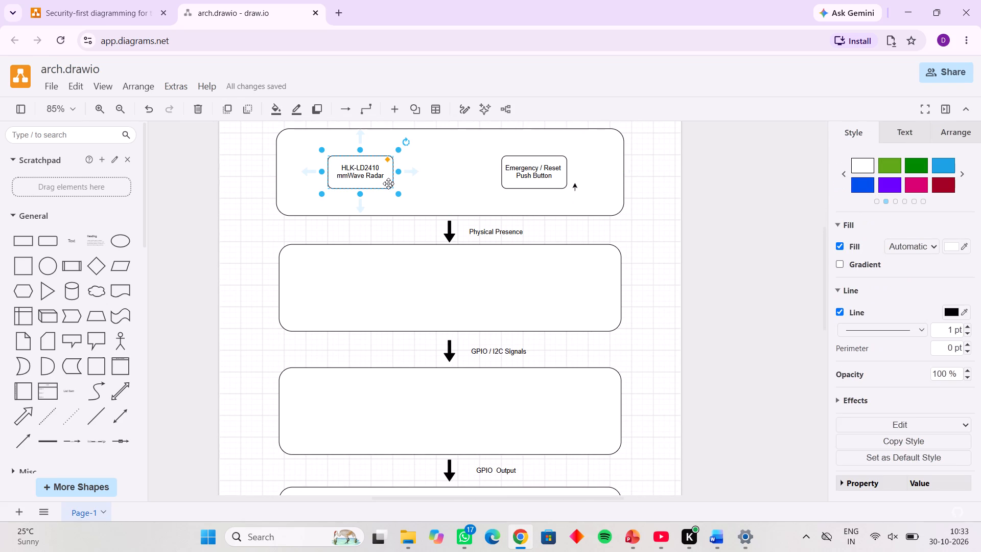
key(ctrl+c)
click(375, 292)
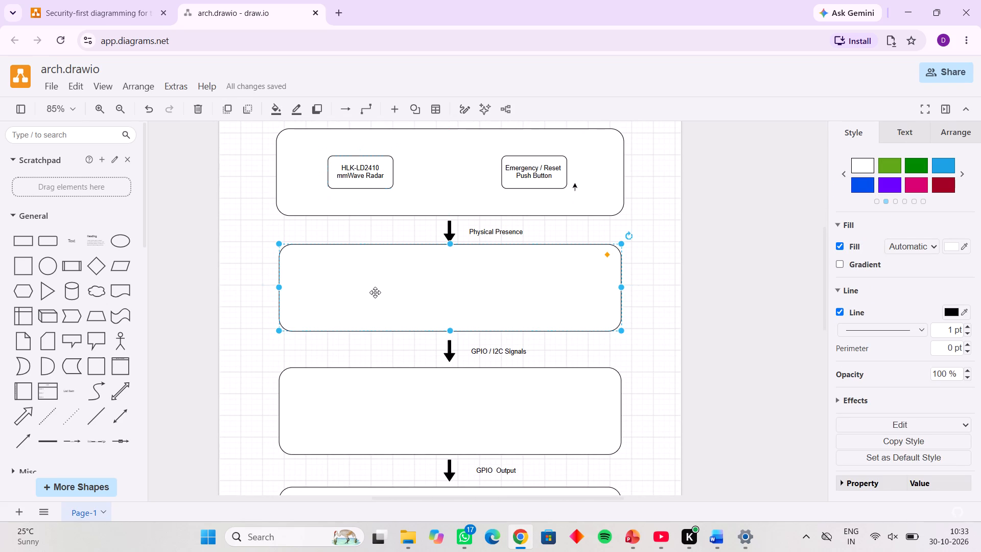
key(ctrl+v)
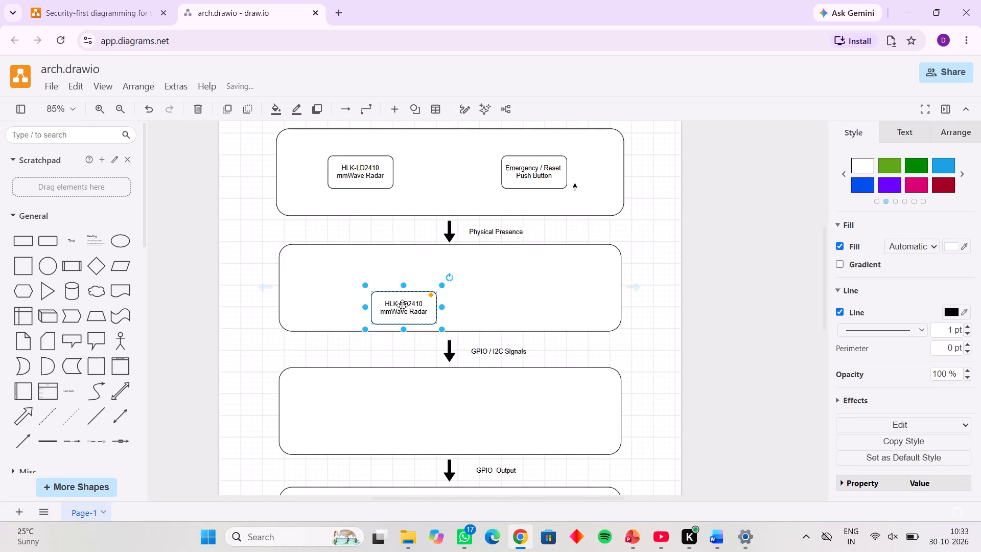
drag(402, 305, 338, 285)
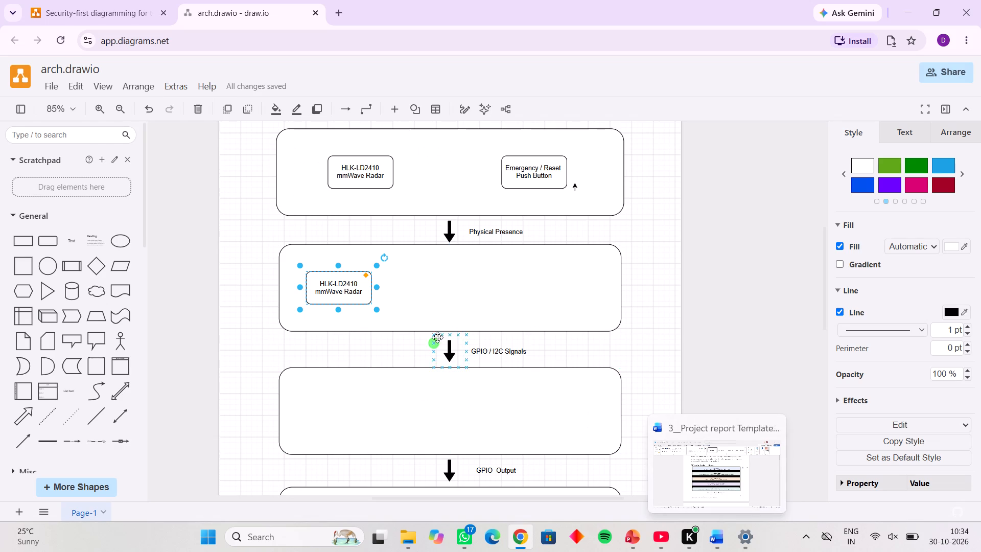
Paste further copies of the top layer's HLK-LD2410 mmWave Radar block into the container below Physical Presence.
click(367, 174)
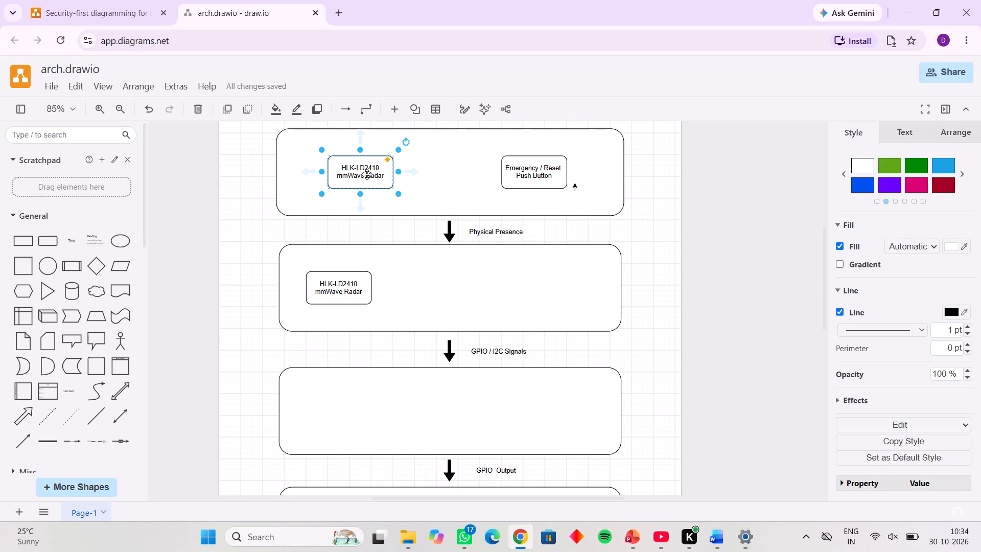
key(ctrl+c)
click(440, 309)
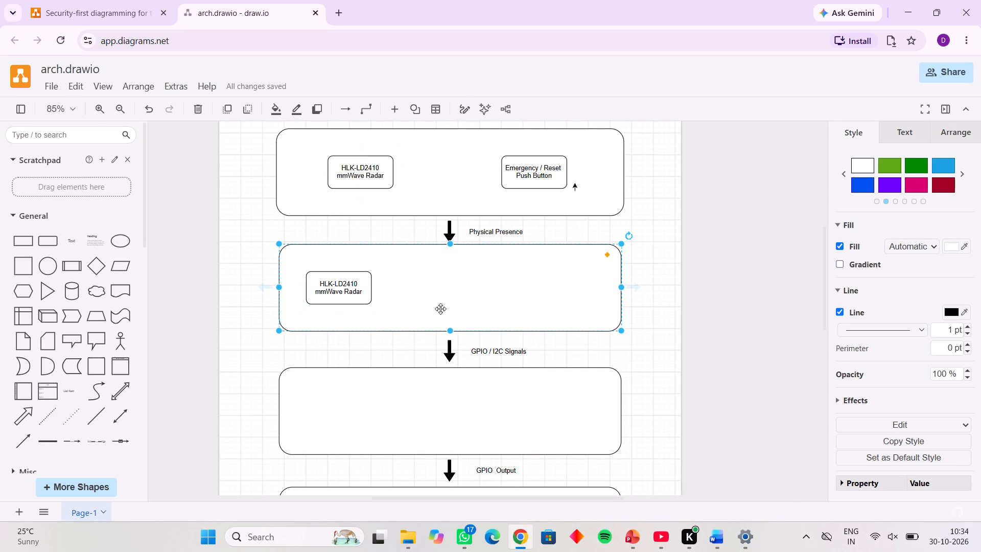
key(ctrl+v)
key(ctrl+v)
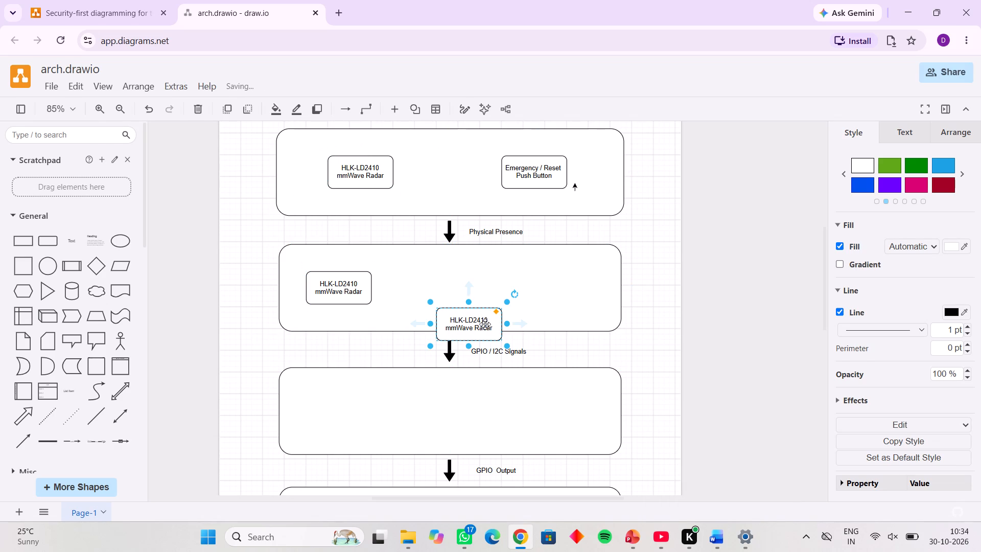
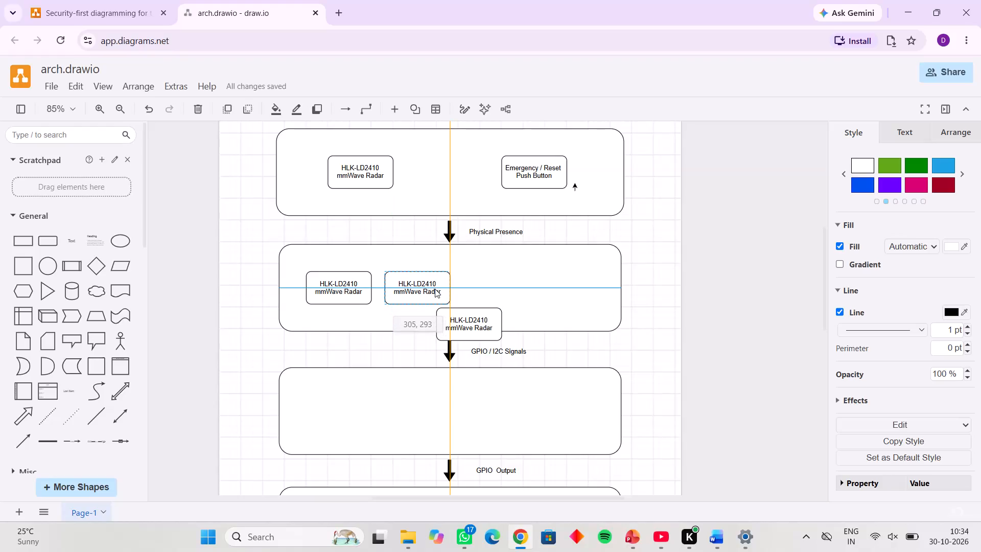
Place the third HLK-LD2410 mmWave Radar copy just after the second one, vertically centred in the container below Physical Presence.
drag(475, 324, 502, 296)
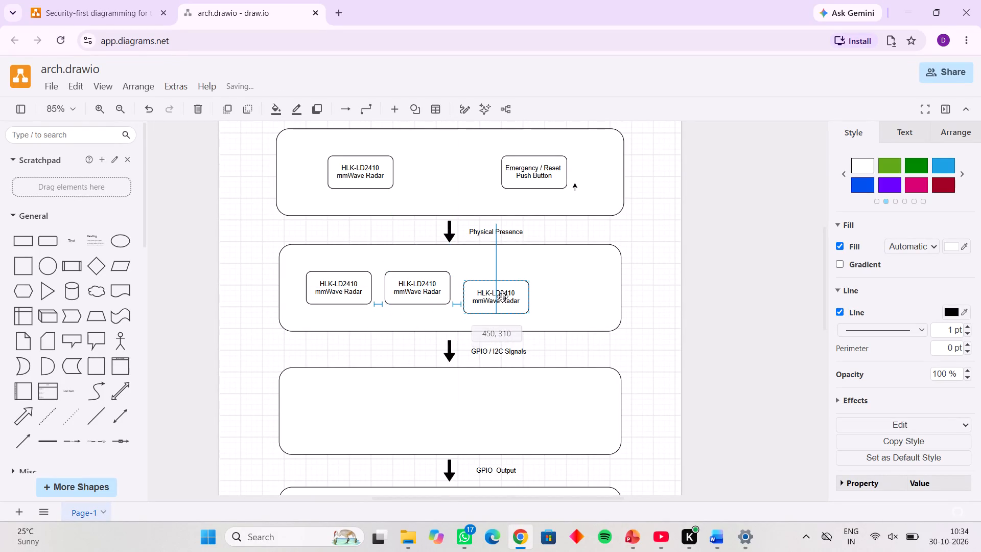
drag(502, 296, 498, 289)
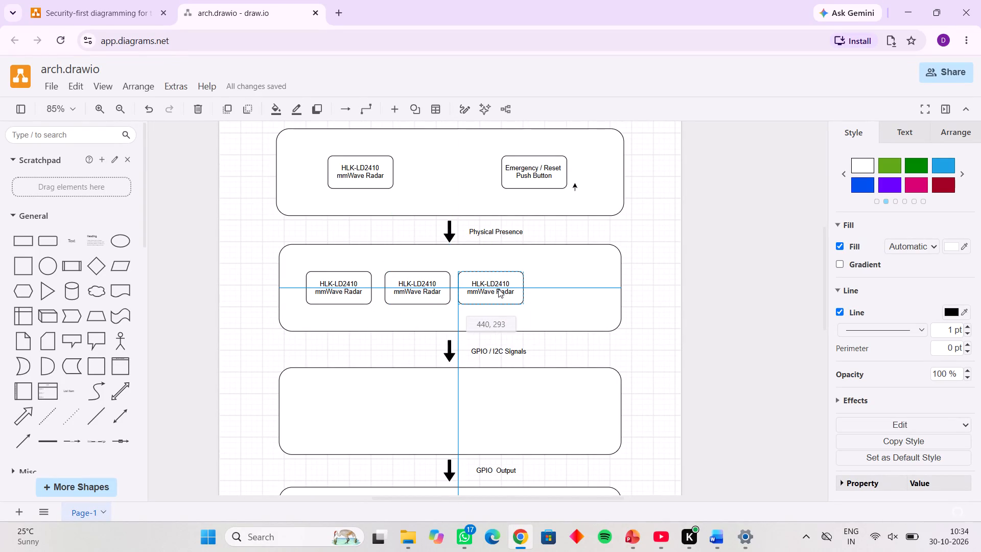
drag(498, 289, 493, 288)
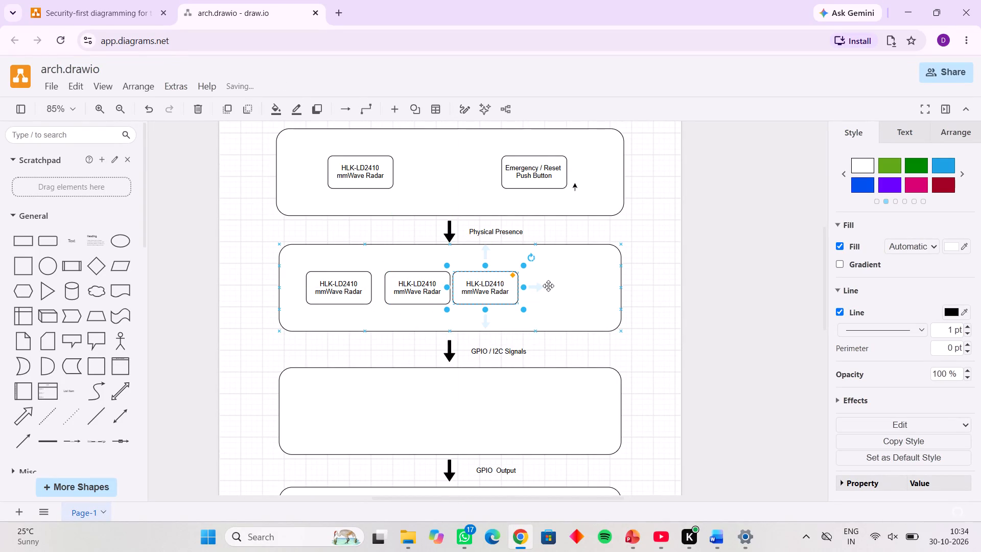
Paste a fourth HLK-LD2410 mmWave Radar copy and place it at 570, 293, level with the other three in the same container.
key(ctrl+v)
drag(587, 299, 568, 287)
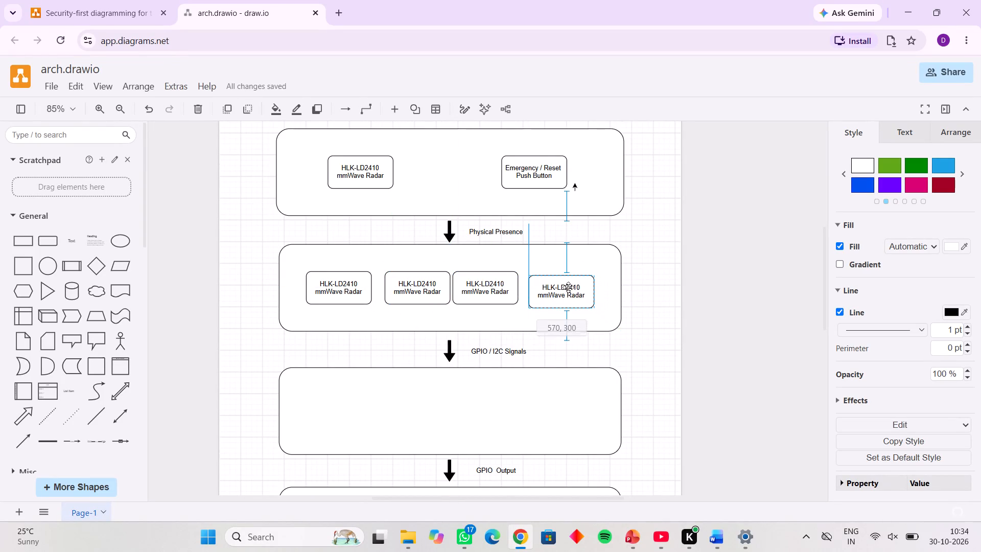
drag(568, 287, 569, 282)
Shift the four radar copies sideways into an evenly spaced row across the container, with the first one at 150, 293.
drag(345, 283, 337, 283)
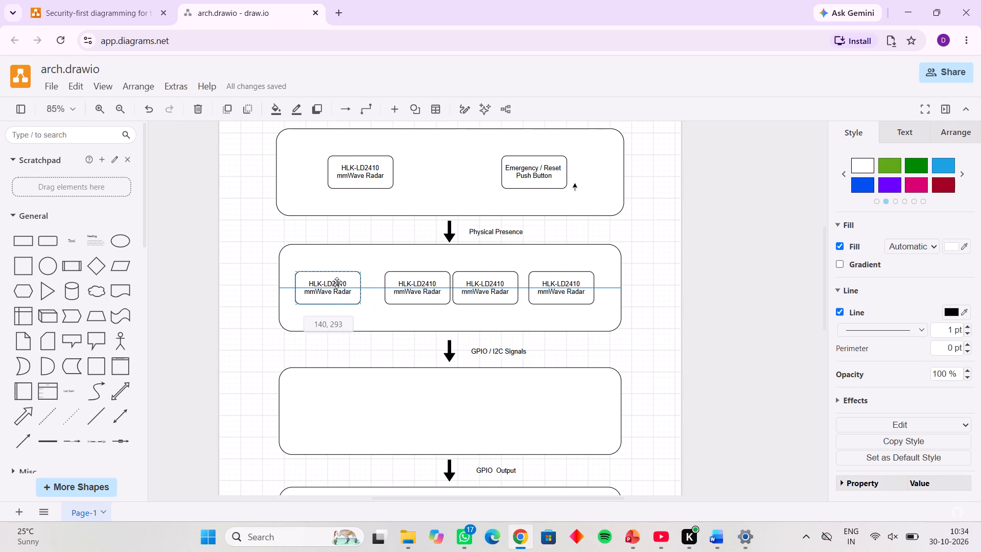
drag(337, 283, 338, 283)
drag(406, 285, 396, 285)
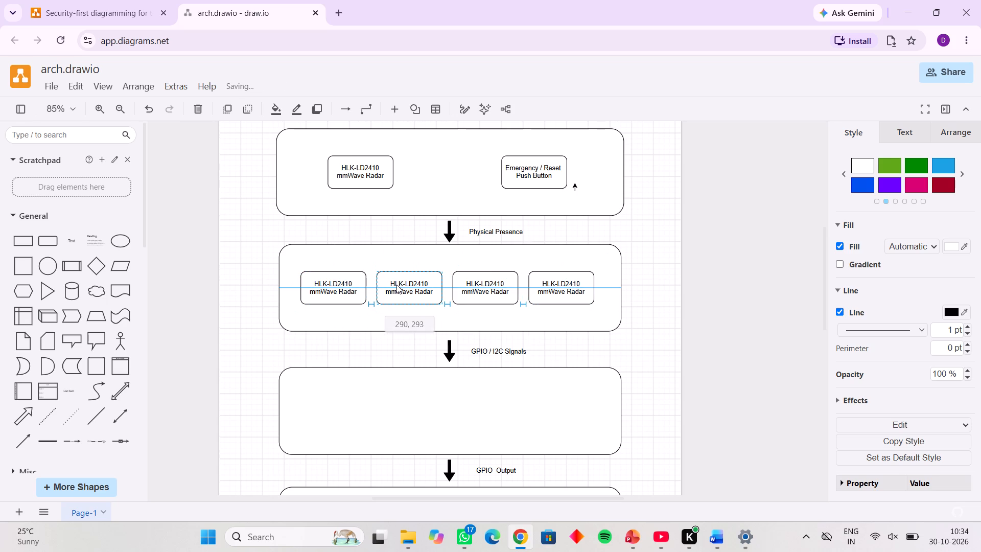
drag(396, 285, 396, 285)
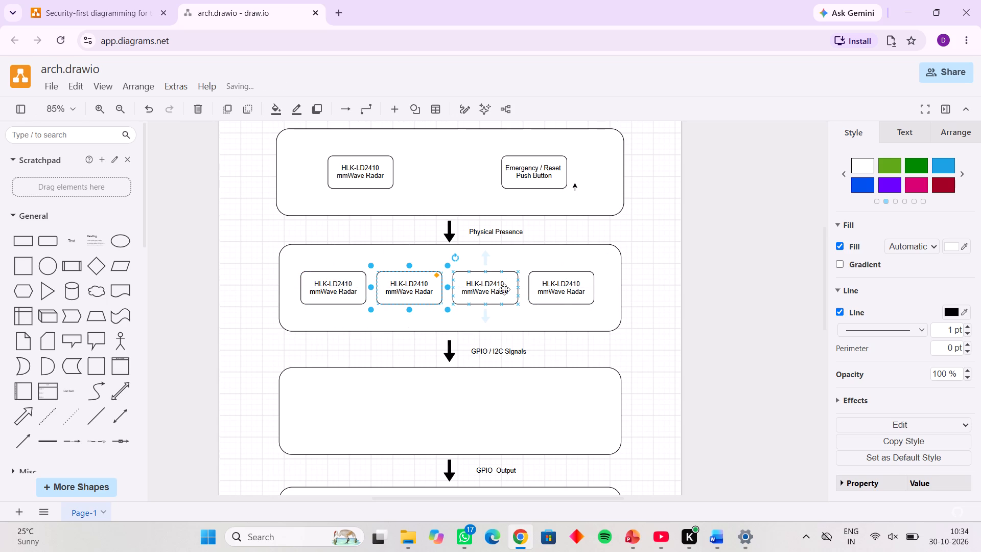
click(549, 288)
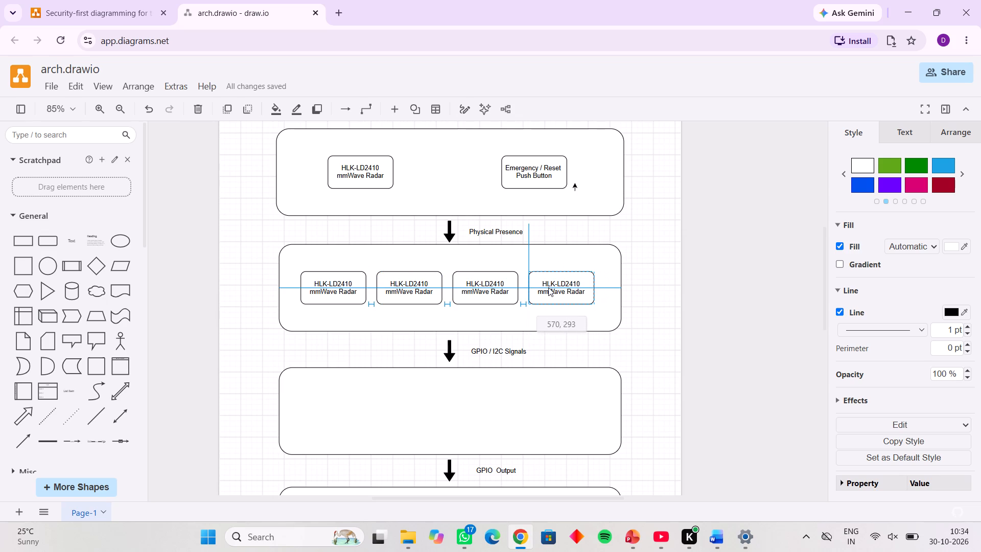
click(497, 287)
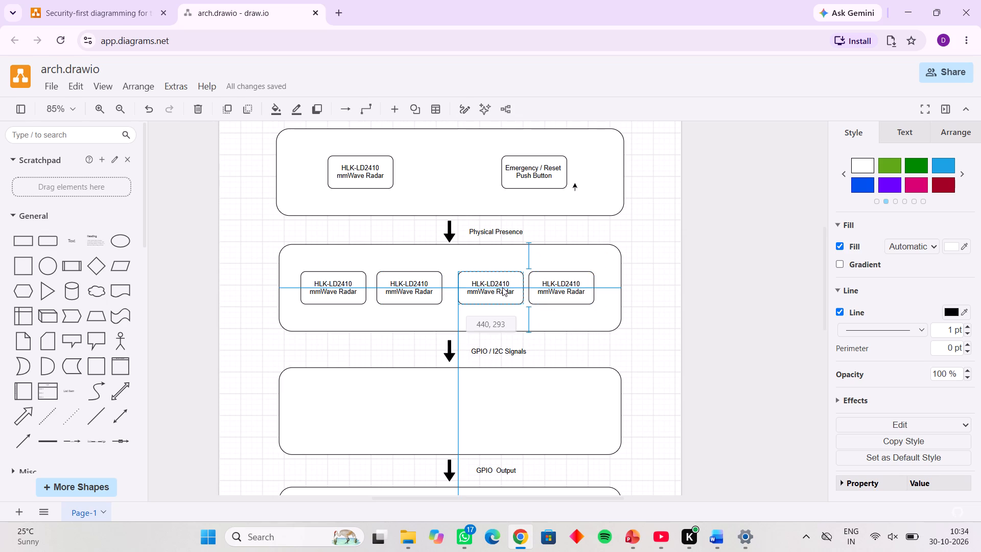
click(560, 291)
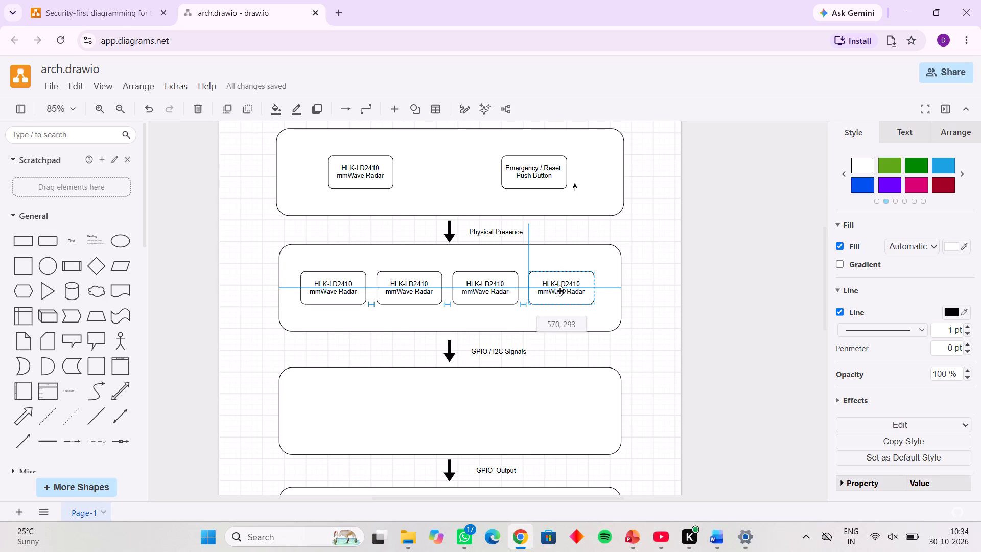
click(556, 289)
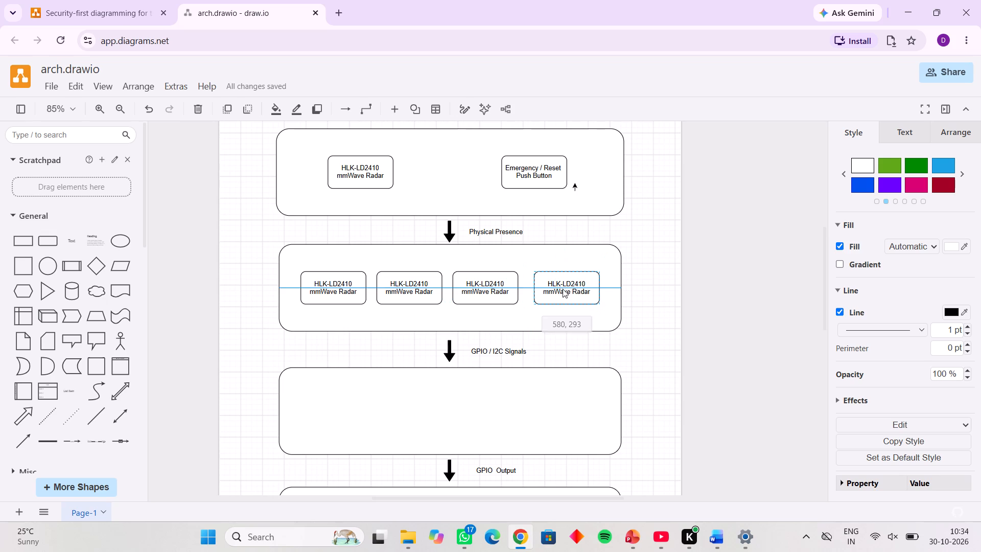
click(493, 288)
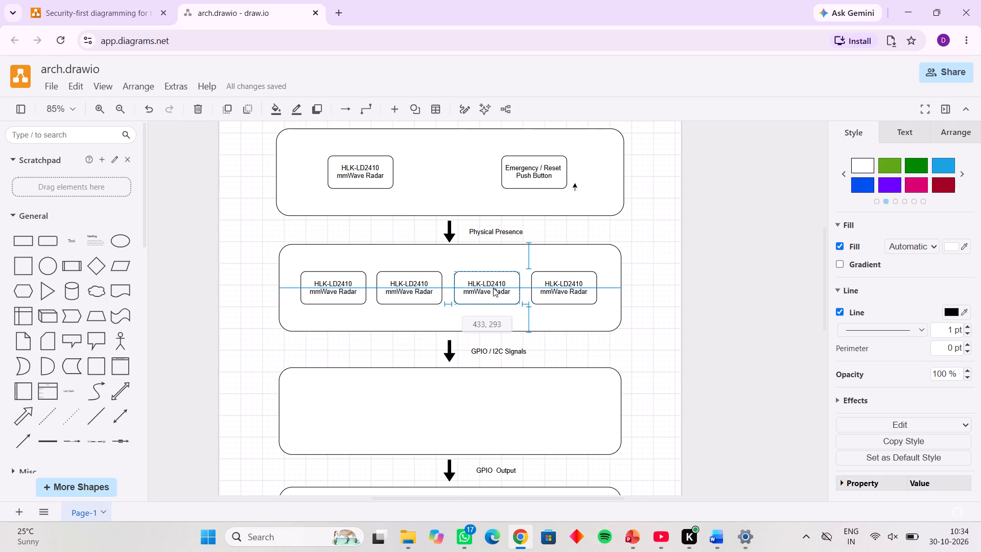
click(343, 287)
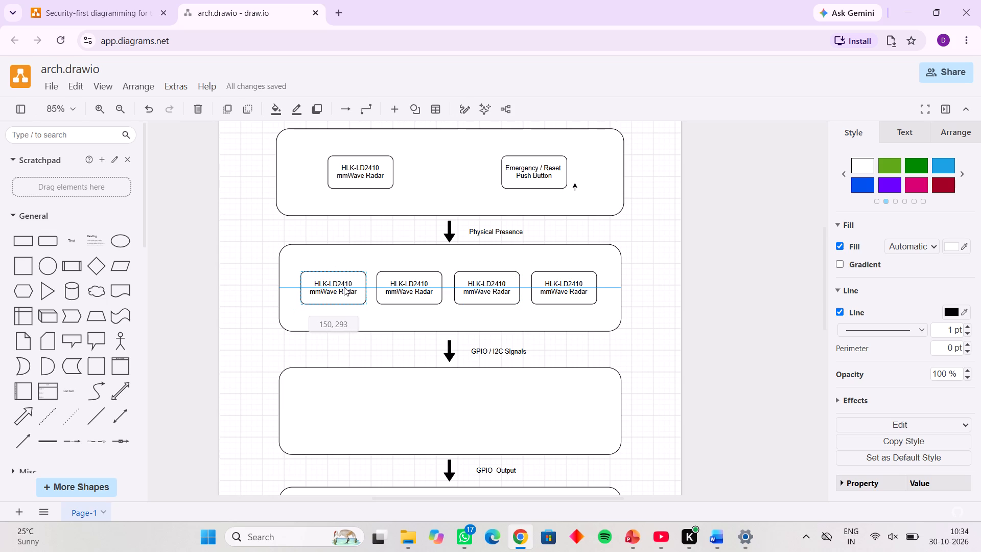
click(398, 290)
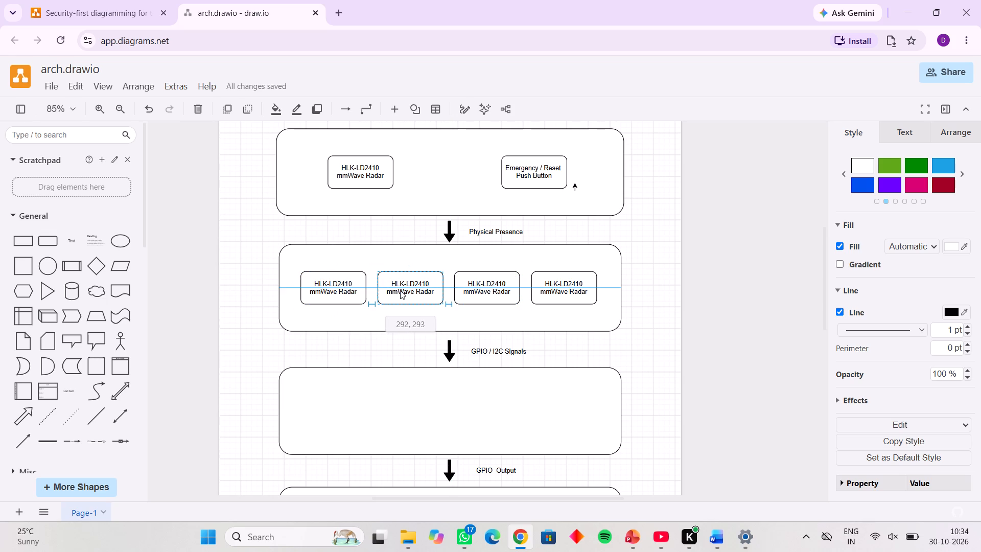
click(542, 329)
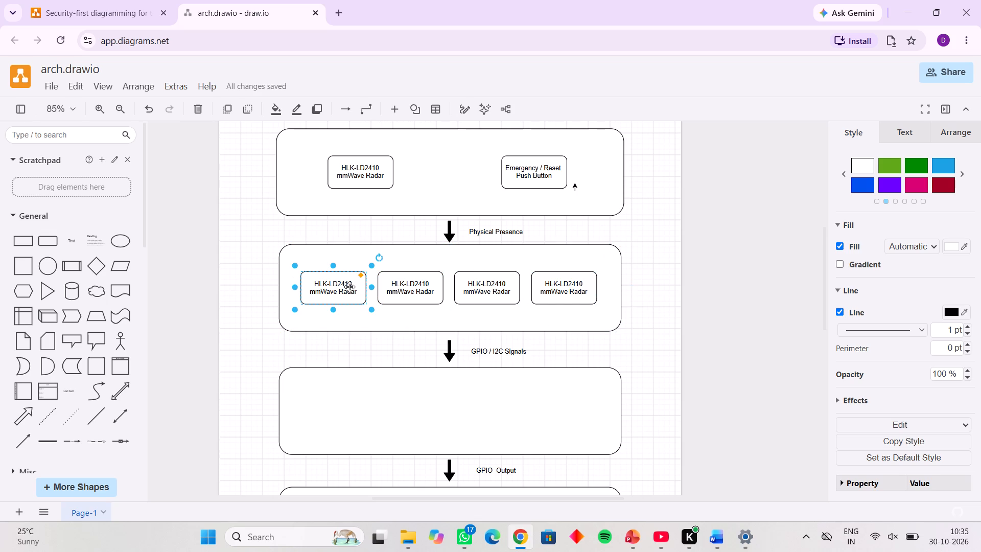
Relabel the first block in the container below Physical Presence as "ESP32 Controller".
click(349, 287)
double_click(339, 289)
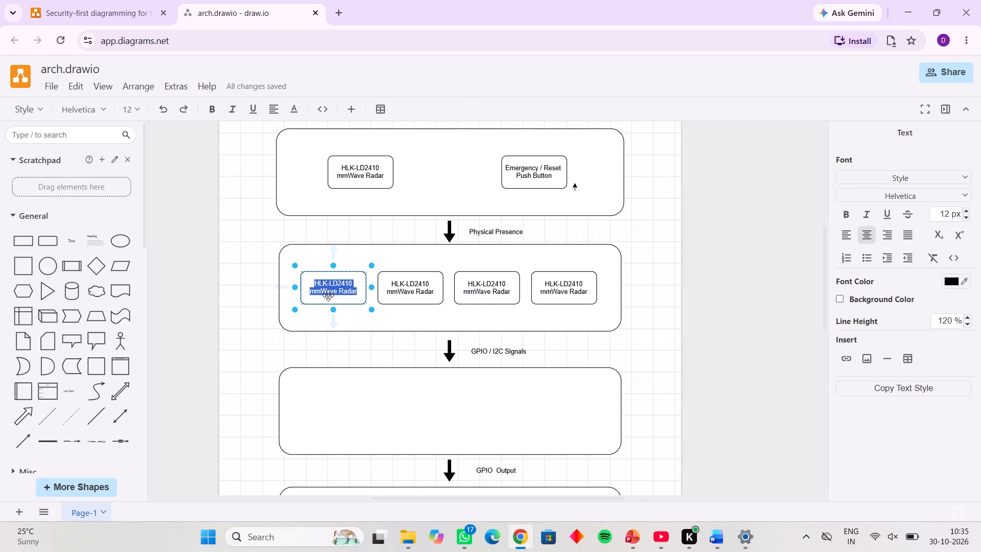
key(BackSpace)
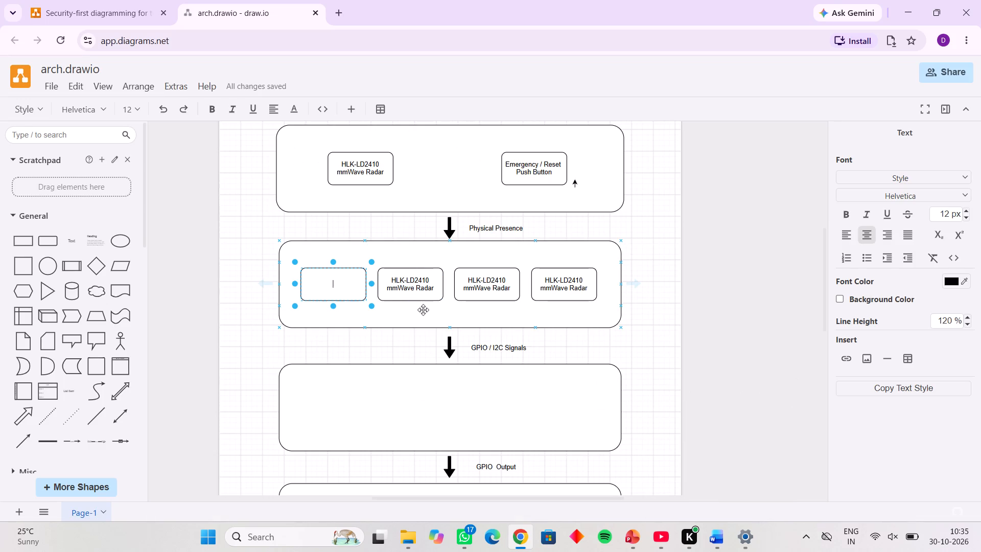
key(shift+e)
text(SP 32)
key(space)
text(Controller)
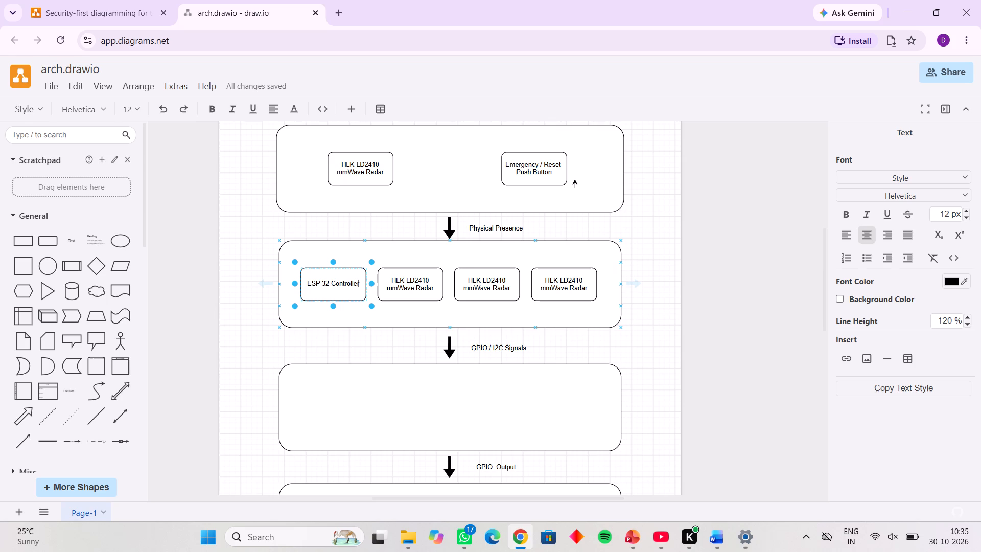
click(322, 284)
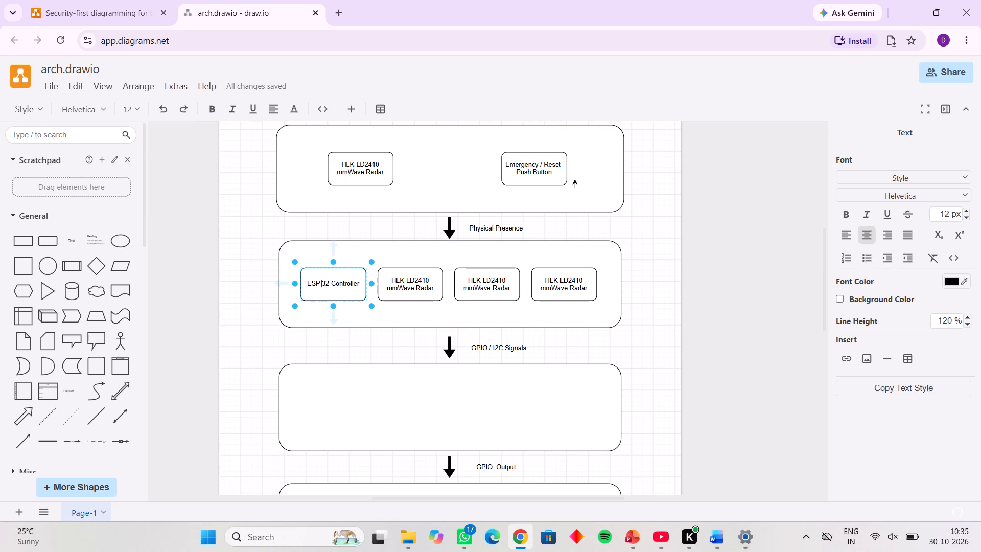
key(BackSpace)
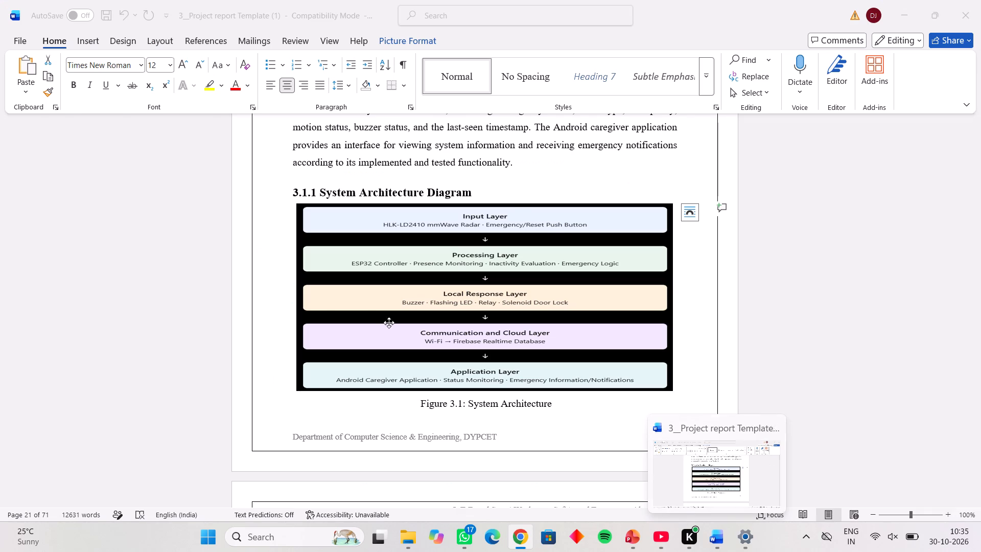
Relabel the second block in that row as "Presence Monitoring", following the report's Processing Layer.
double_click(421, 280)
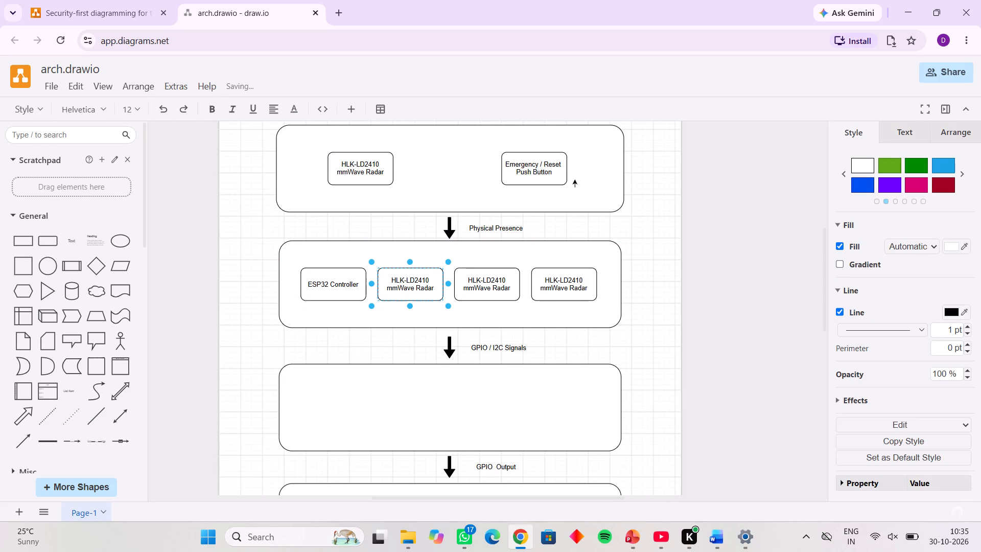
key(BackSpace)
text(Pe)
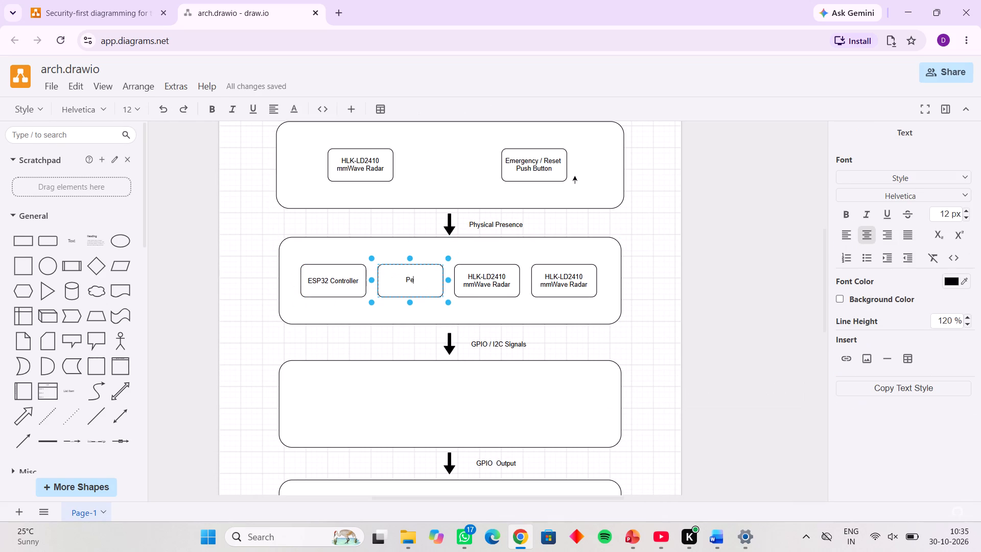
key(BackSpace)
text(resence Monitoring)
Relabel the third block in the processing row as "Inactivity Evaluation".
double_click(478, 285)
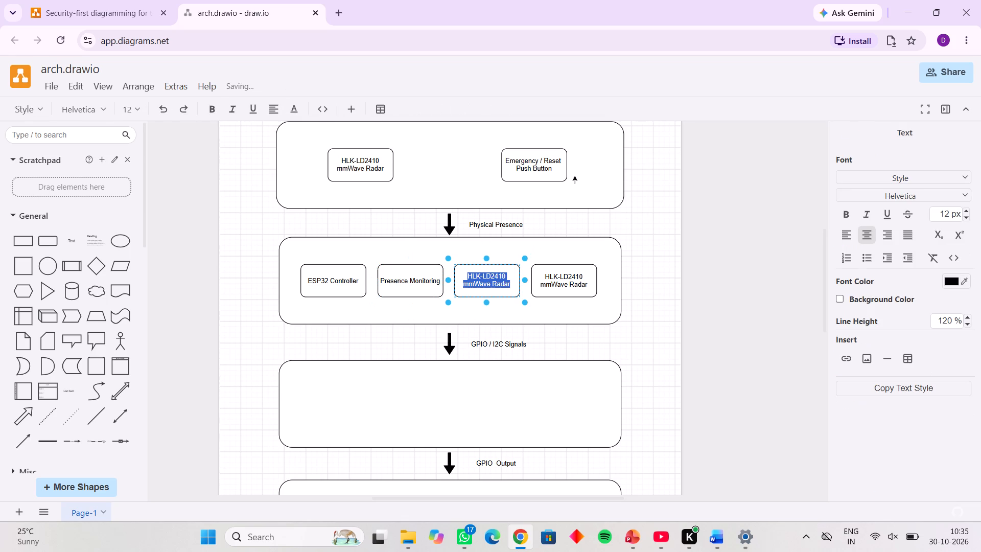
key(BackSpace)
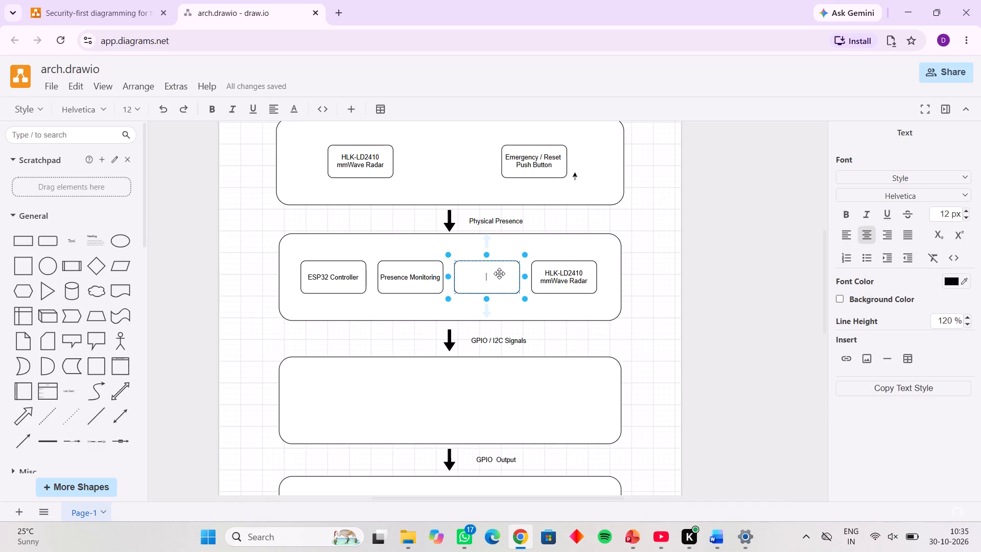
text(Inactivity Evaluation)
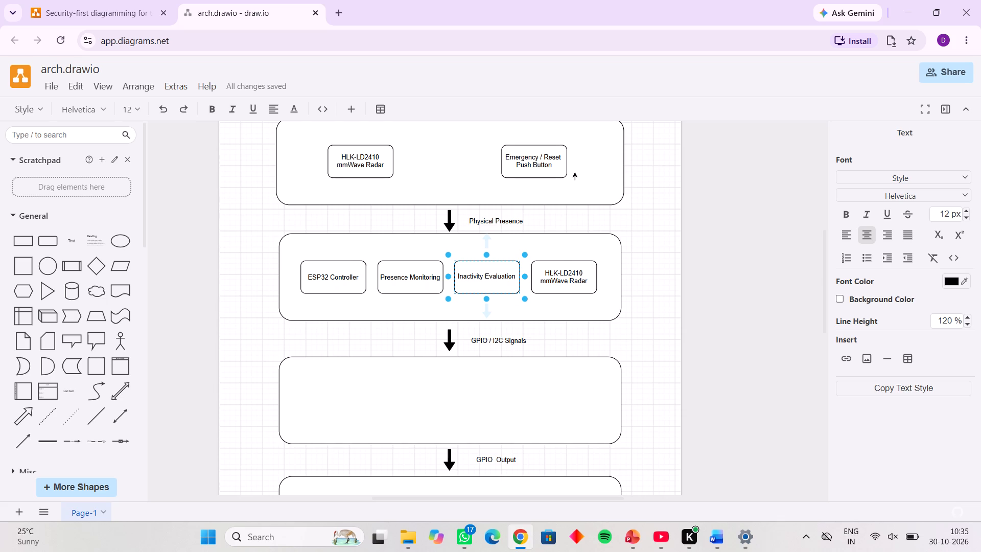
Relabel the fourth block in the processing row as "Emergency Logic".
double_click(562, 279)
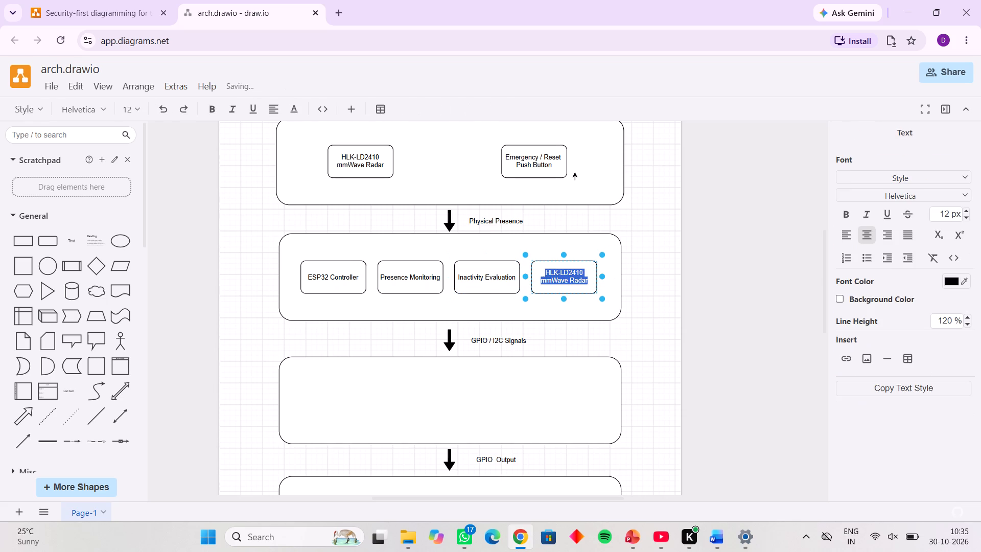
key(BackSpace)
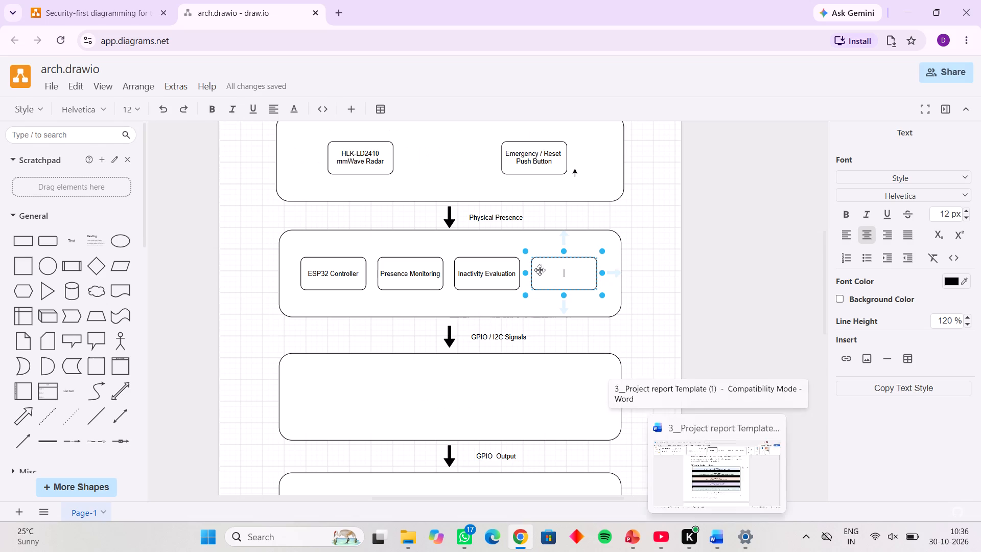
key(shift+e)
text(mergency K)
key(BackSpace)
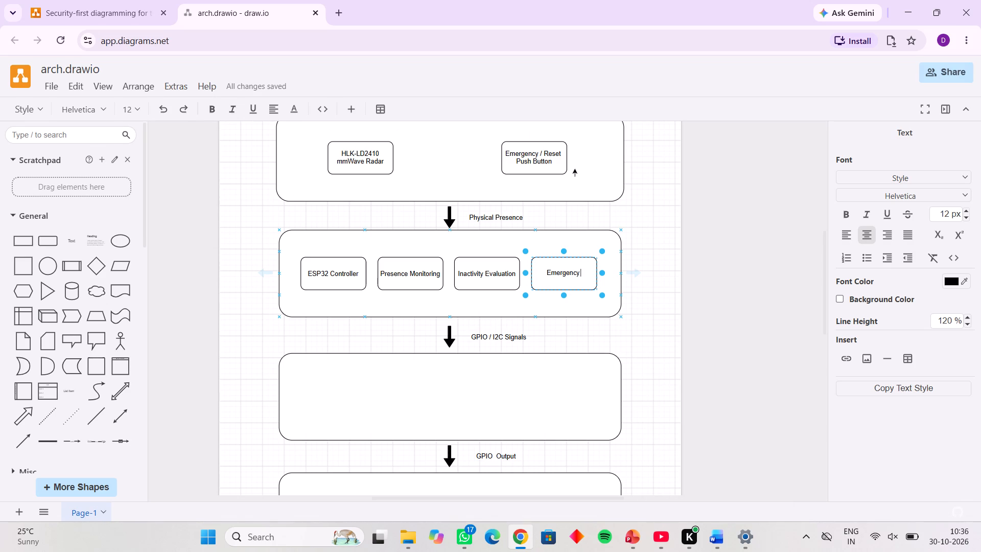
text(Logic)
click(658, 303)
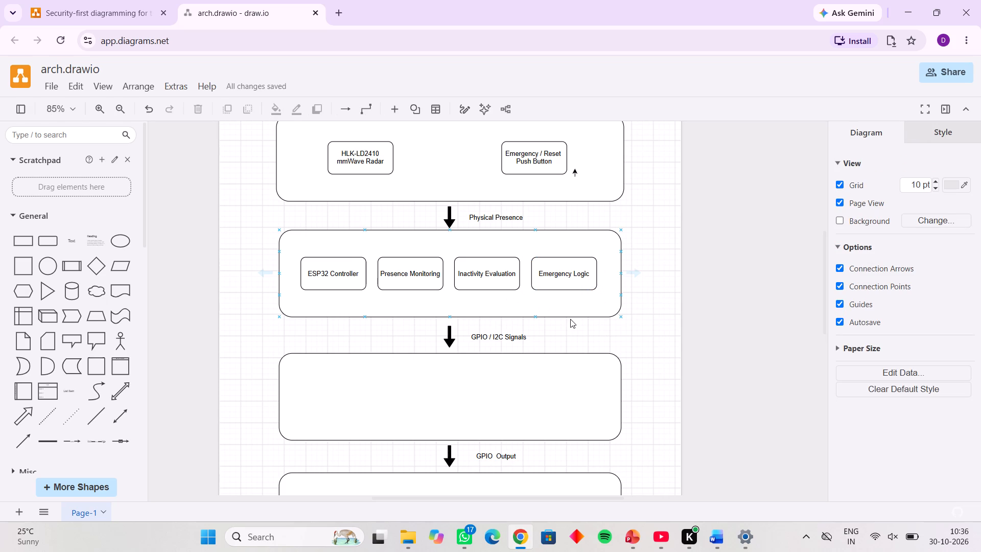
Copy the Presence Monitoring block and paste four copies for the container below GPIO / I2C Signals.
scroll(570, 319, down, 2)
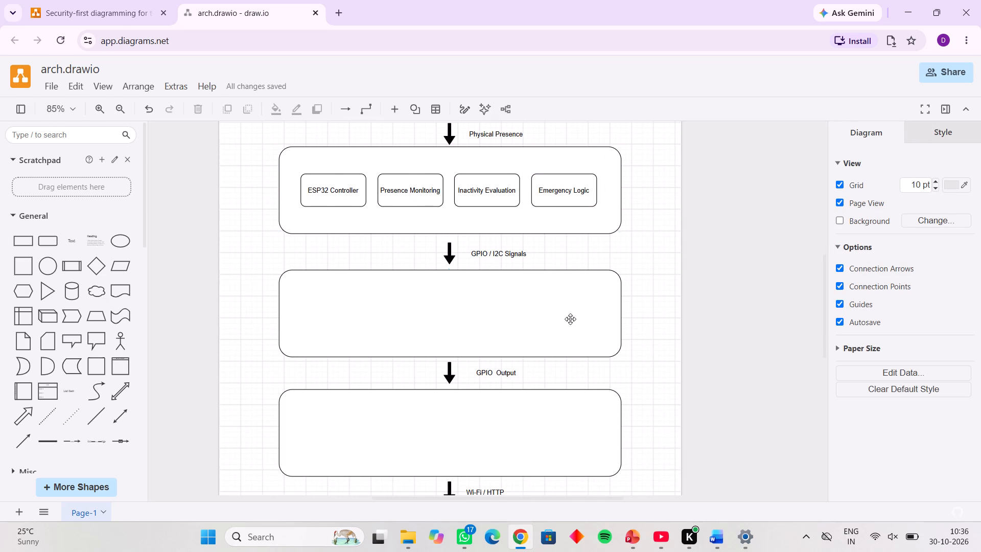
click(401, 196)
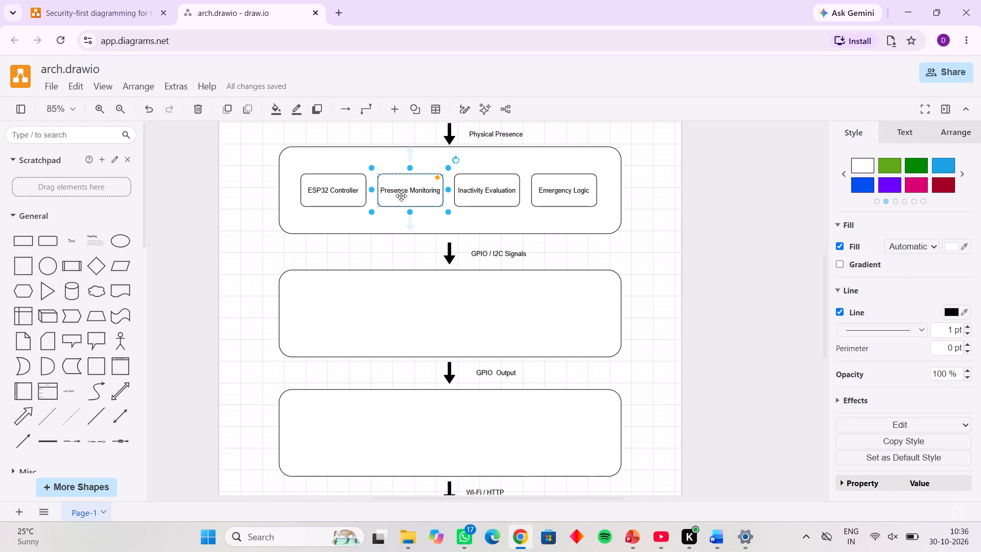
key(ctrl+c)
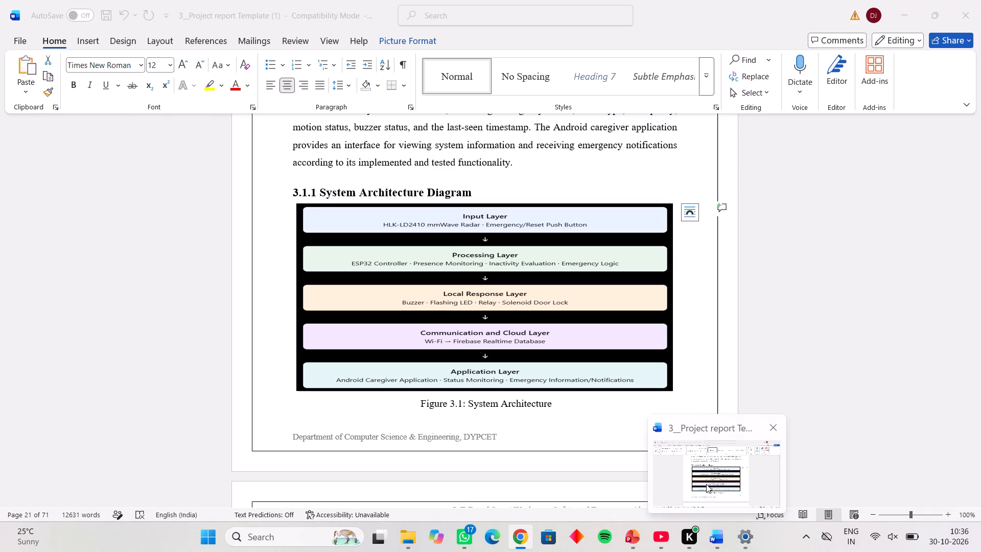
key(ctrl+v)
key(ctrl+v)
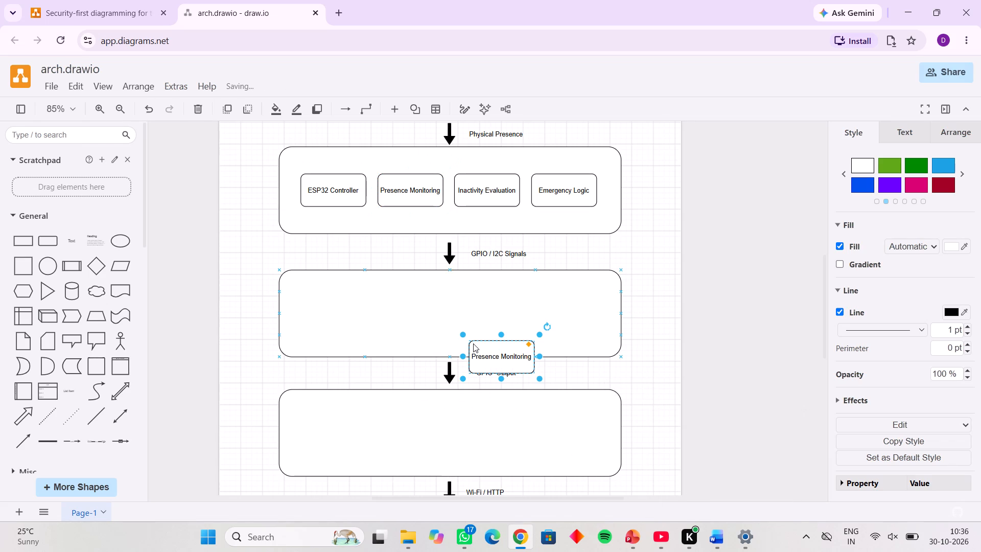
key(ctrl+v)
key(ctrl+v)
Arrange the four pasted blocks in one evenly spaced row inside that container, aligned with the processing blocks above.
drag(495, 364, 329, 318)
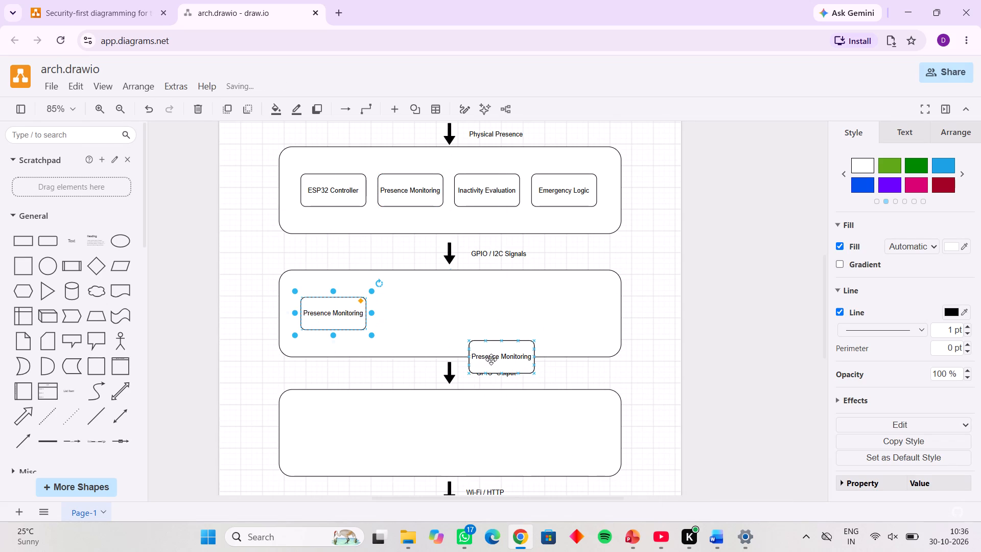
drag(512, 355, 423, 311)
drag(508, 365, 492, 327)
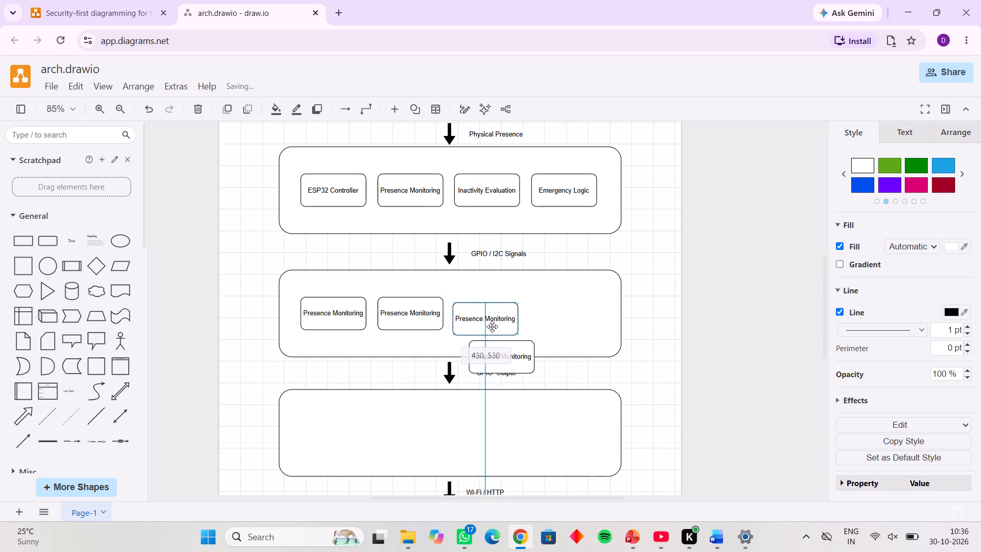
drag(492, 327, 494, 324)
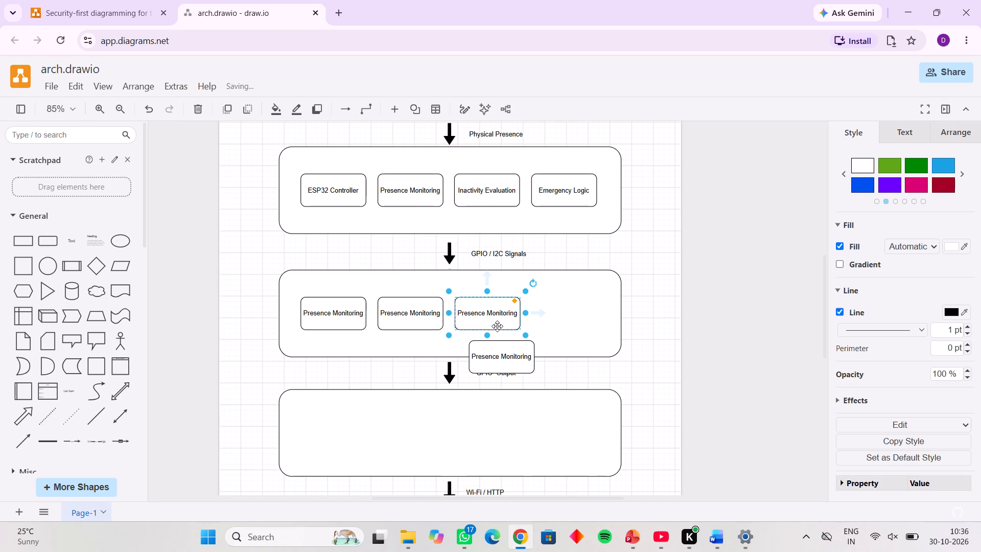
drag(499, 356, 556, 312)
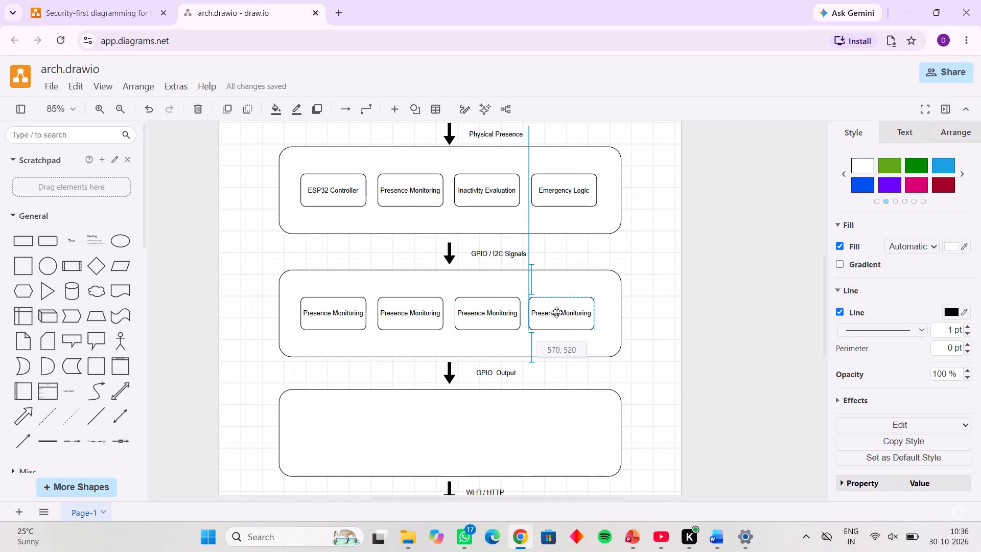
drag(556, 312, 558, 314)
drag(558, 314, 557, 314)
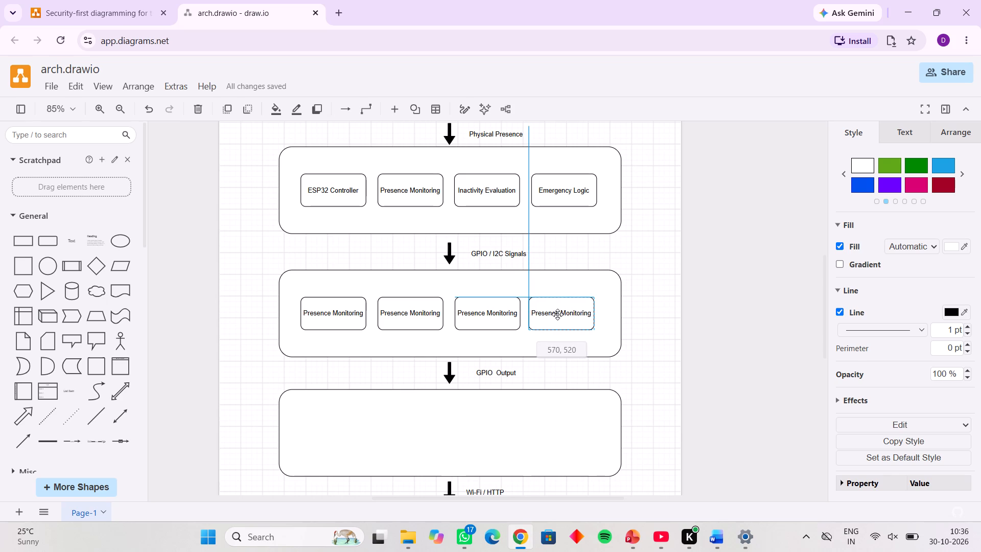
drag(557, 314, 562, 312)
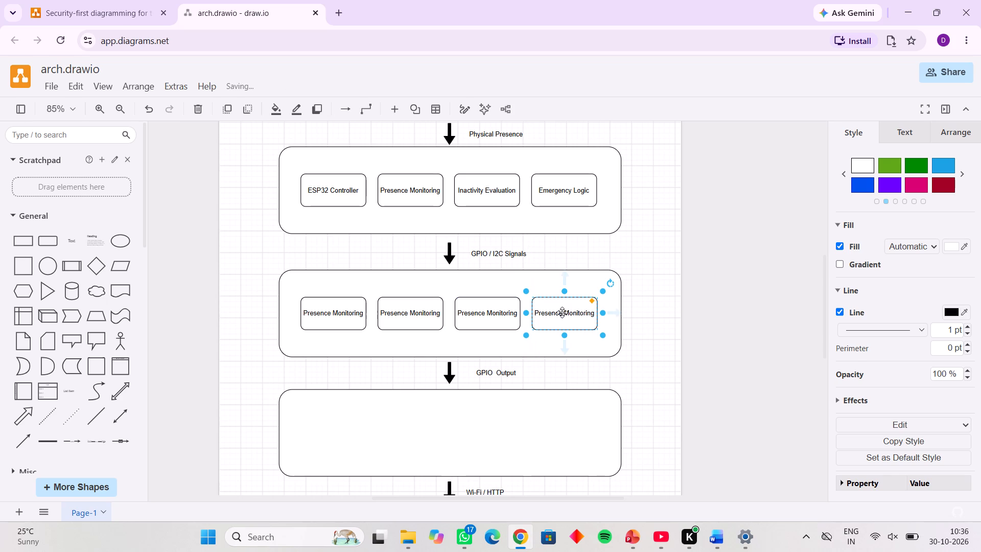
click(709, 344)
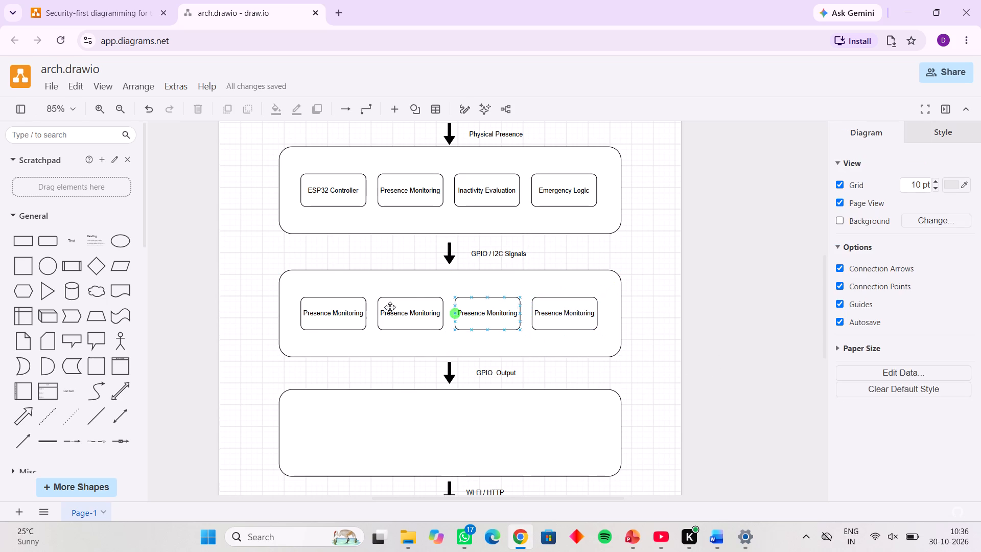
Relabel the first block in the new row as "Buzzer", following the report's Local Response Layer.
double_click(330, 312)
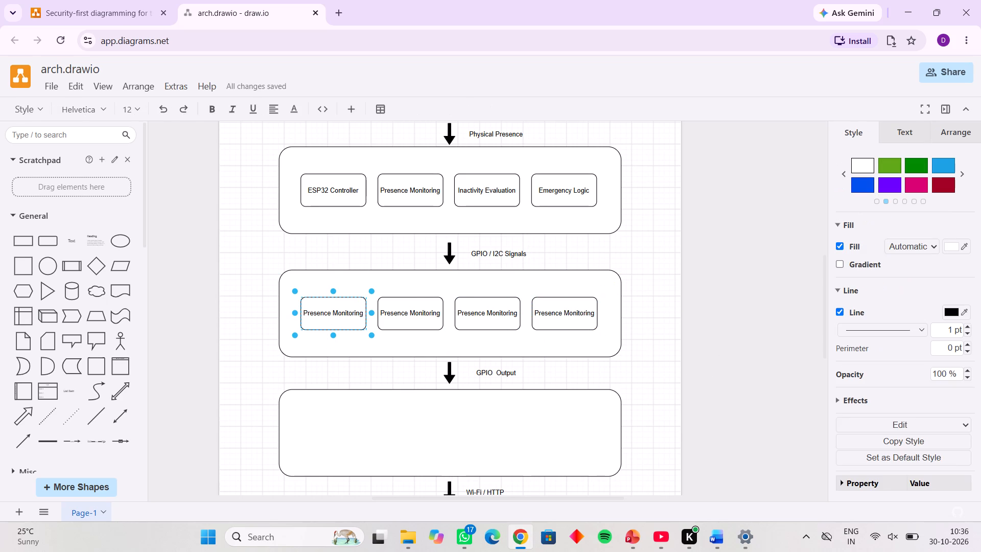
key(BackSpace)
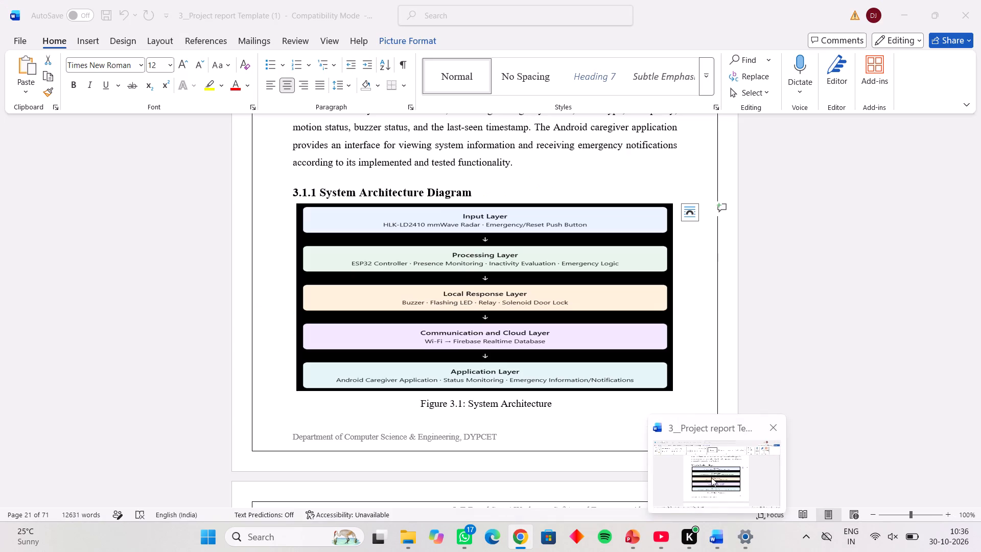
text(Buzzer)
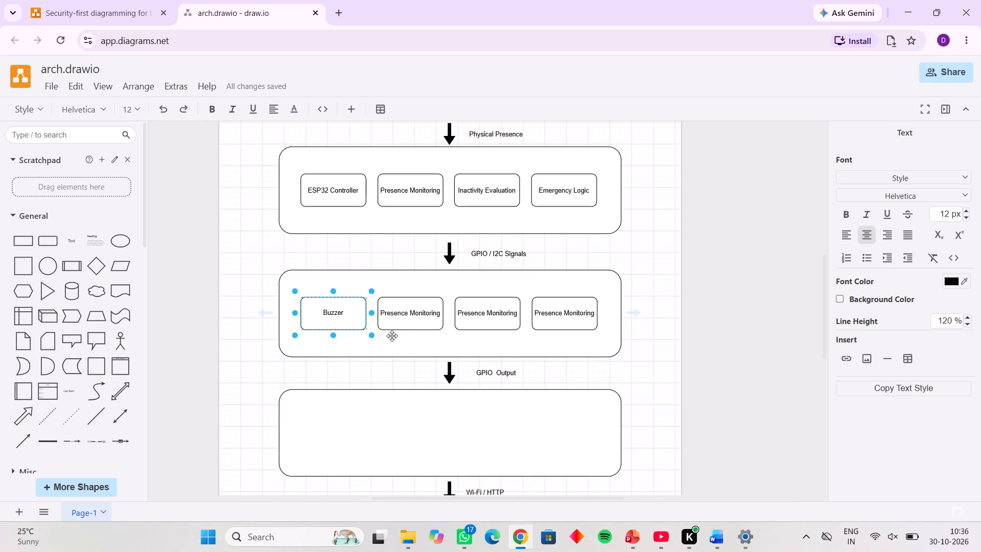
Relabel the second block in the local response row as "Flashing LED".
double_click(402, 314)
key(BackSpace)
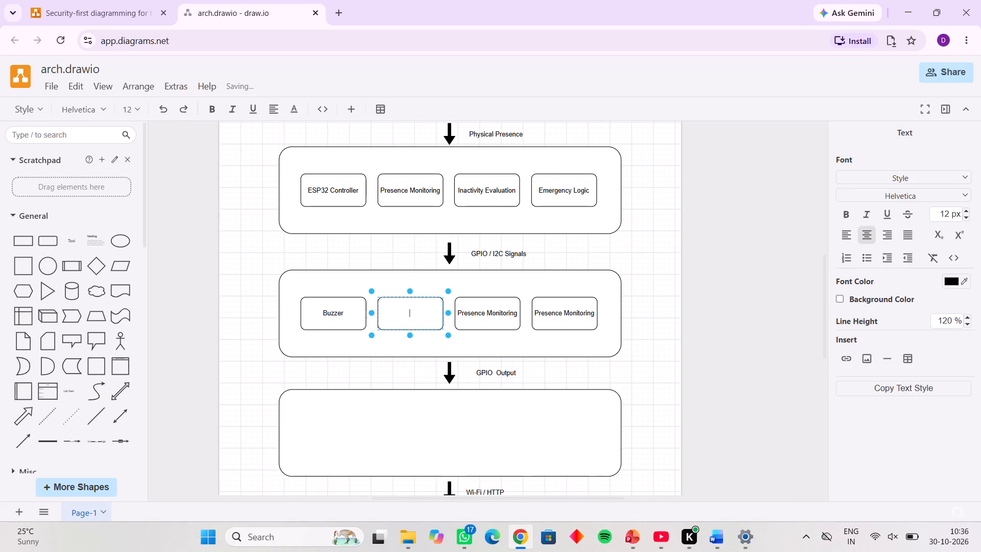
text(Flashing LED)
Relabel the third block in the local response row as "Relay".
double_click(469, 315)
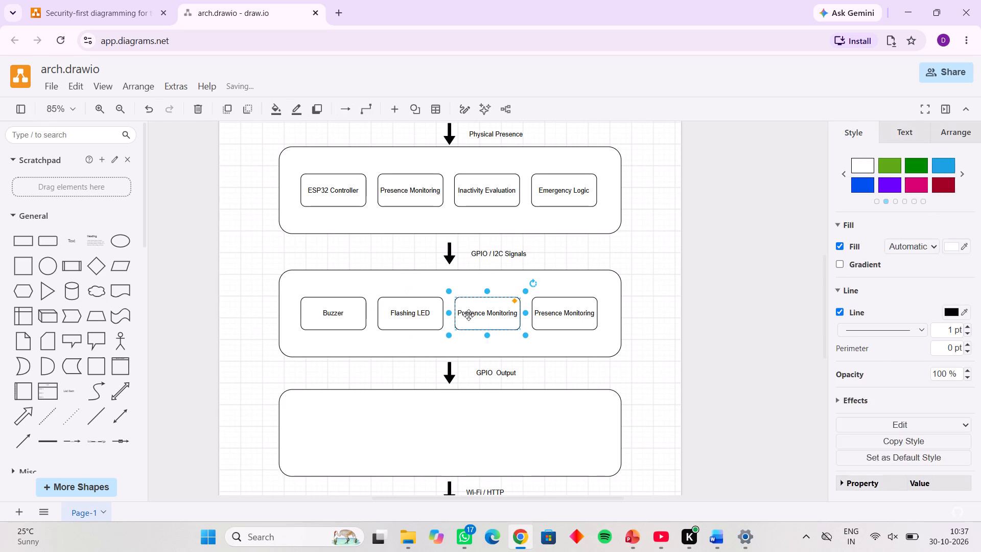
key(BackSpace)
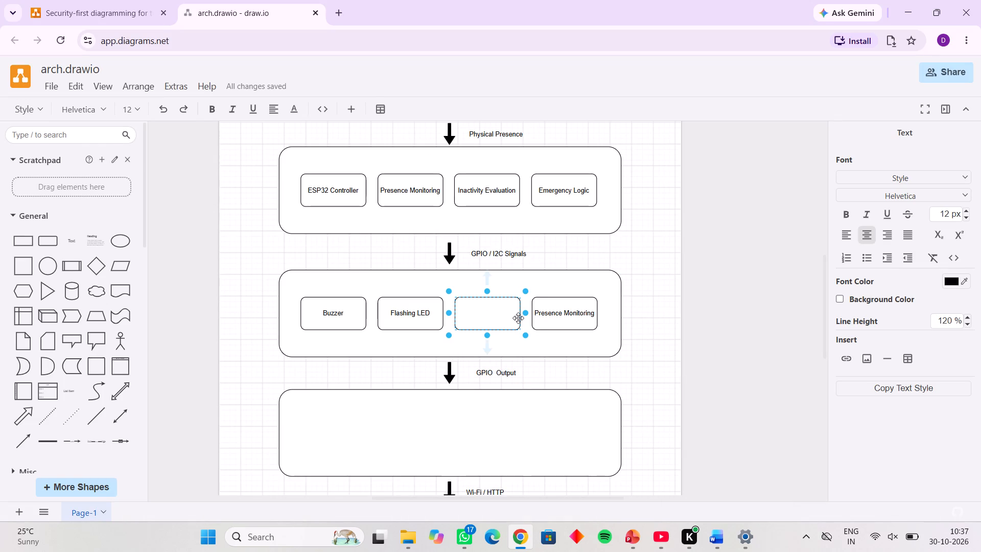
text(Relay)
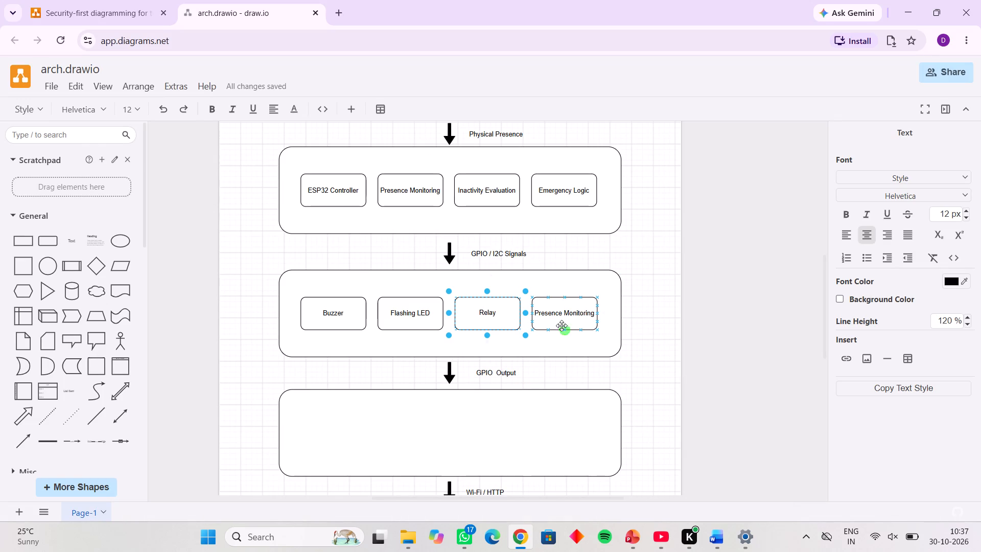
Clear the copied label from the fourth block in the local response row.
double_click(567, 314)
key(BackSpace)
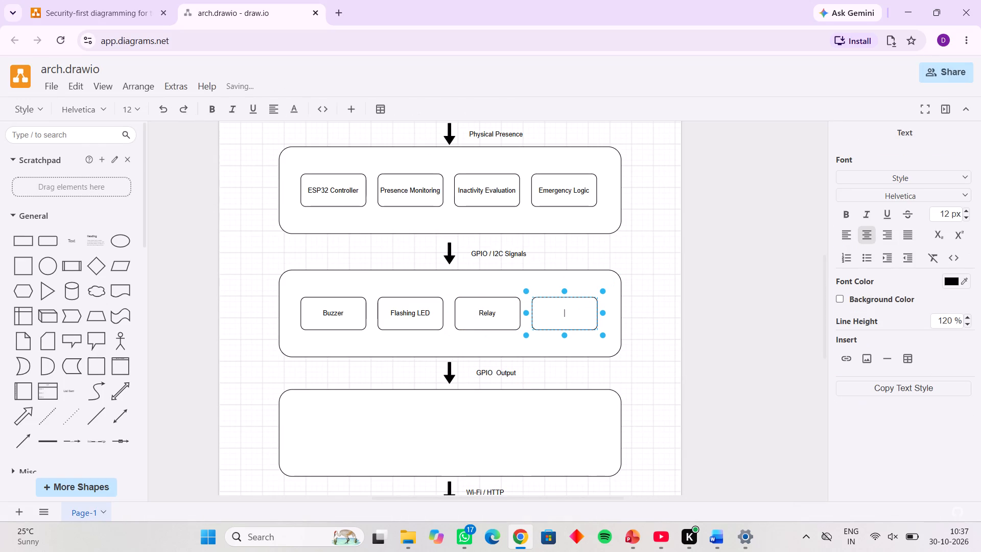
Label the fourth block in the local response row "Solenoid Door Lock".
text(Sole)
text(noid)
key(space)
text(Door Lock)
click(700, 336)
Paste four copies of the "Presence Monitoring" block into the bottom layer container, below the "Wi-Fi / HTTP" arrow.
scroll(700, 336, down, 1)
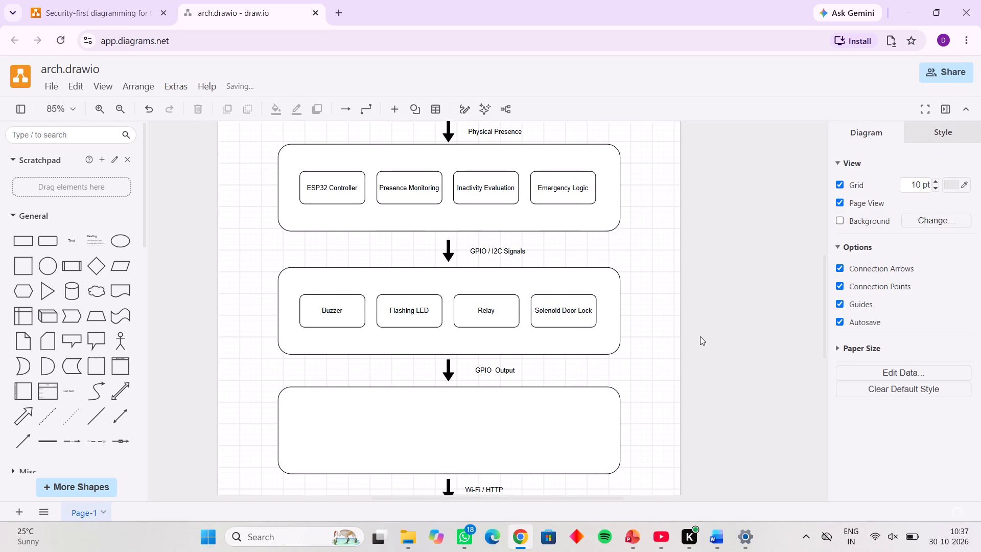
scroll(700, 336, down, 2)
click(423, 308)
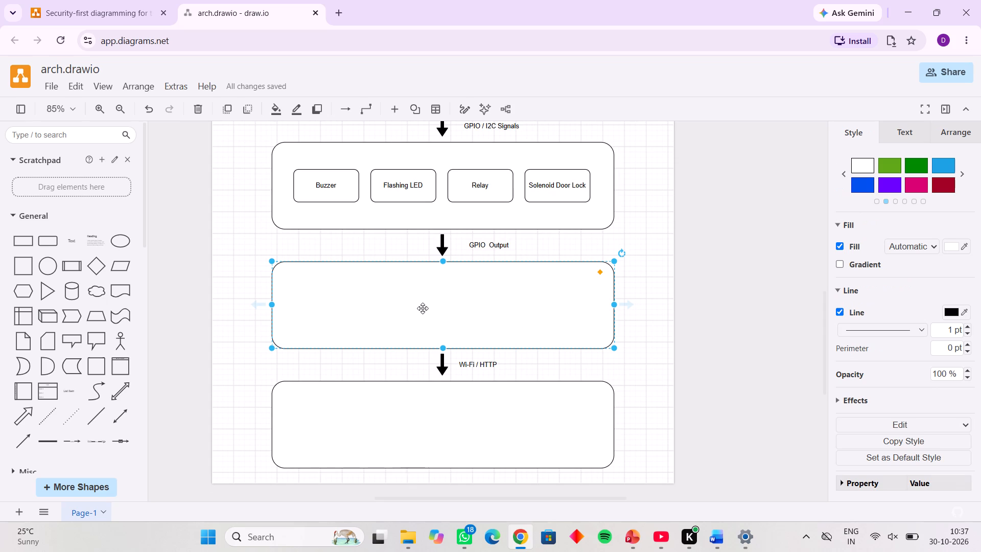
click(423, 308)
click(706, 300)
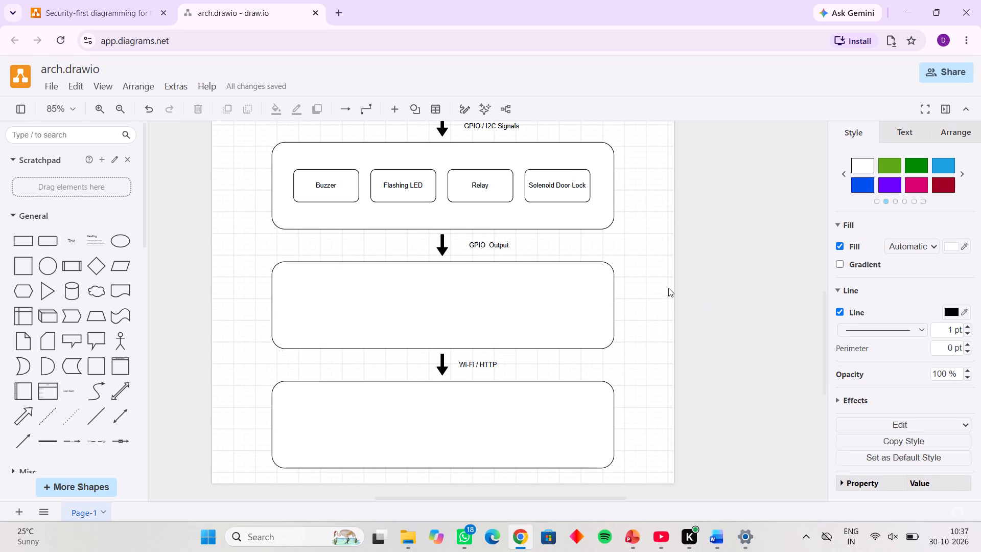
scroll(668, 288, down, 1)
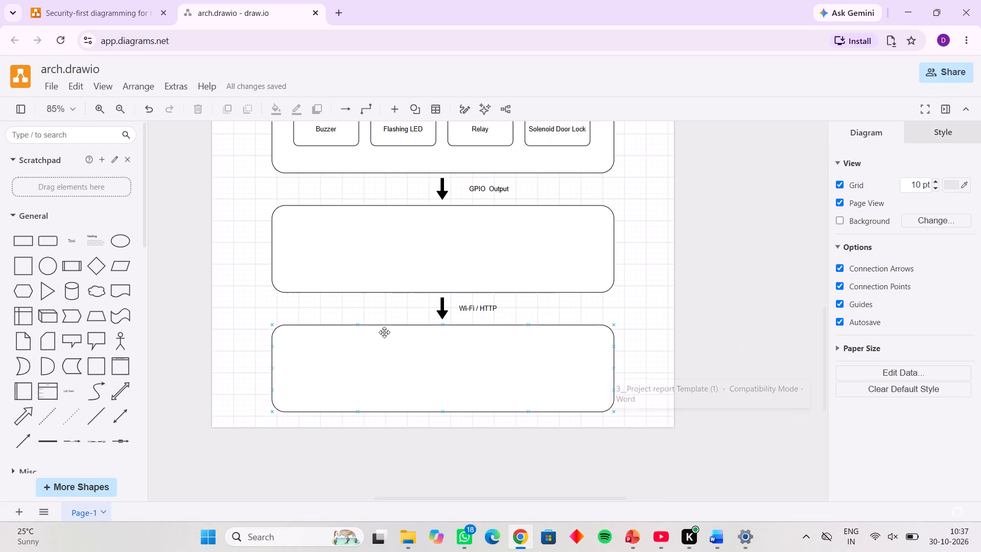
key(ctrl+v)
key(ctrl+v)
key(ctrl+v)
key(ctrl+v)
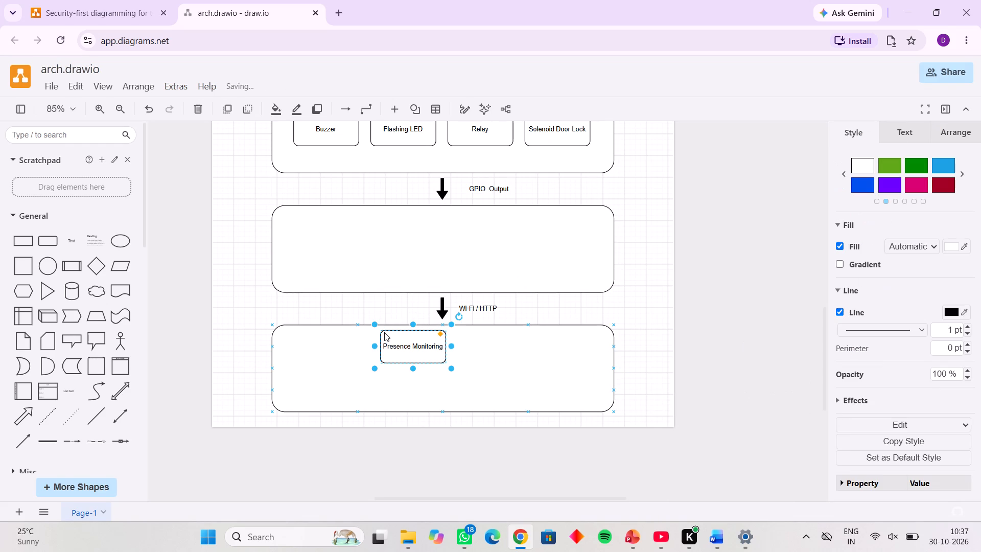
Move one pasted block into the centre of the empty container between the "GPIO Output" and "Wi-Fi / HTTP" arrows.
drag(414, 346, 340, 248)
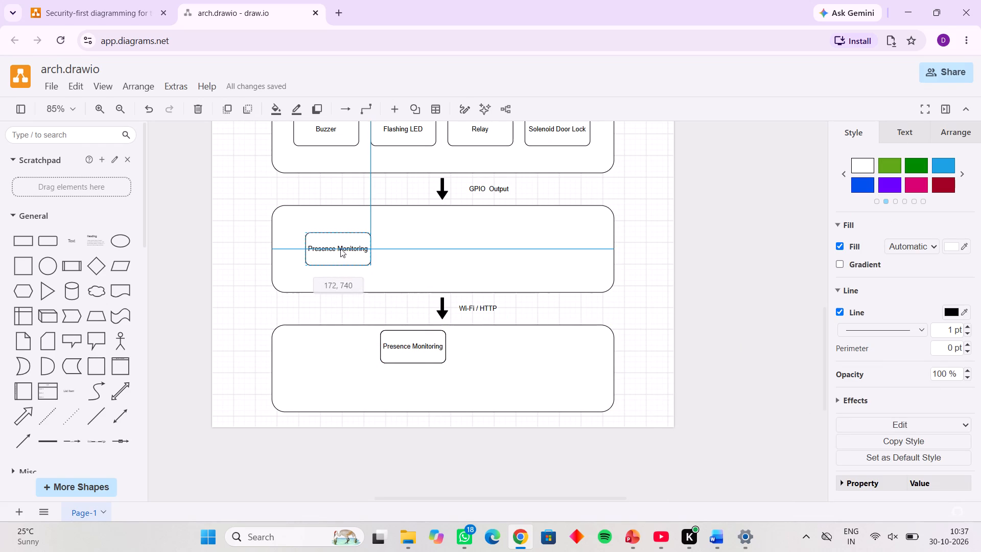
drag(340, 248, 443, 249)
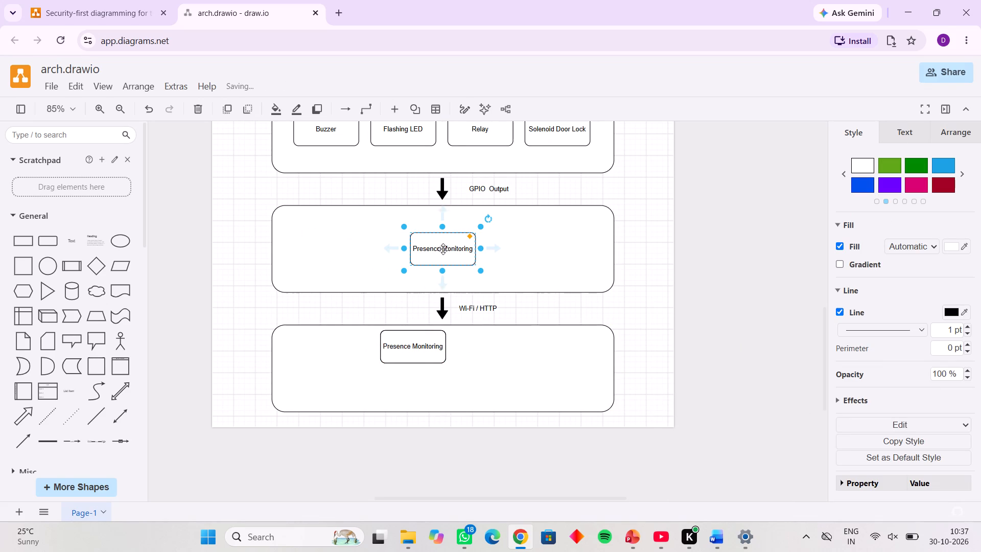
Spread the remaining pasted blocks into a row across the bottom container, one toward its left side and one at its horizontal centre.
drag(418, 343, 348, 362)
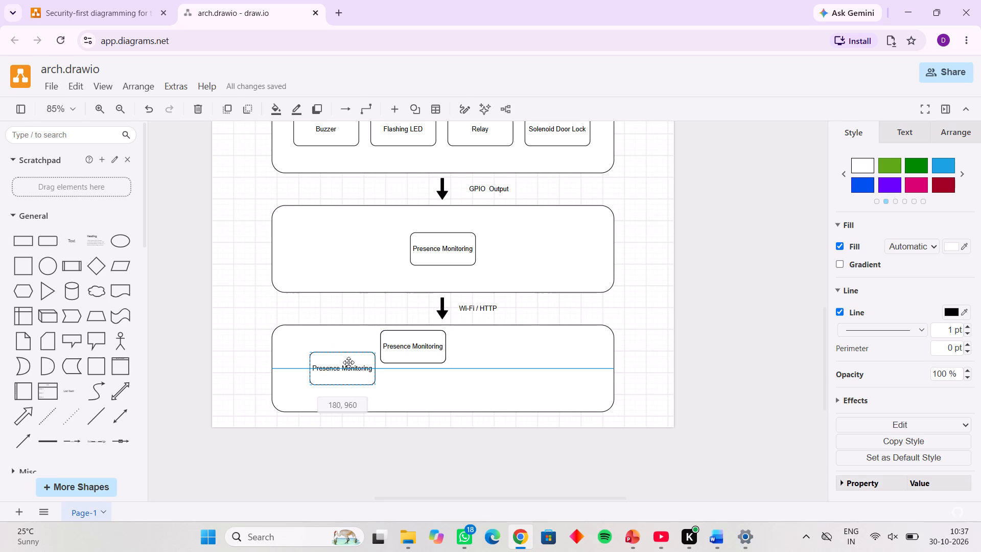
drag(348, 362, 357, 362)
drag(410, 348, 435, 365)
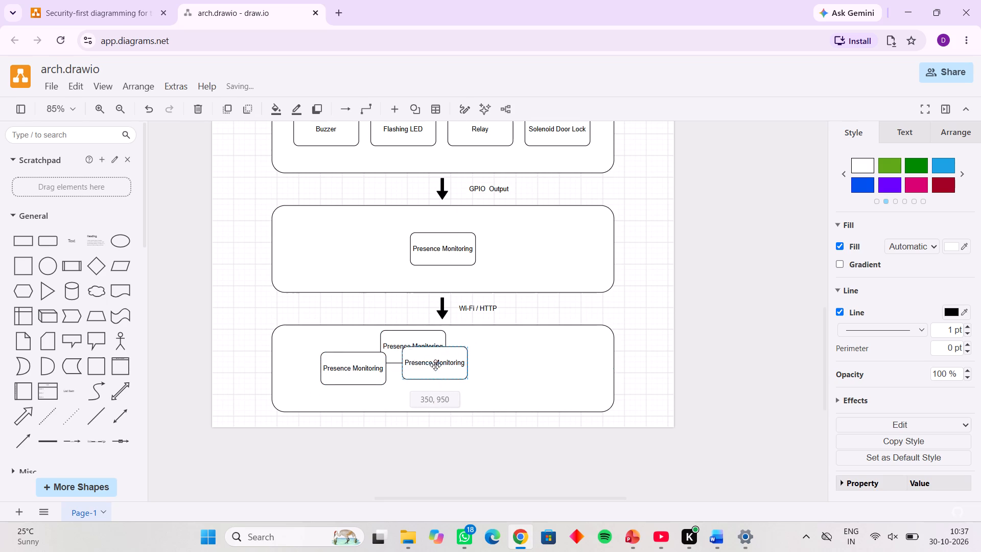
drag(435, 365, 440, 366)
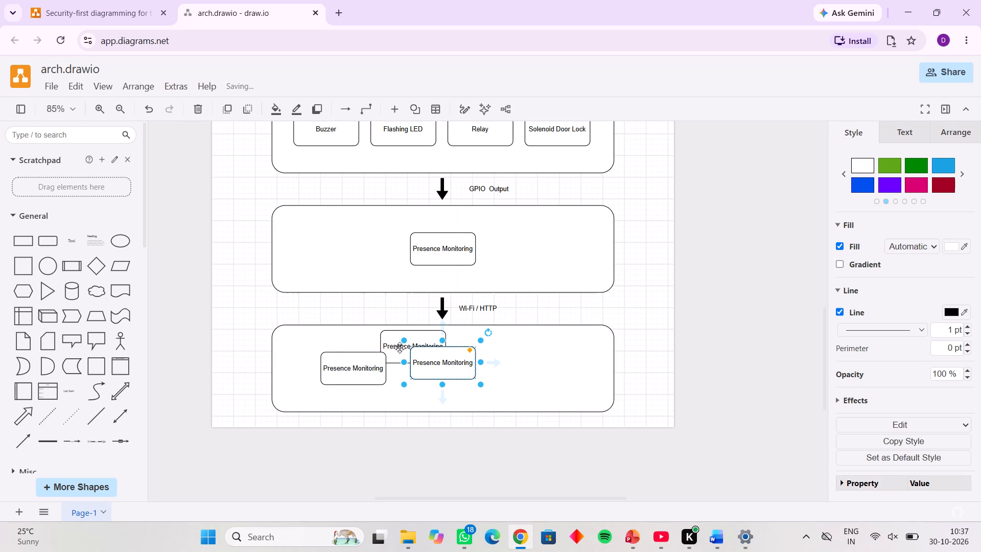
Arrange the three Presence Monitoring copies in the container below Wi-Fi / HTTP as one aligned, evenly spaced row.
drag(446, 372, 446, 378)
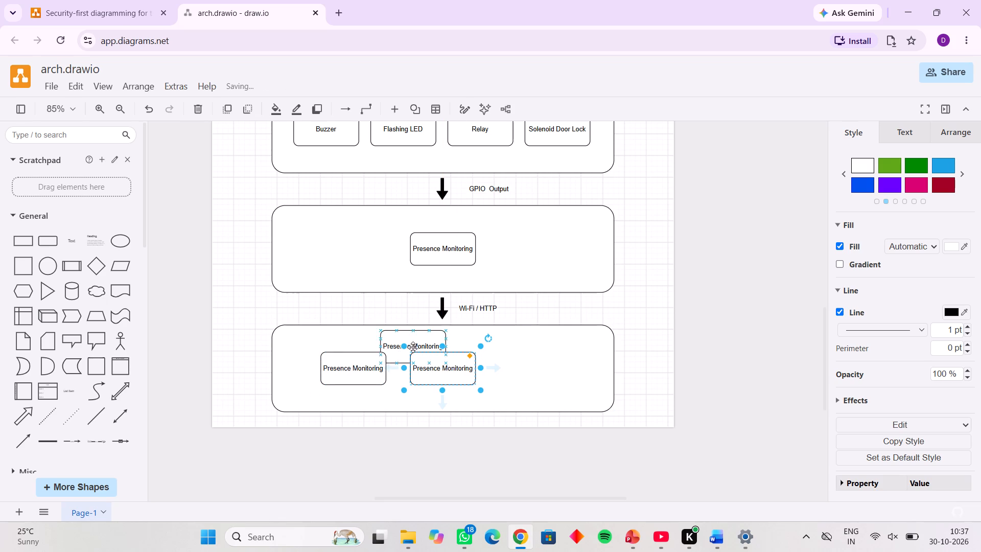
drag(410, 347, 428, 352)
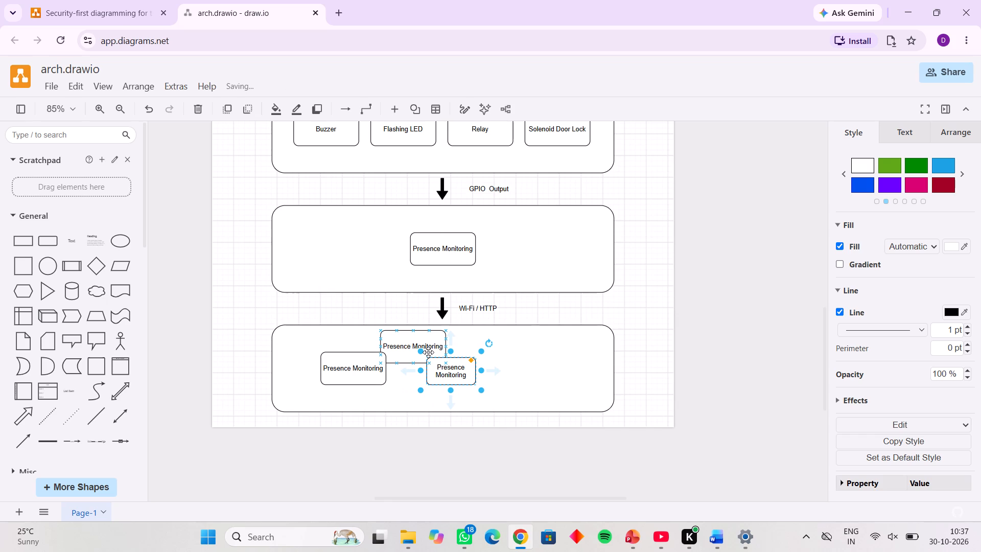
key(ctrl+z)
click(413, 336)
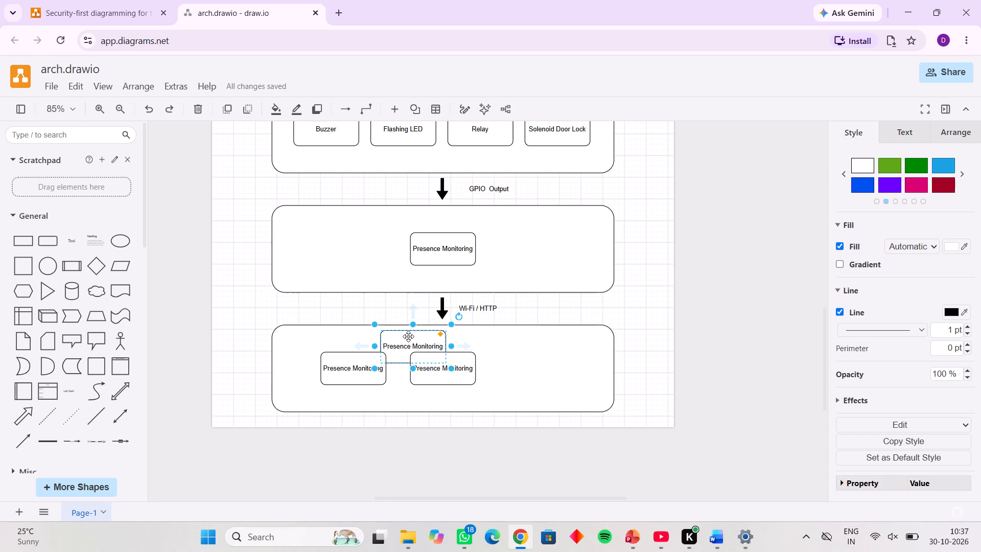
drag(407, 338, 525, 359)
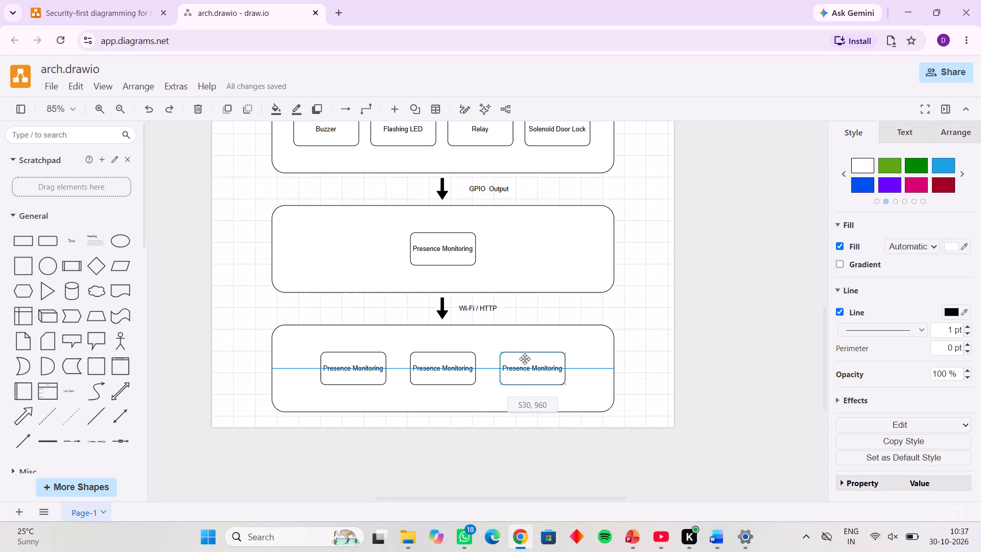
drag(525, 359, 529, 358)
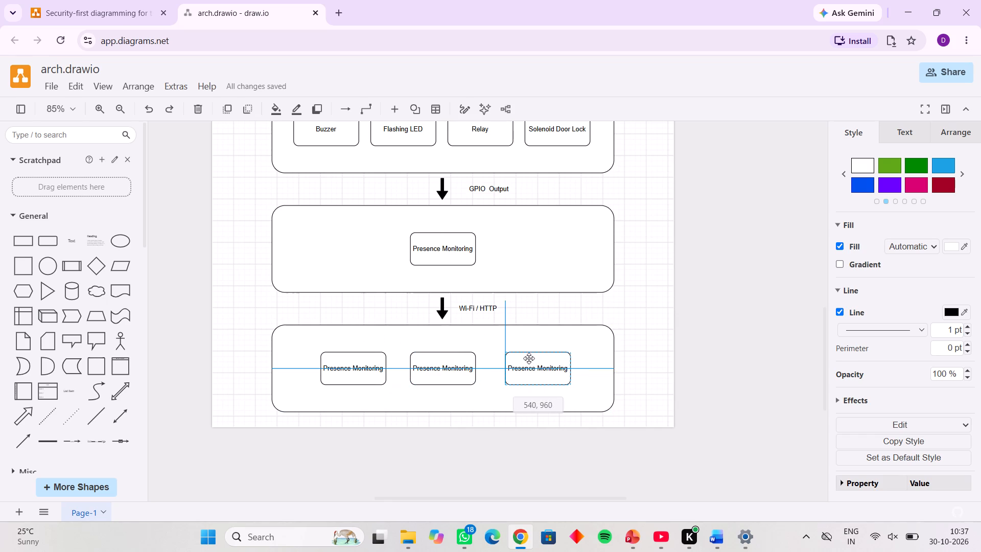
drag(529, 358, 527, 358)
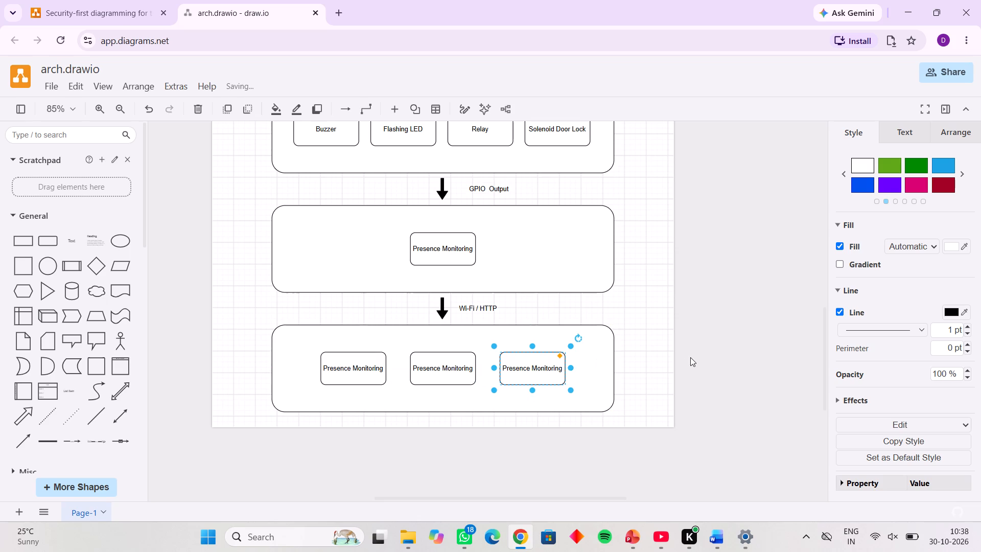
click(690, 357)
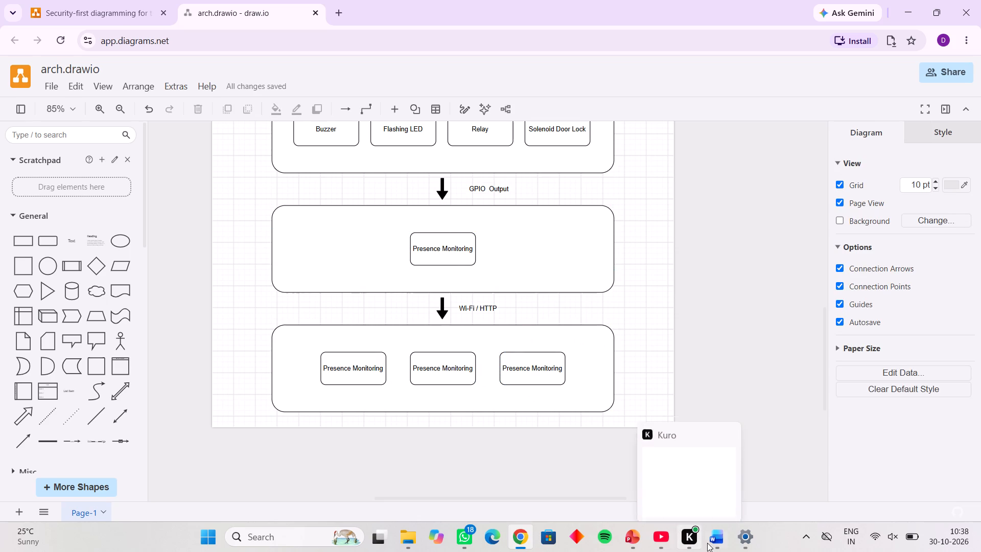
Switch to the Word report to check the Communication and Cloud Layer's components, and return to the diagram.
click(716, 544)
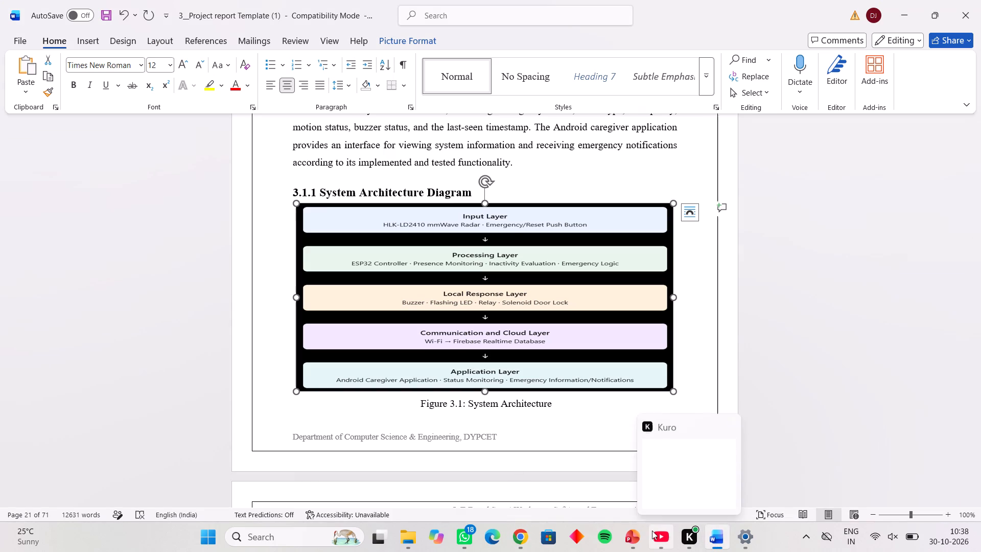
click(519, 538)
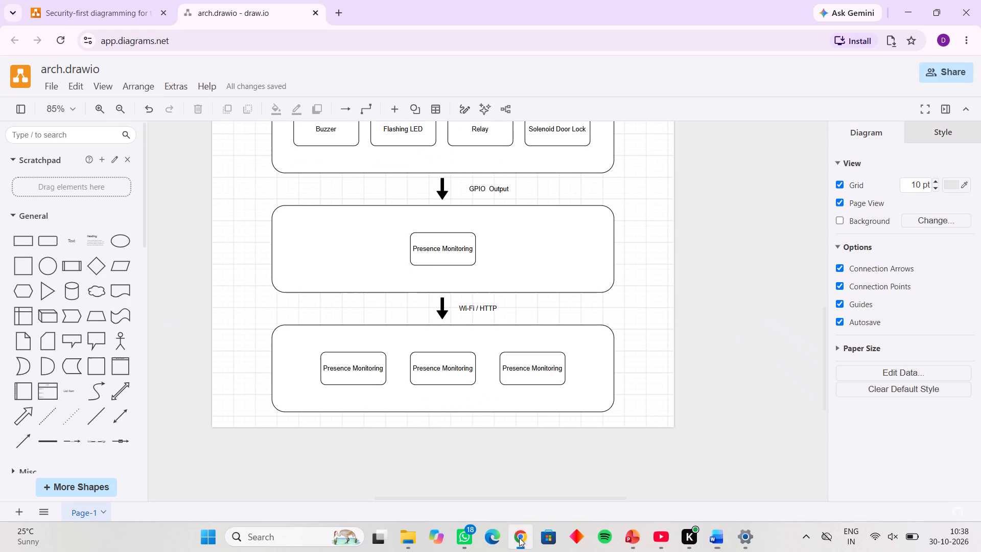
Paste a second Presence Monitoring block into the container below GPIO Output and arrange both blocks as one aligned row.
click(504, 269)
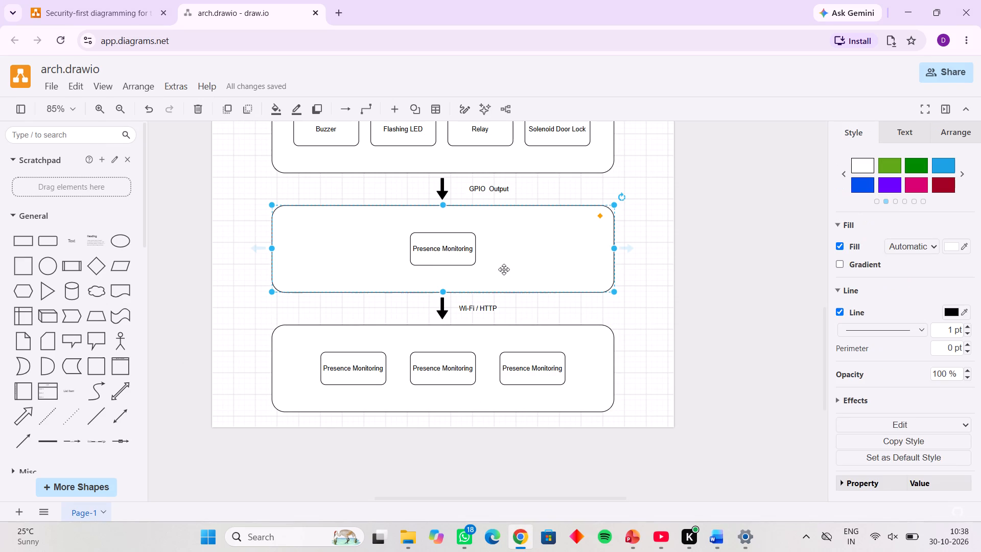
click(776, 262)
key(ctrl+v)
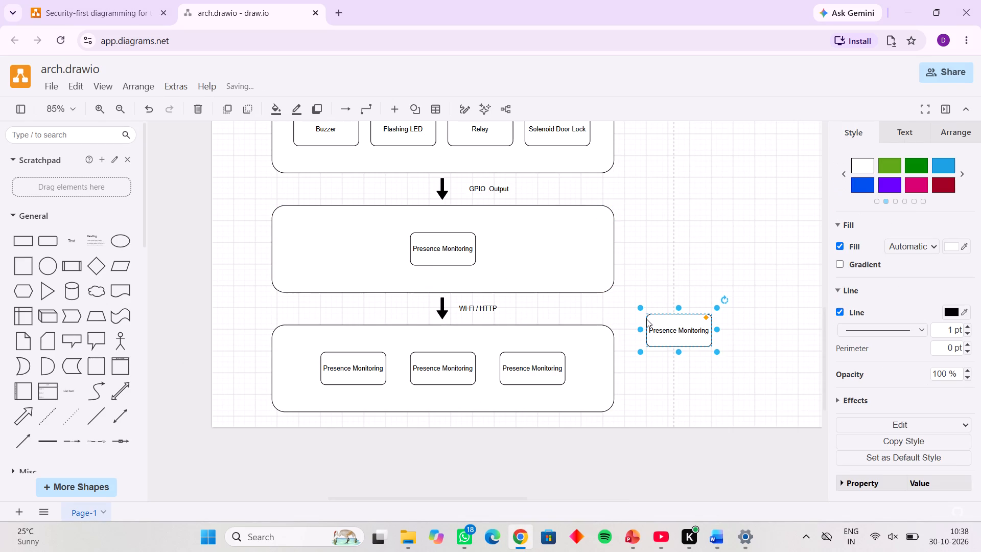
drag(674, 329, 524, 240)
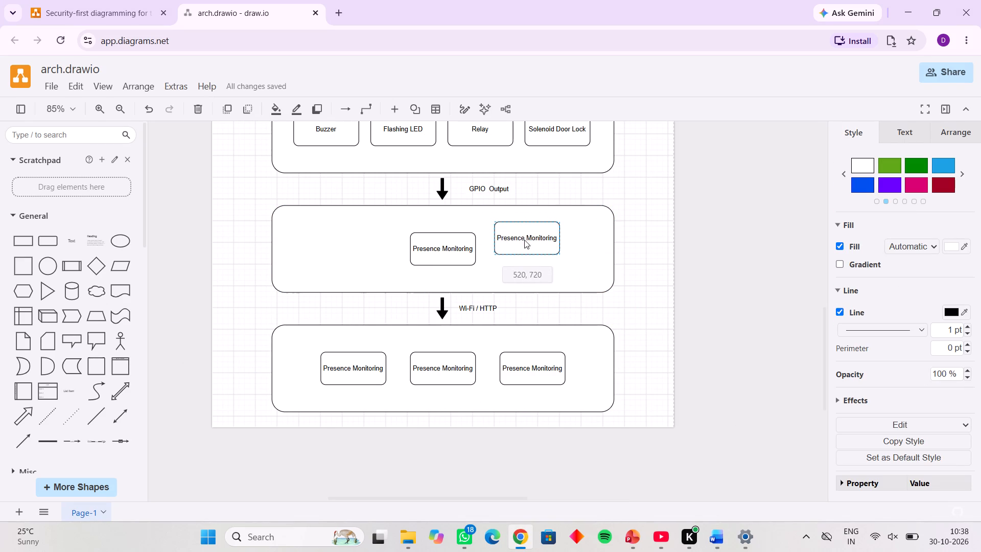
drag(524, 240, 524, 241)
drag(449, 247, 384, 246)
drag(517, 247, 493, 254)
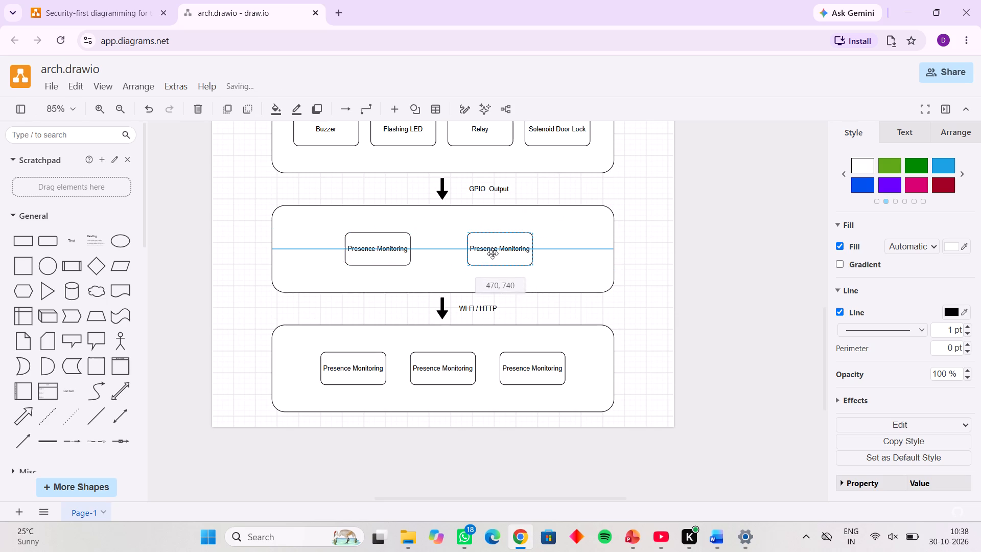
drag(493, 254, 493, 253)
click(491, 250)
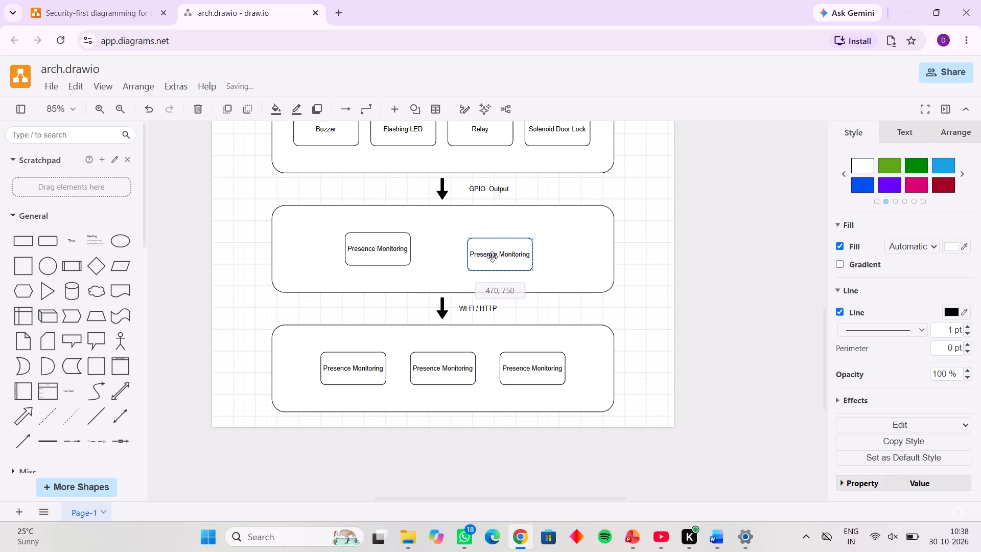
Relabel the first block in the container below GPIO Output as "Wi-Fi".
click(382, 250)
double_click(382, 250)
key(BackSpace)
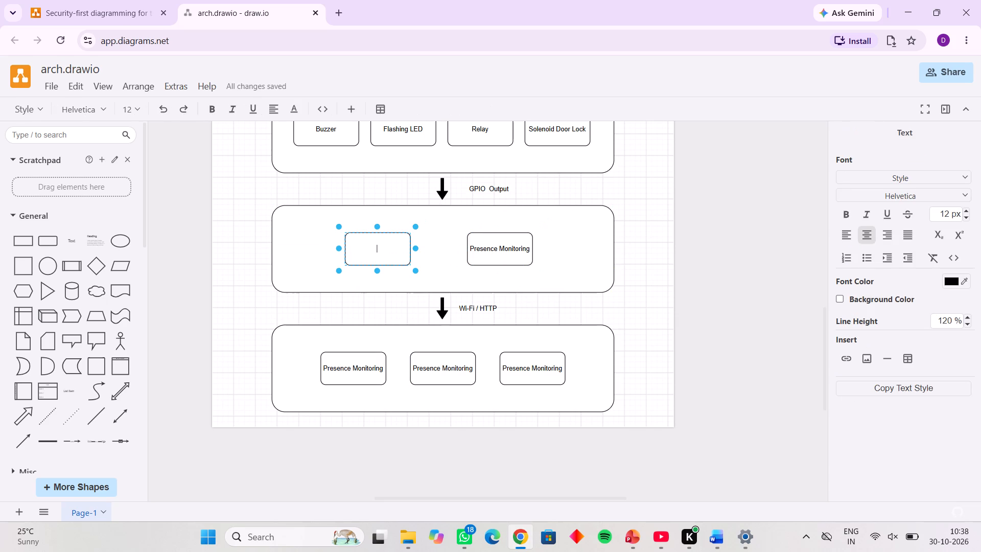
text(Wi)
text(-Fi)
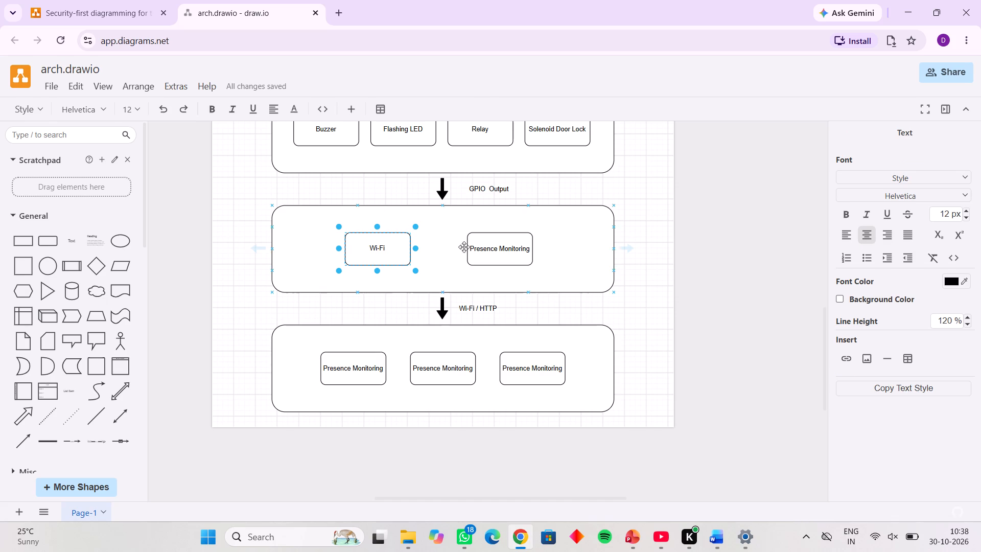
Relabel the second block in the container below GPIO Output as "Firebase Realtime Database".
click(487, 255)
double_click(495, 248)
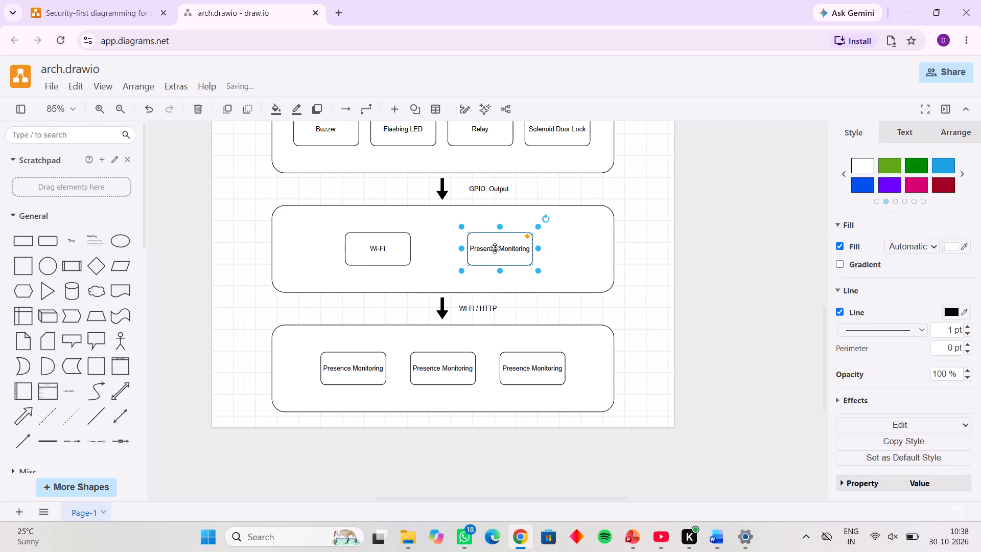
key(BackSpace)
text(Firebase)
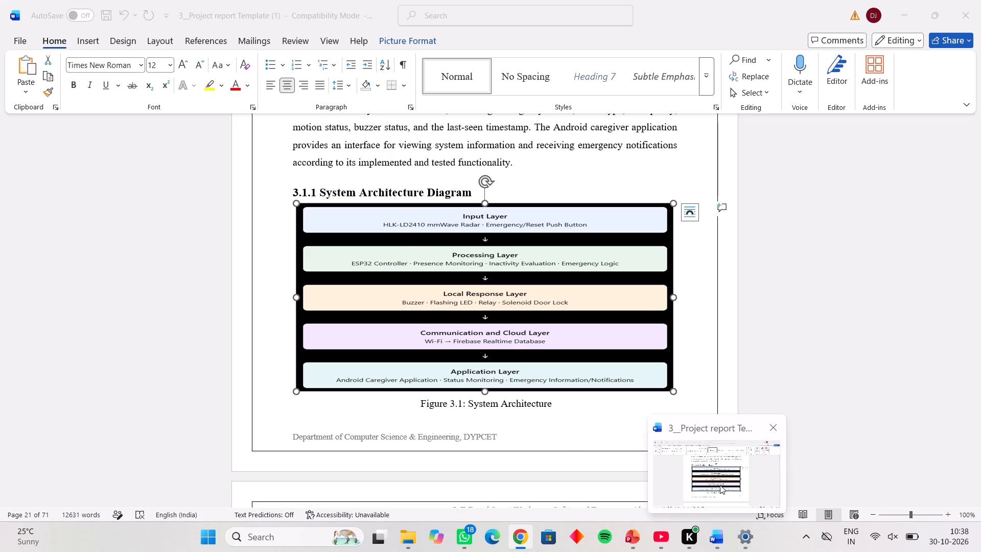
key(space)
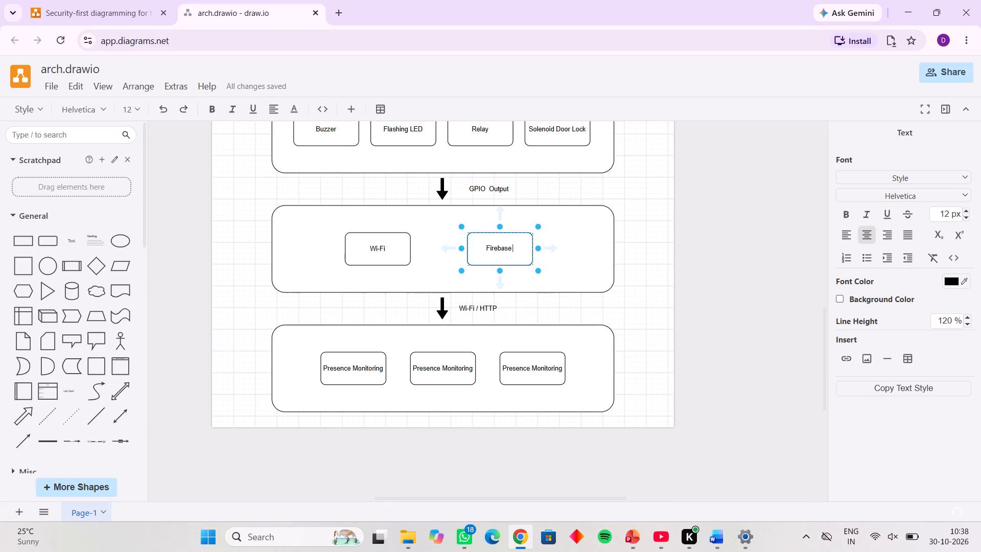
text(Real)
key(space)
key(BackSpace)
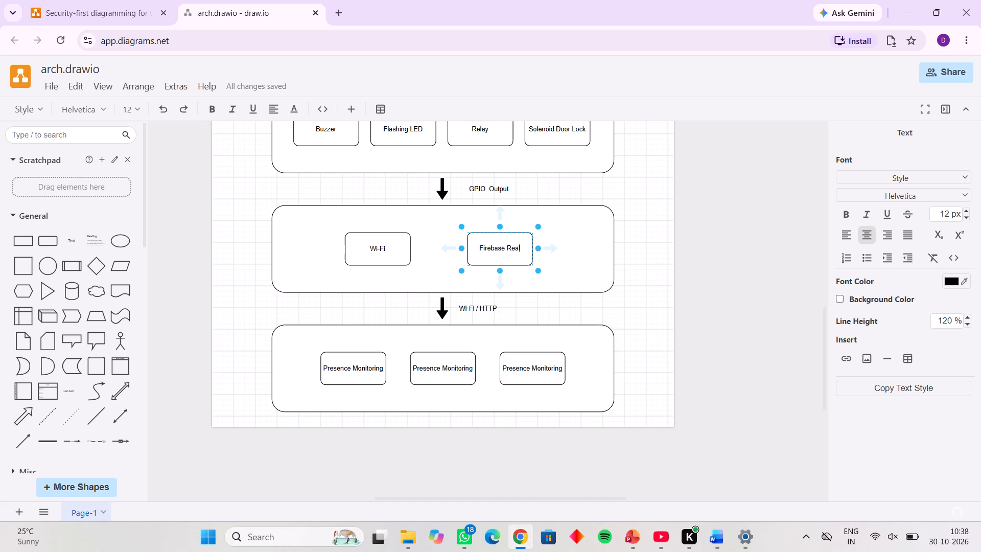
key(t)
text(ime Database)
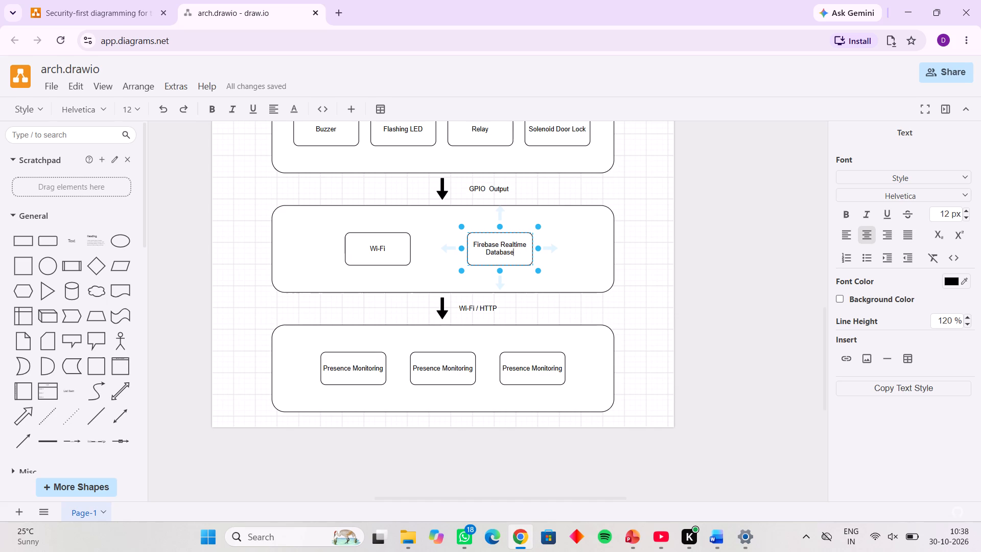
Relabel the first block in the bottom container as "Android Caregiver Application", following the Application Layer in the Word report.
scroll(580, 271, down, 1)
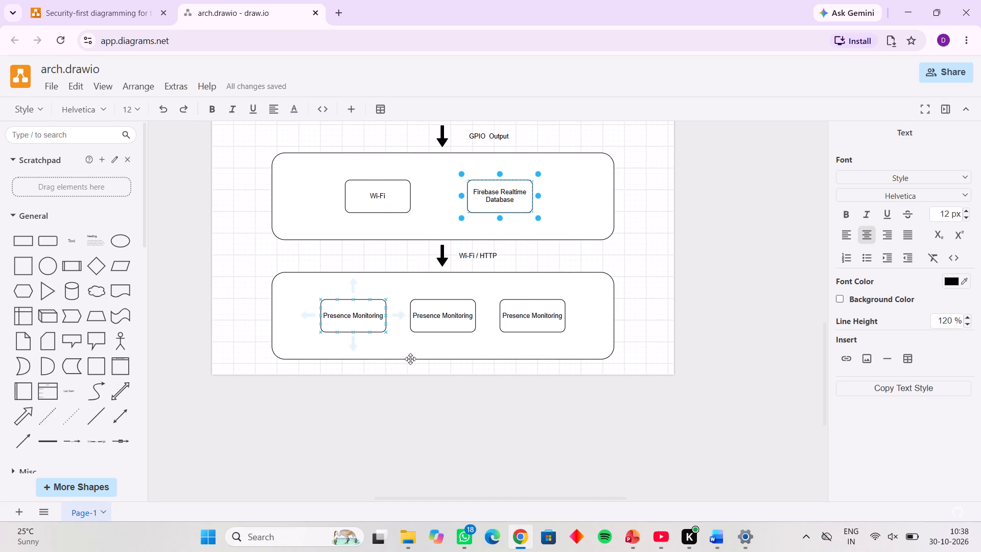
click(713, 542)
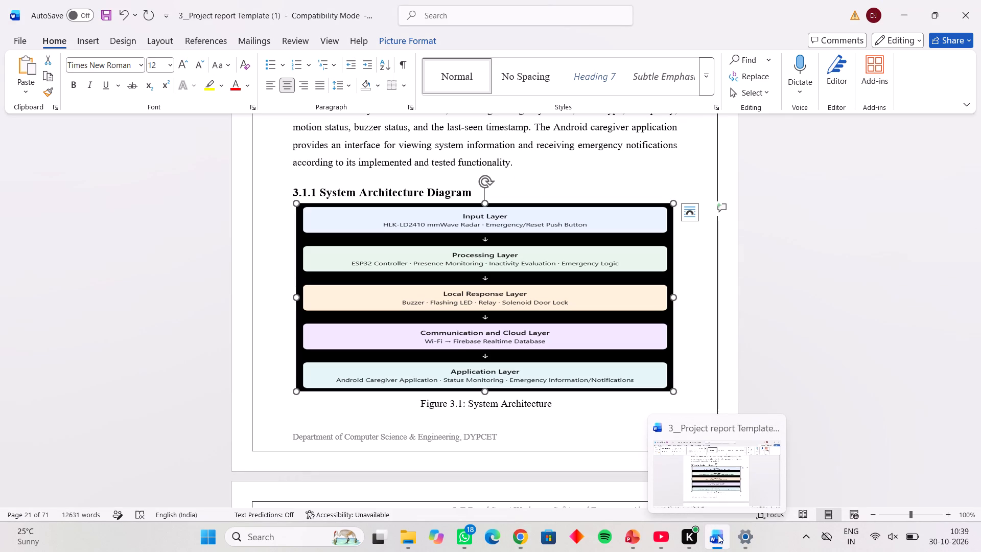
click(718, 535)
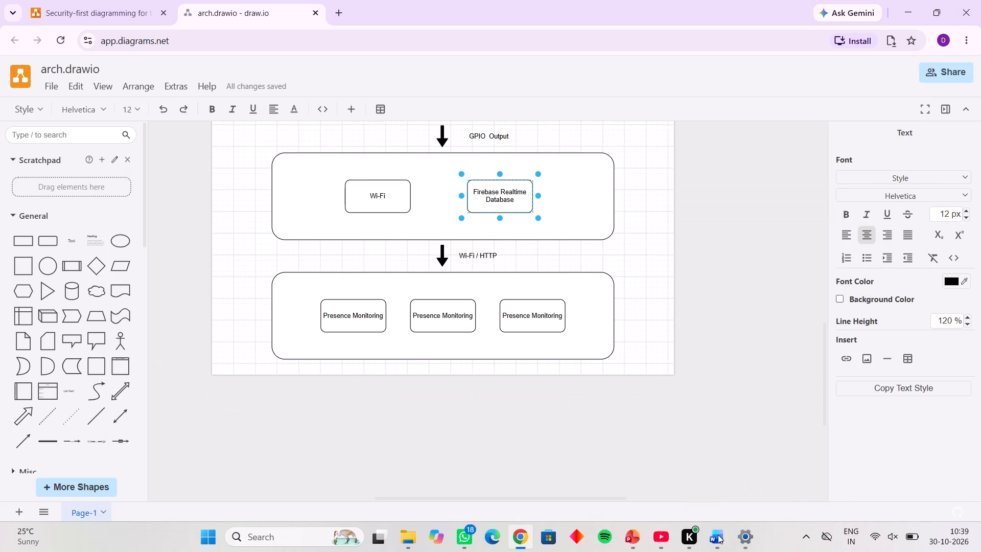
double_click(347, 324)
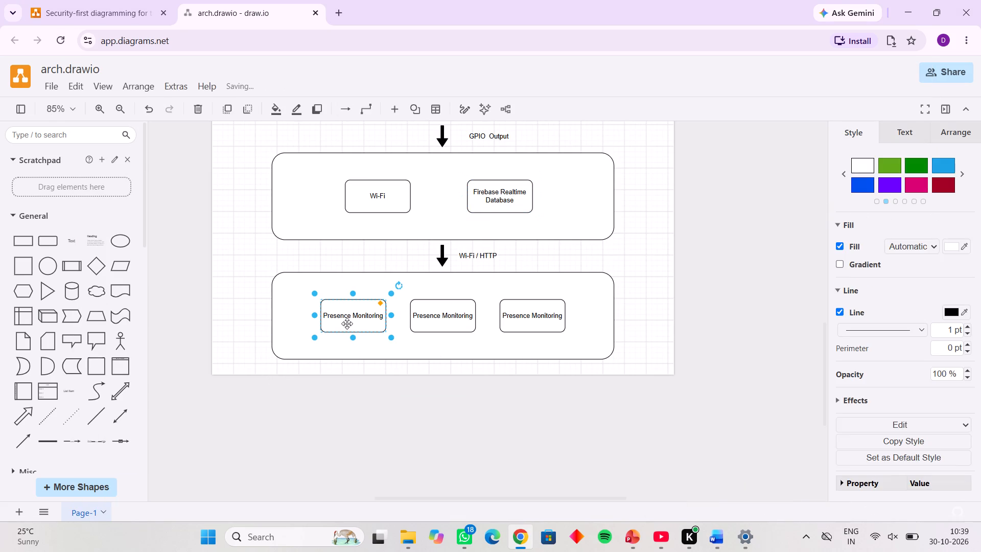
key(BackSpace)
text(Android Caregiver)
key(space)
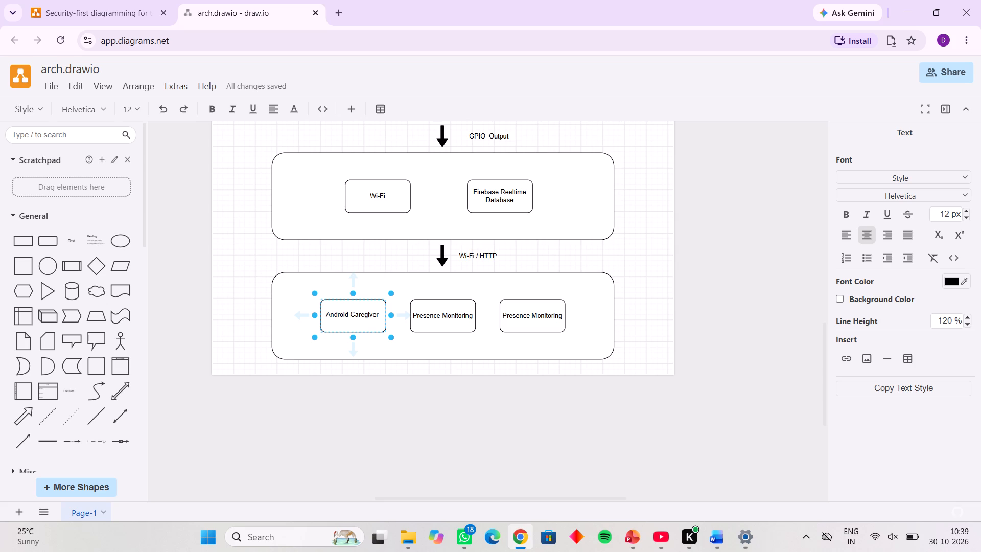
text(Application)
key(space)
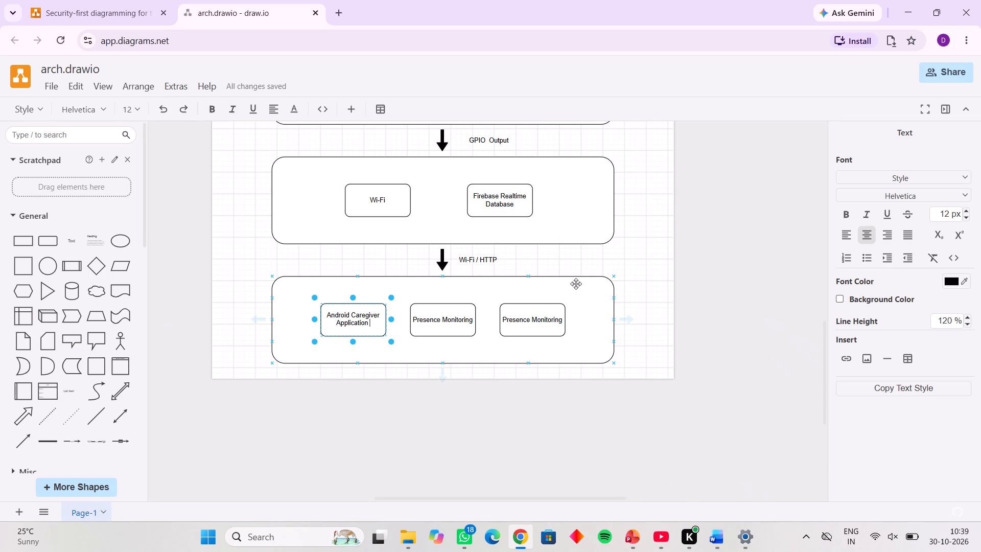
Relabel the middle block in the bottom container as "Status Monitoring".
double_click(434, 323)
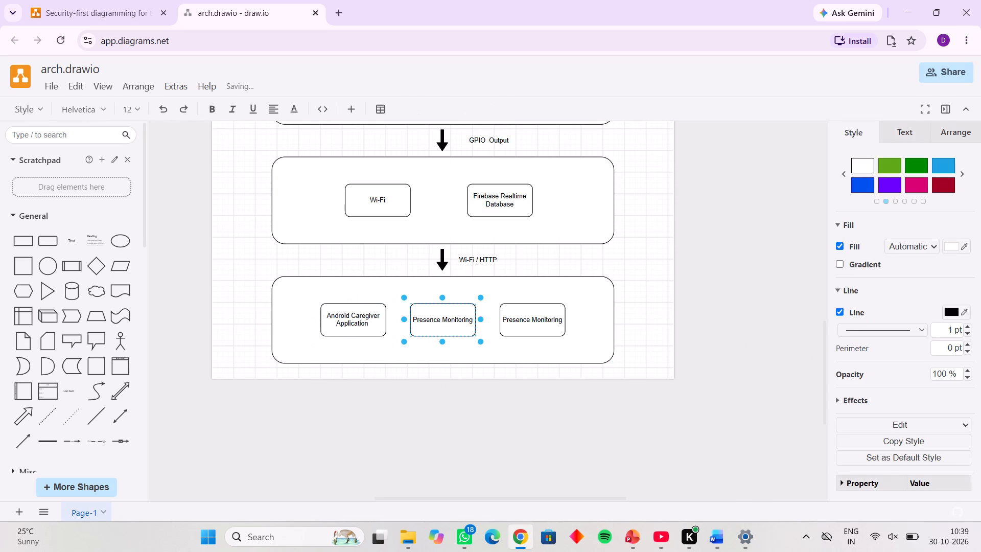
key(BackSpace)
text(Sat)
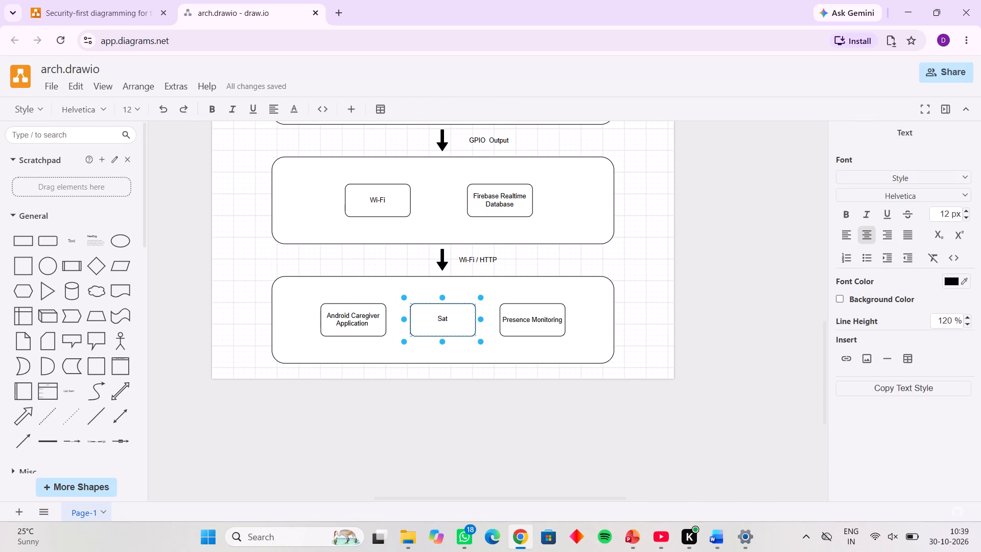
key(BackSpace)
key(BackSpace)
text(tatus)
key(space)
text(Monito)
text(ring)
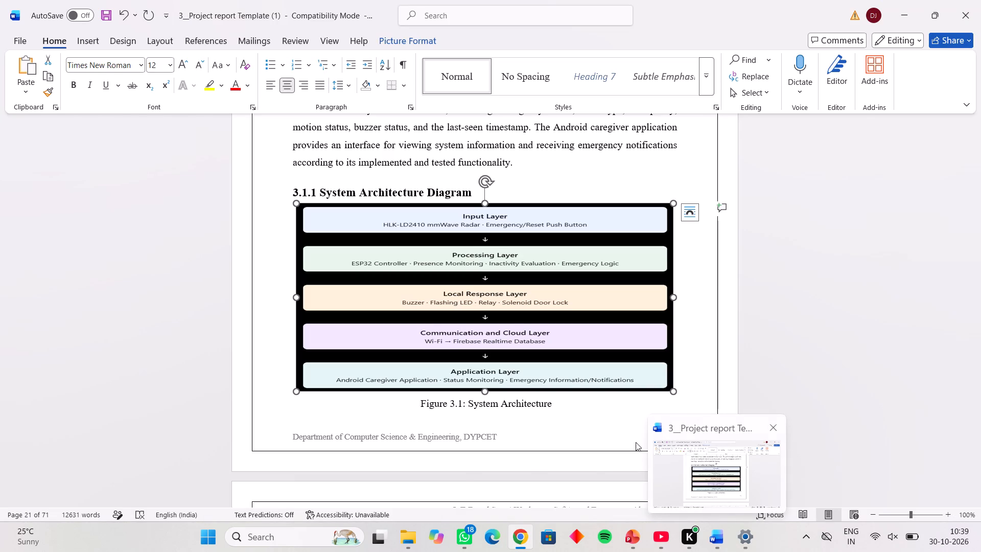
Relabel the third block in the bottom container as "Emergency Information / Notifications", following the report's Application Layer.
double_click(523, 321)
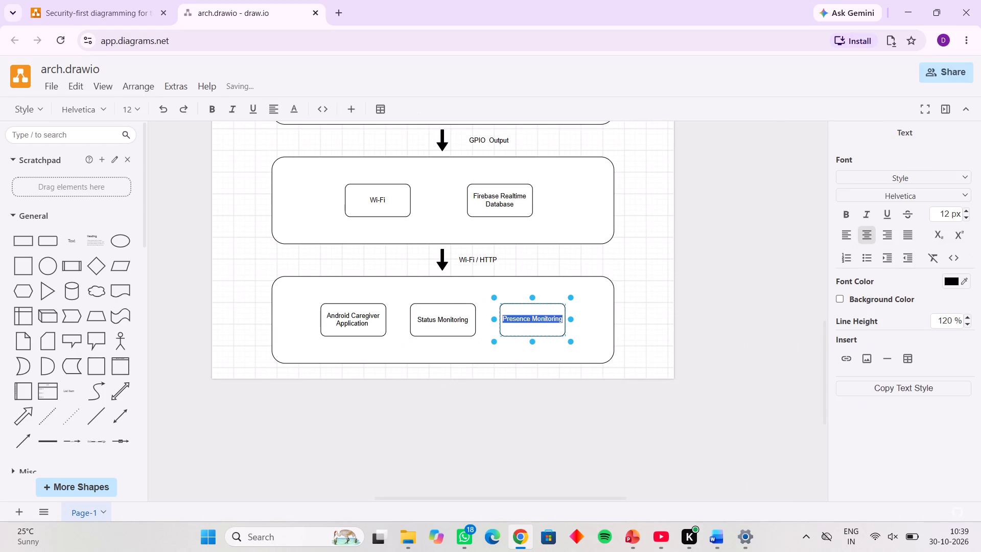
key(BackSpace)
text(Enw)
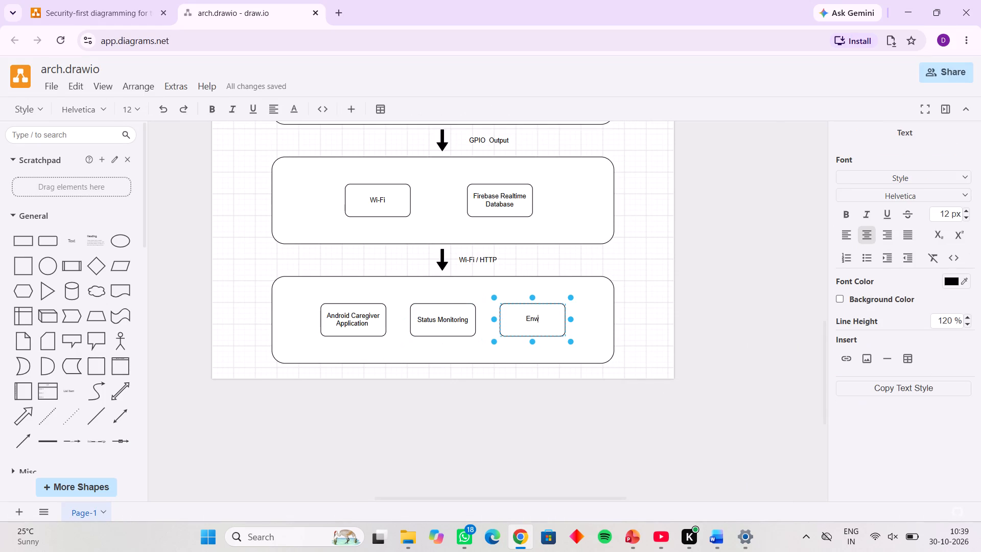
key(BackSpace)
text(ergen)
text(cy)
key(space)
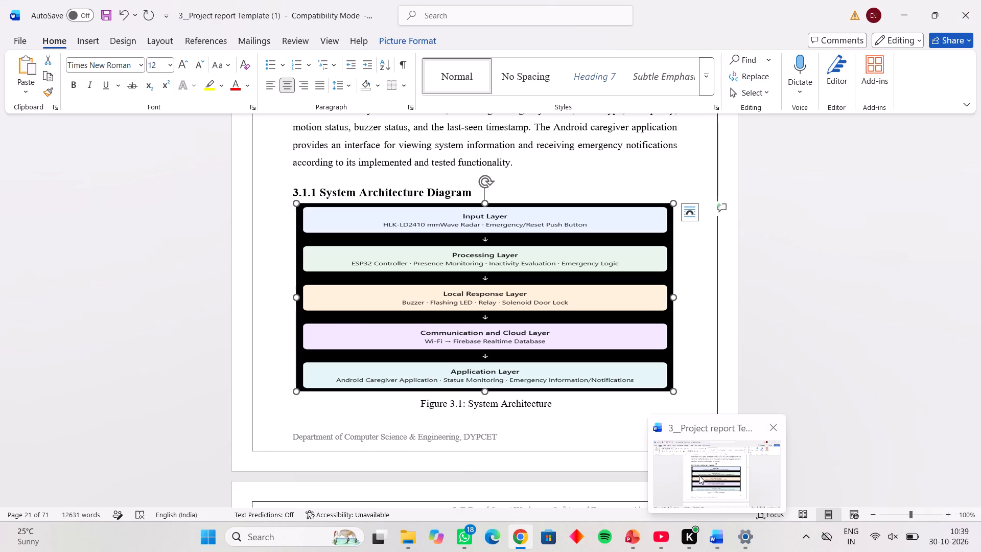
text(Information)
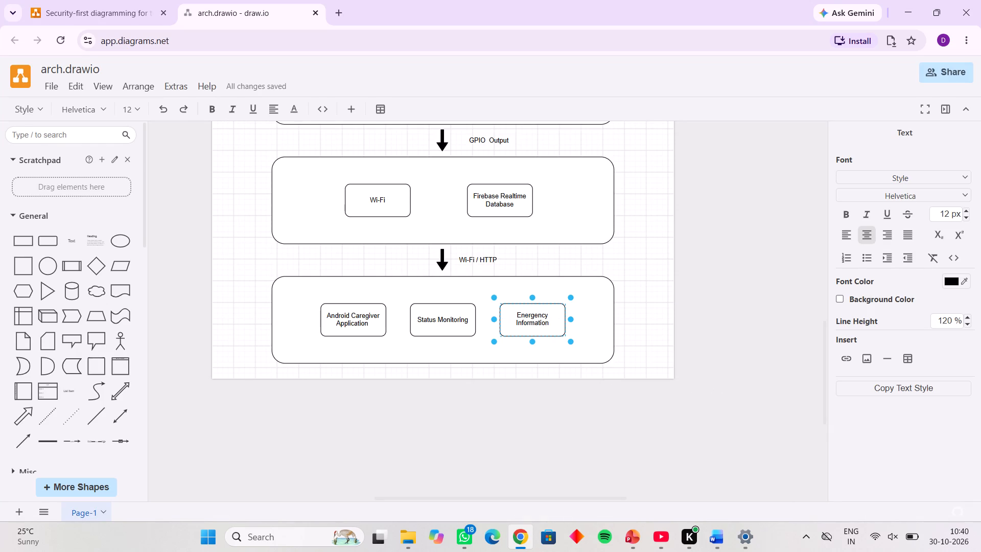
Complete the third block's label in the bottom container by appending "/ Notifications" after "Information".
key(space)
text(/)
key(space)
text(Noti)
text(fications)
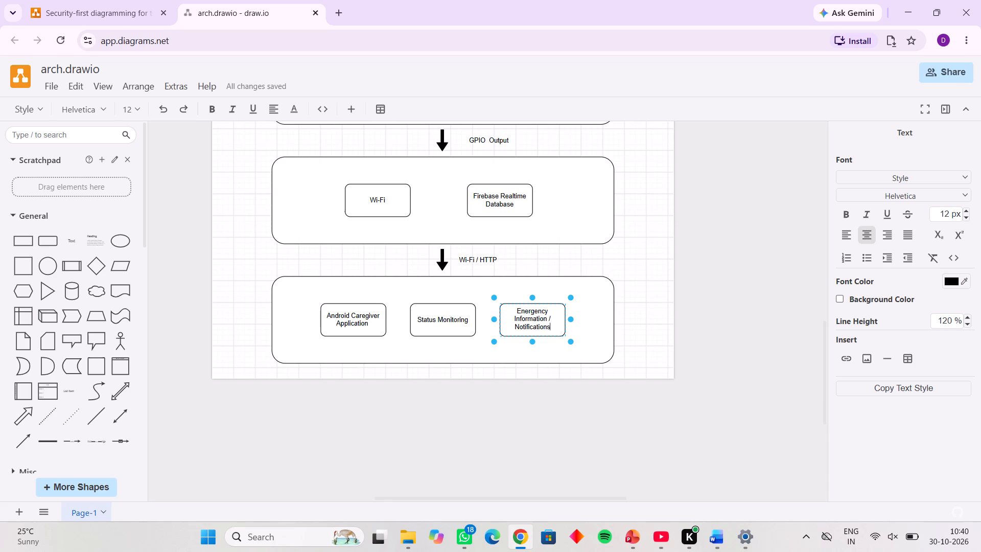
click(720, 377)
Delete the four text labels beside the connecting arrows: "Wi-Fi / HTTP", "GPIO Output", "GPIO / I2C Signals" and "Physical Presence".
scroll(720, 377, up, 1)
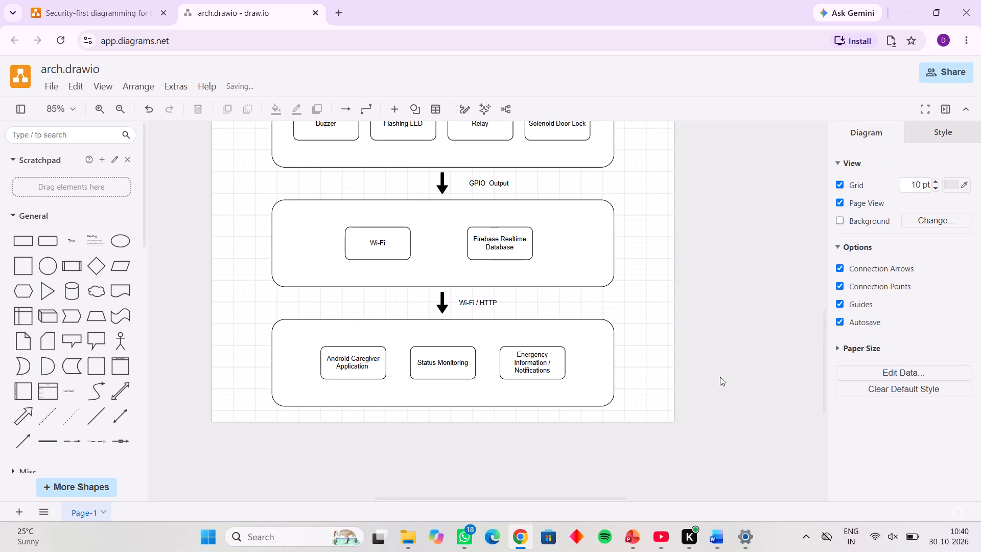
scroll(720, 377, up, 1)
click(475, 324)
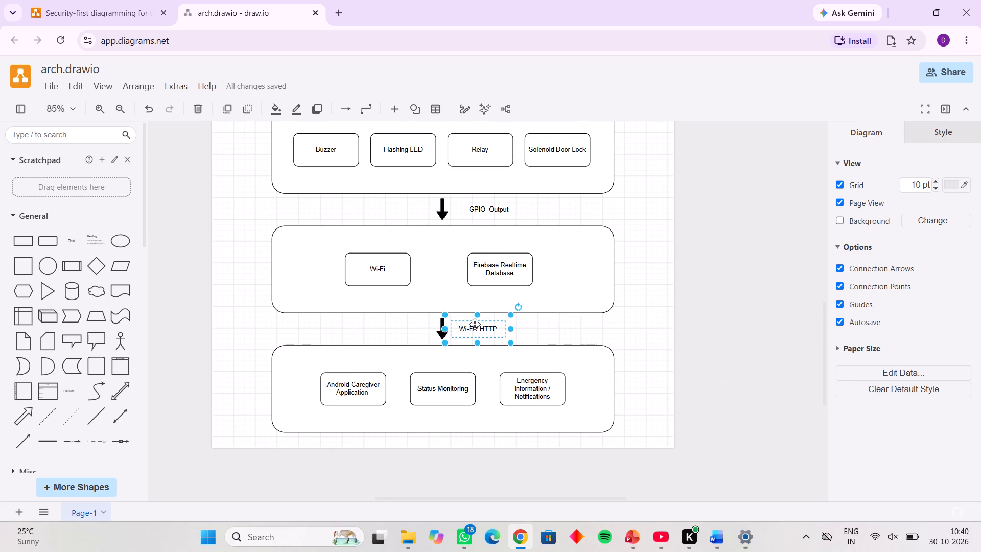
key(Delete)
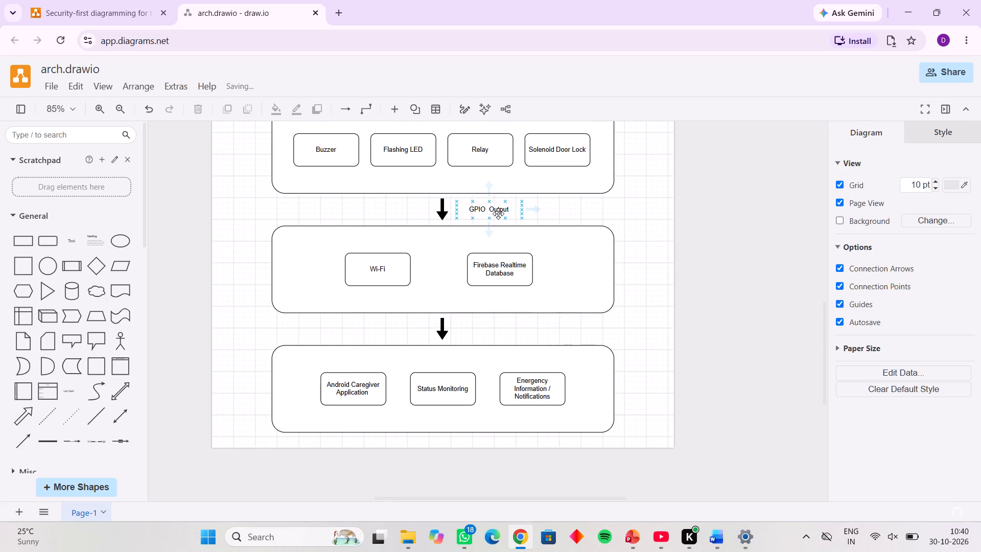
click(498, 213)
key(Delete)
scroll(498, 213, up, 1)
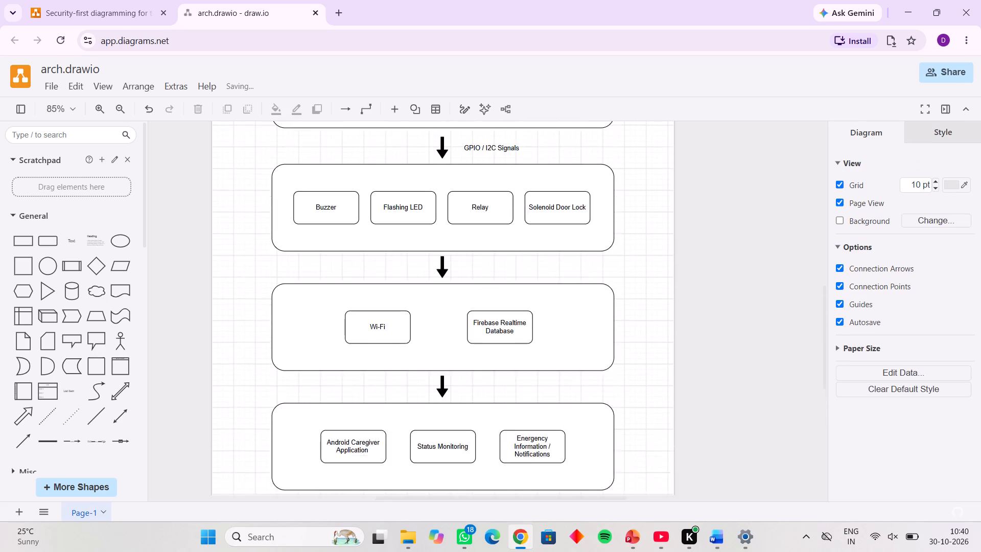
scroll(498, 213, up, 3)
click(492, 260)
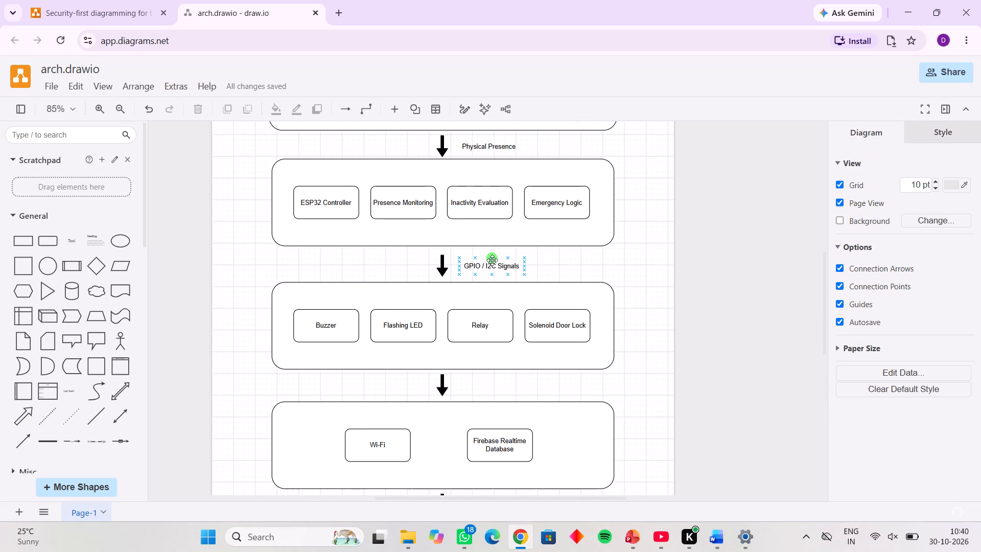
key(Delete)
scroll(492, 260, up, 1)
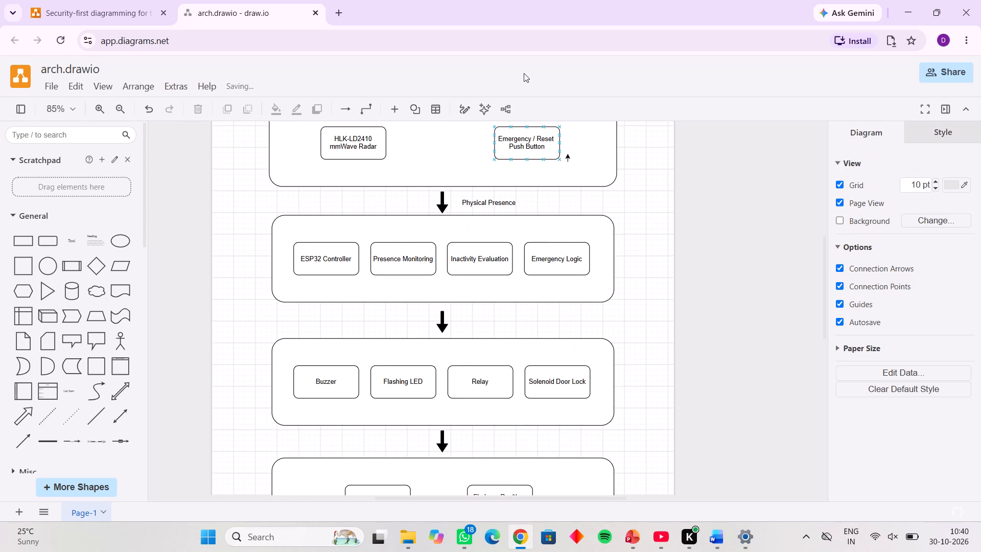
click(474, 196)
key(BackSpace)
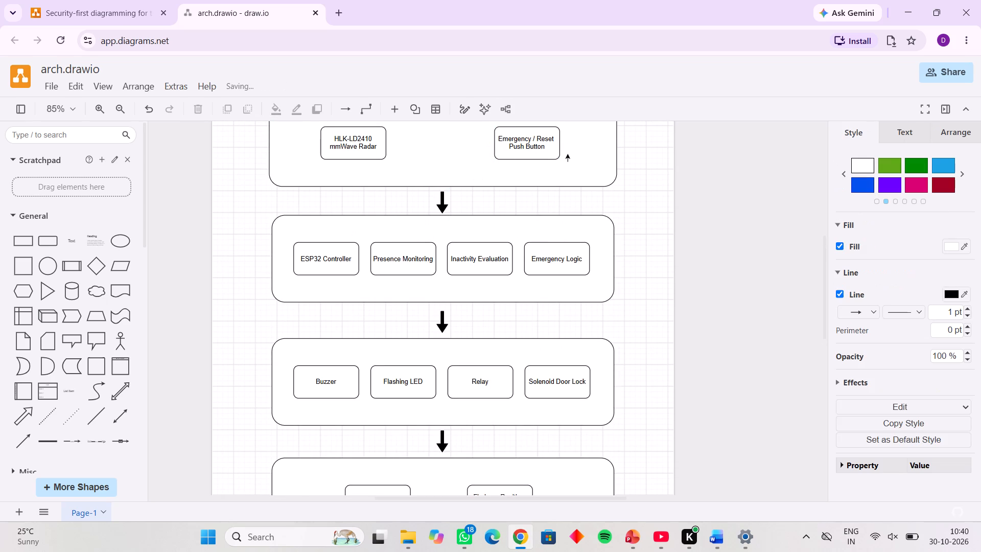
Delete the tiny stray arrow beside the "Emergency / Reset Push Button" block in the top container.
click(573, 159)
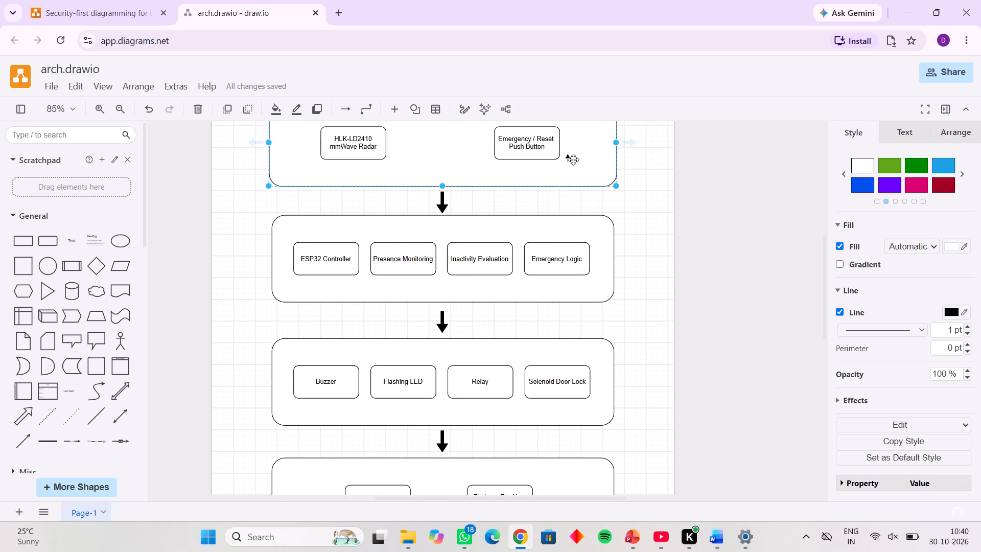
click(568, 159)
key(Delete)
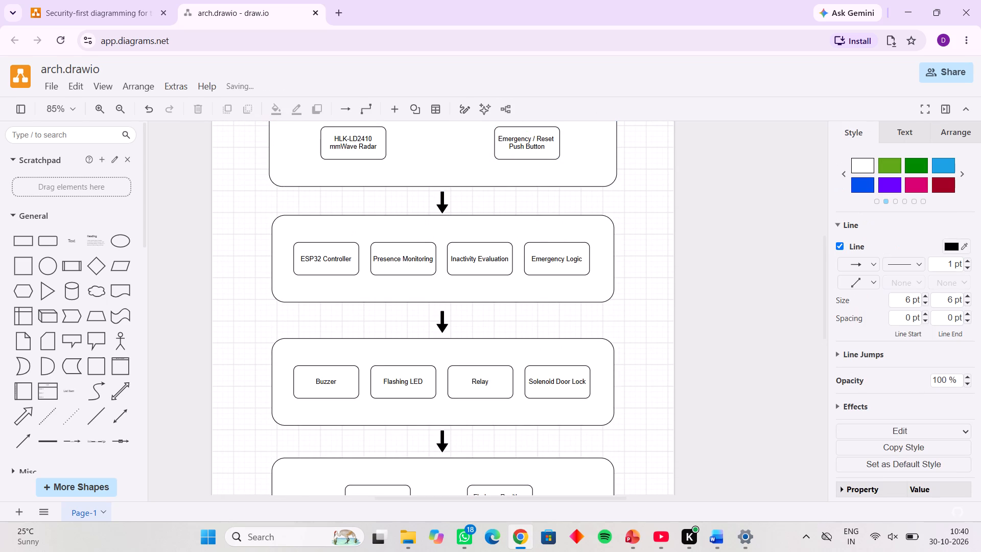
Move the "Emergency / Reset Push Button" and "HLK-LD2410 mmWave Radar" blocks in the top container closer together.
scroll(677, 228, up, 2)
scroll(677, 228, down, 4)
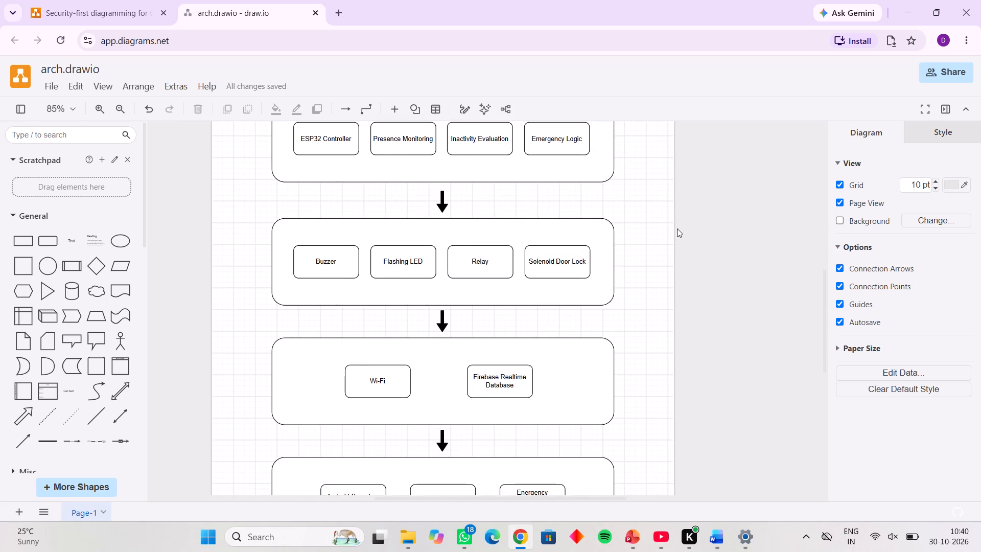
scroll(677, 228, up, 3)
drag(533, 220, 513, 222)
drag(361, 220, 379, 223)
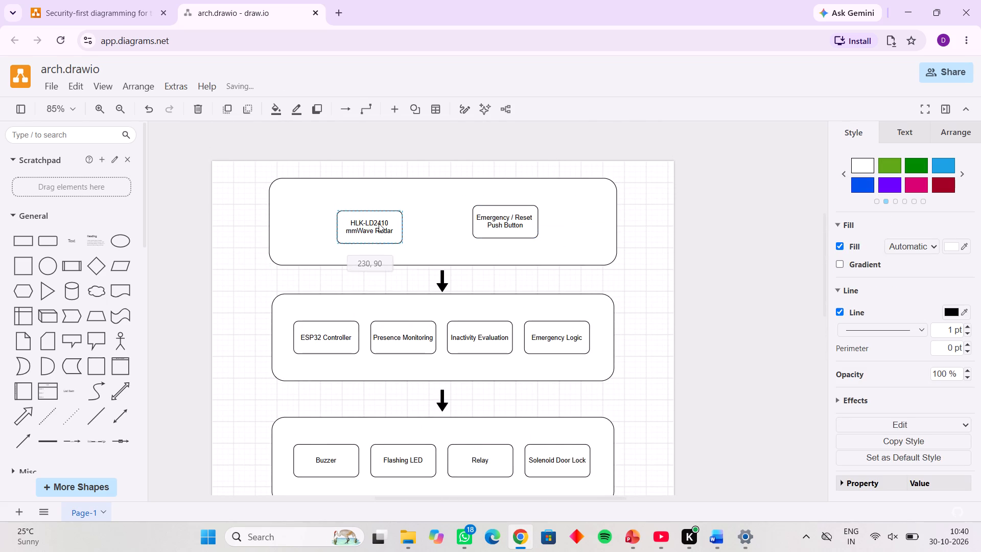
Move the HLK-LD2410 mmWave Radar block level with the Emergency / Reset Push Button block in the first container.
drag(379, 223, 381, 218)
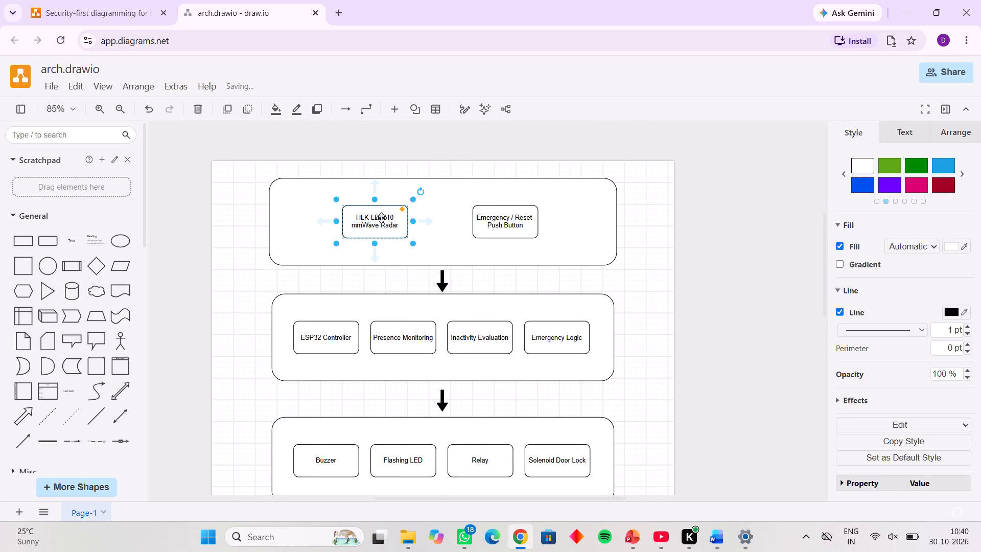
click(666, 298)
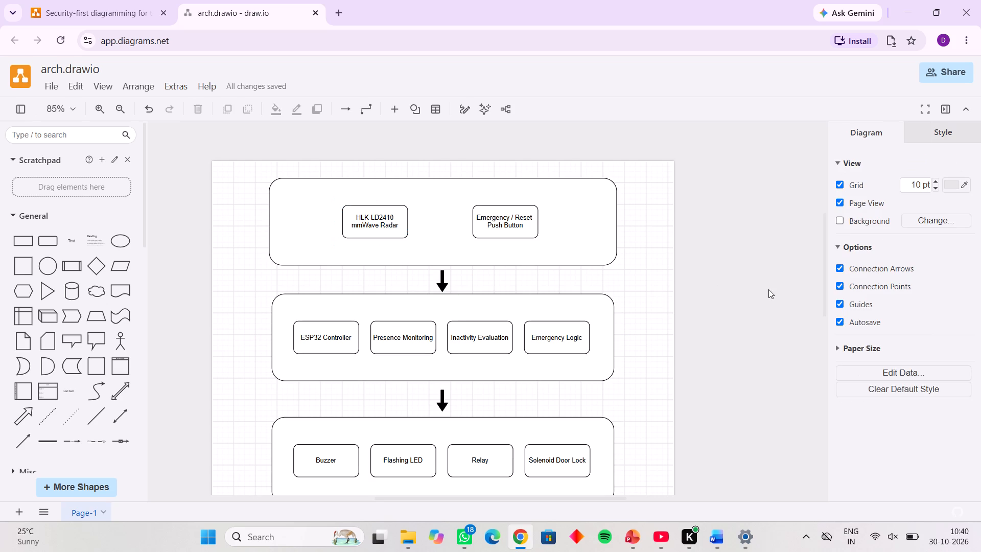
Add a text element to the first container, centred horizontally near its upper edge between the two blocks.
scroll(768, 289, down, 1)
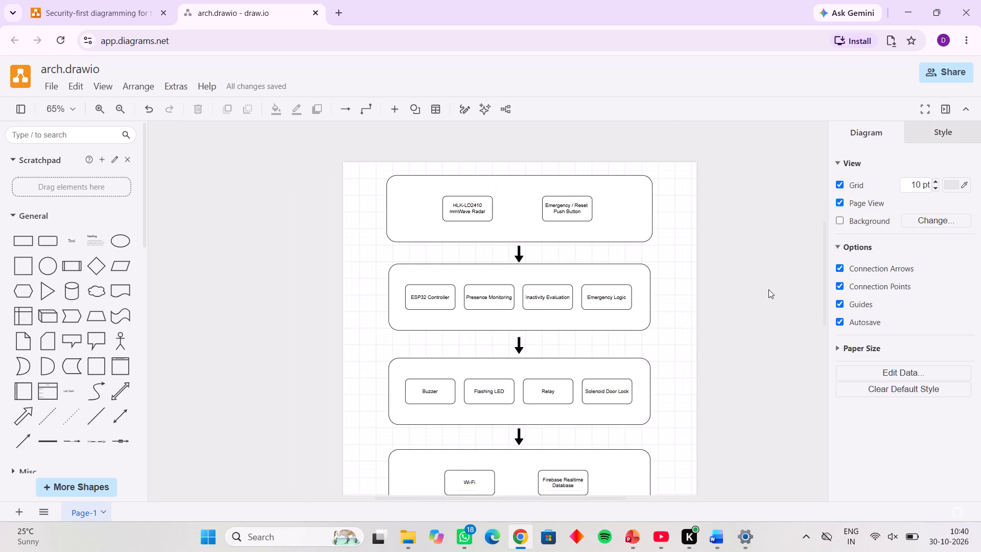
scroll(768, 289, down, 3)
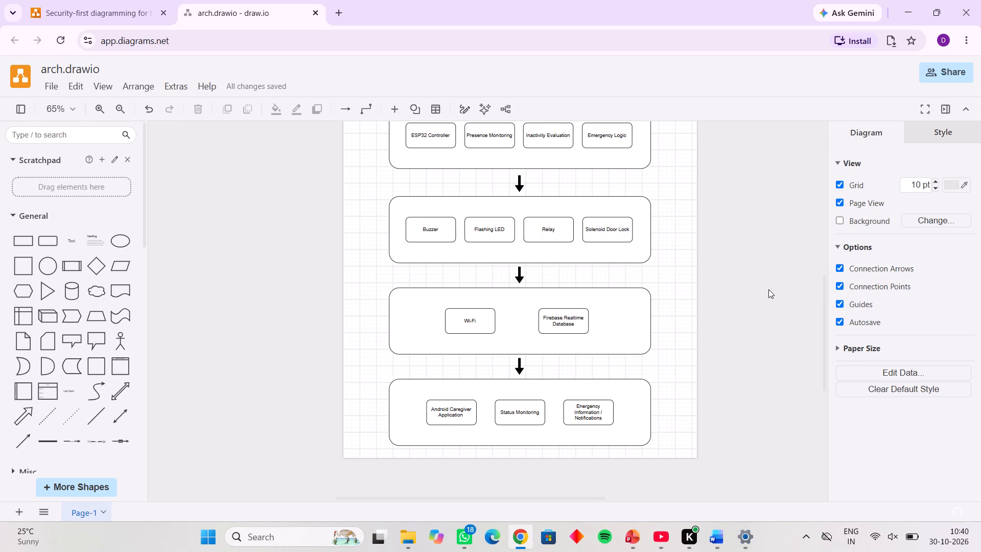
scroll(768, 289, up, 1)
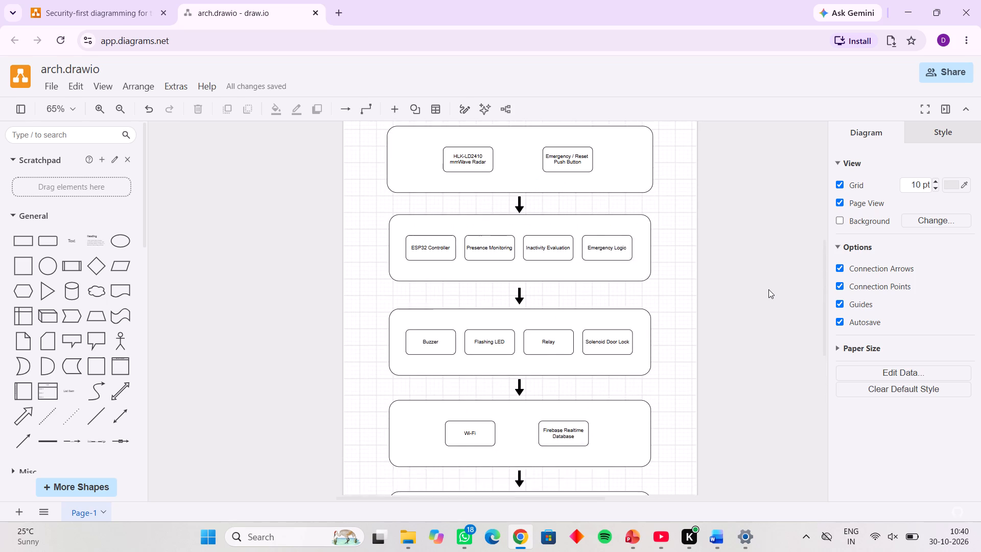
scroll(768, 289, up, 1)
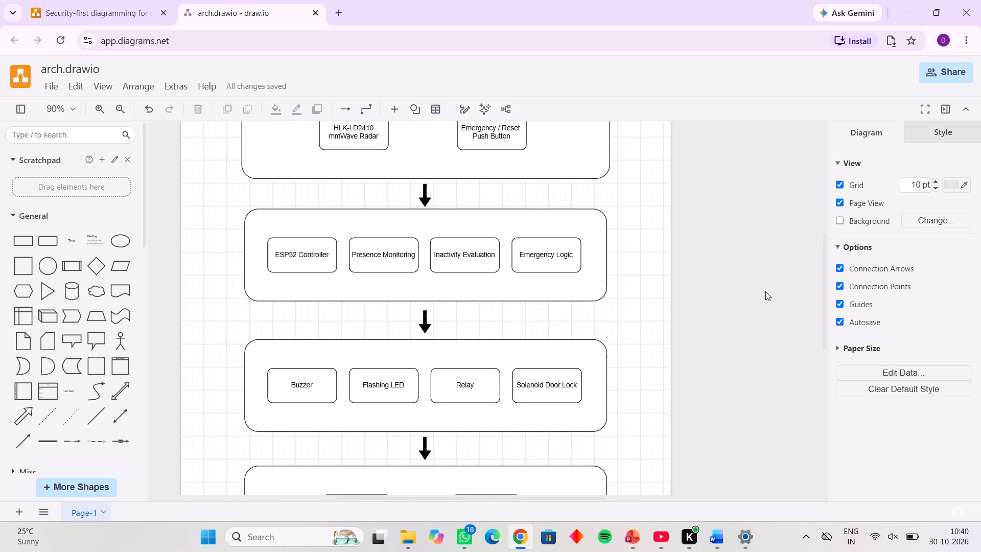
scroll(765, 291, up, 1)
scroll(765, 291, right, 1)
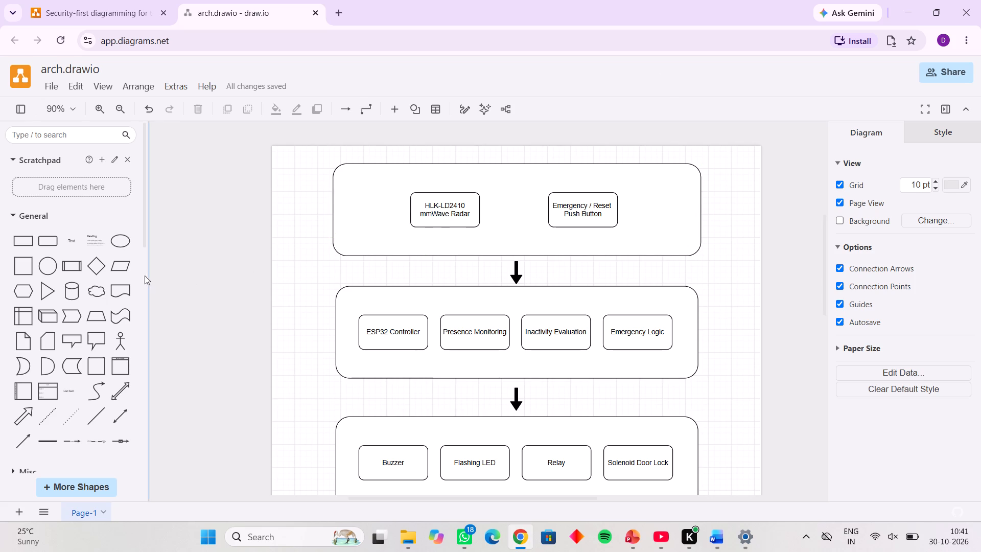
click(78, 248)
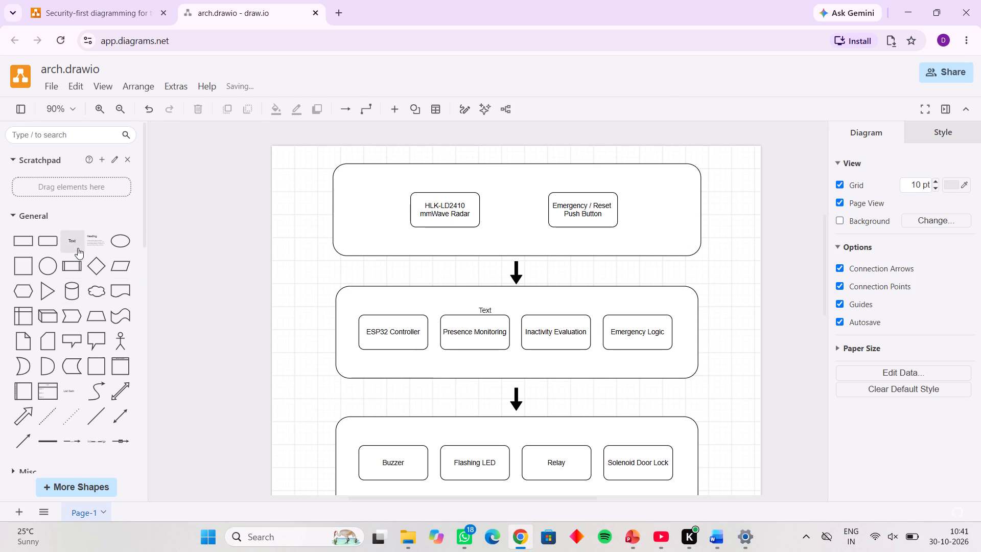
drag(493, 312, 510, 219)
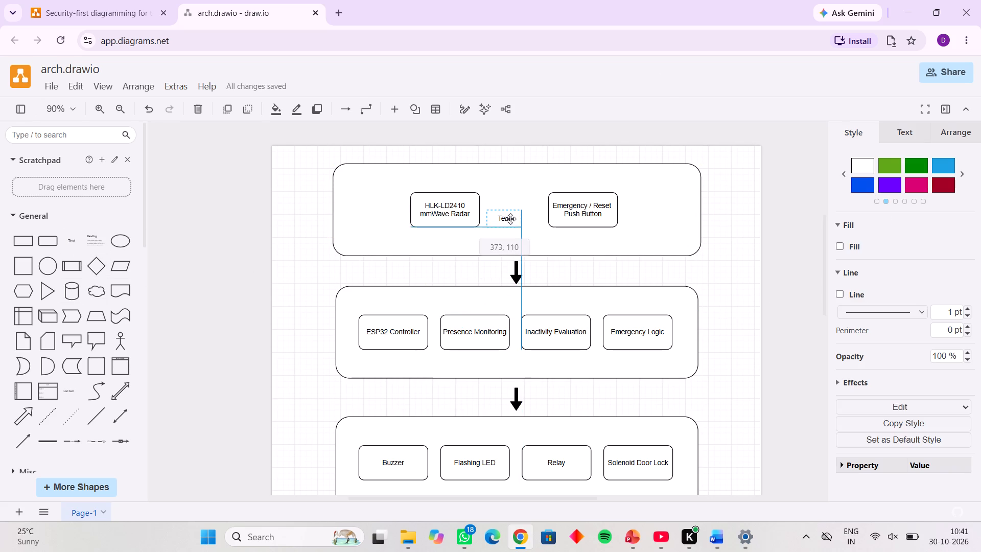
drag(510, 219, 525, 182)
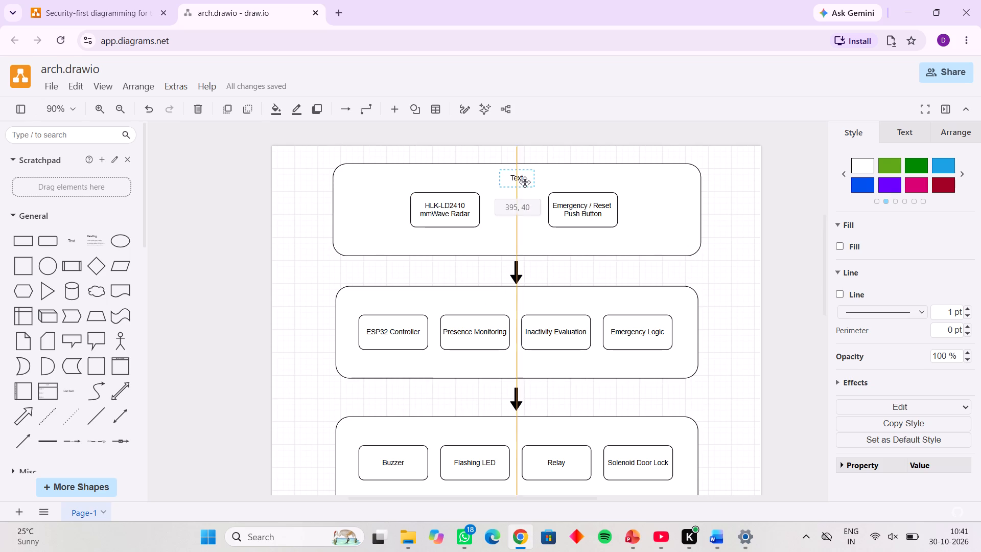
drag(525, 182, 525, 183)
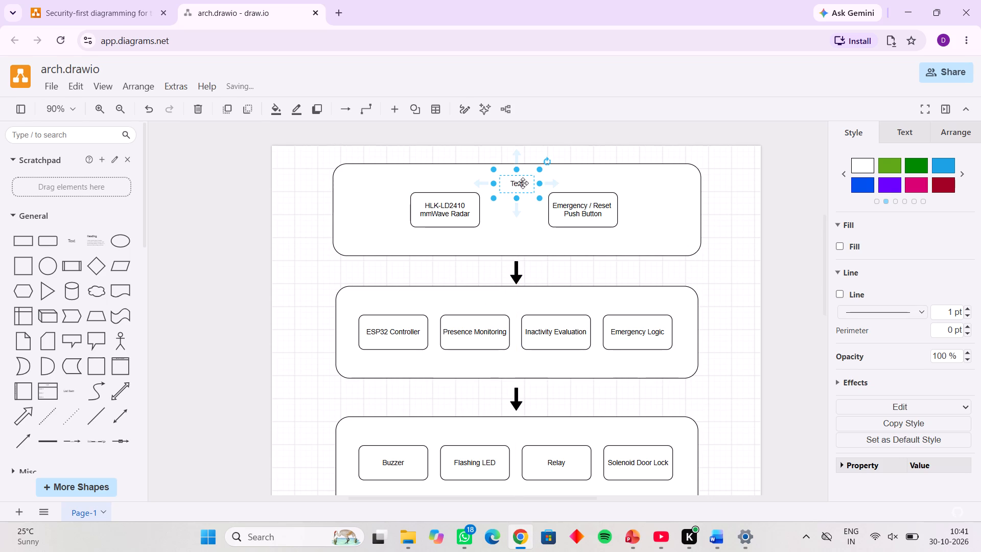
Change the new text to "Input Layer" and widen its box so the heading fits on one line.
click(523, 183)
double_click(523, 183)
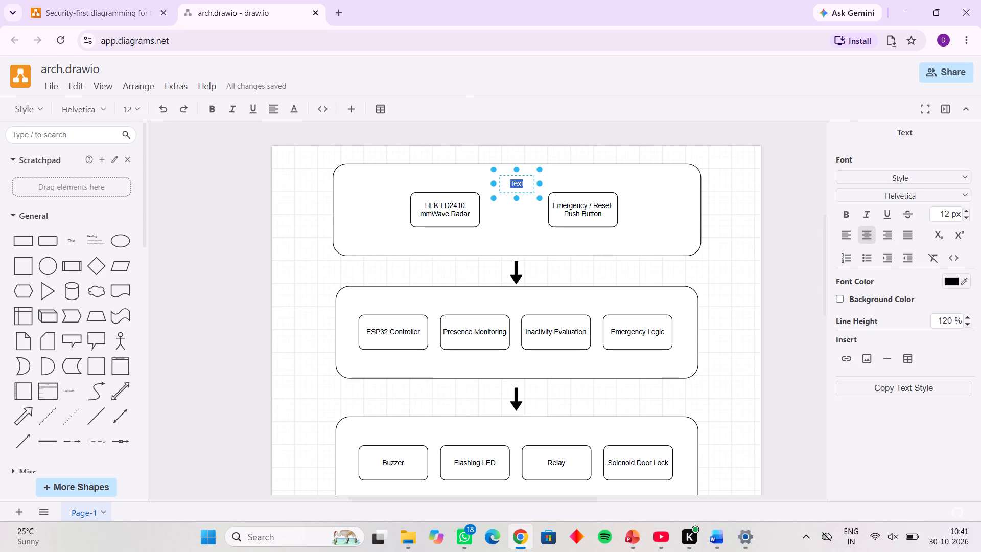
key(shift+i)
text(nput)
key(space)
text(Layer)
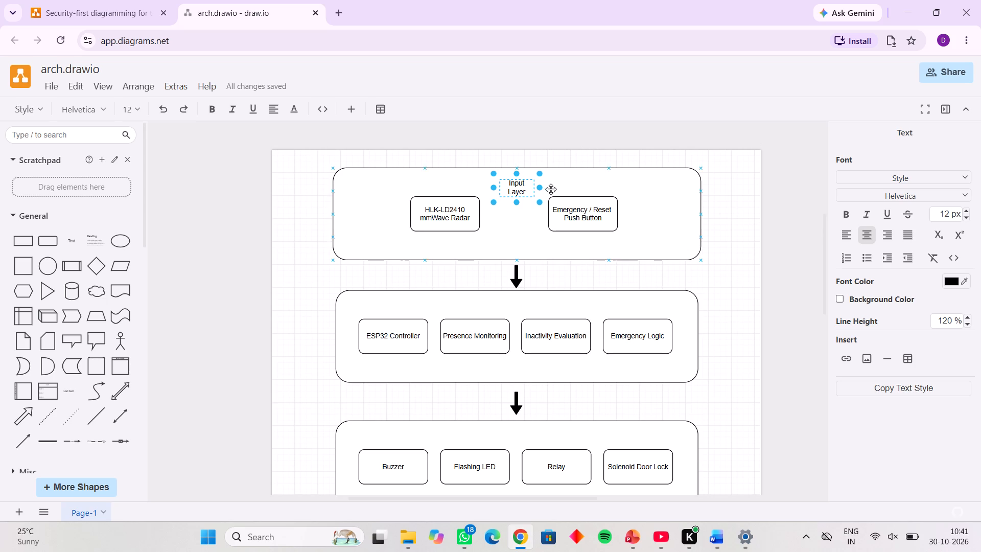
drag(540, 188, 564, 188)
click(546, 188)
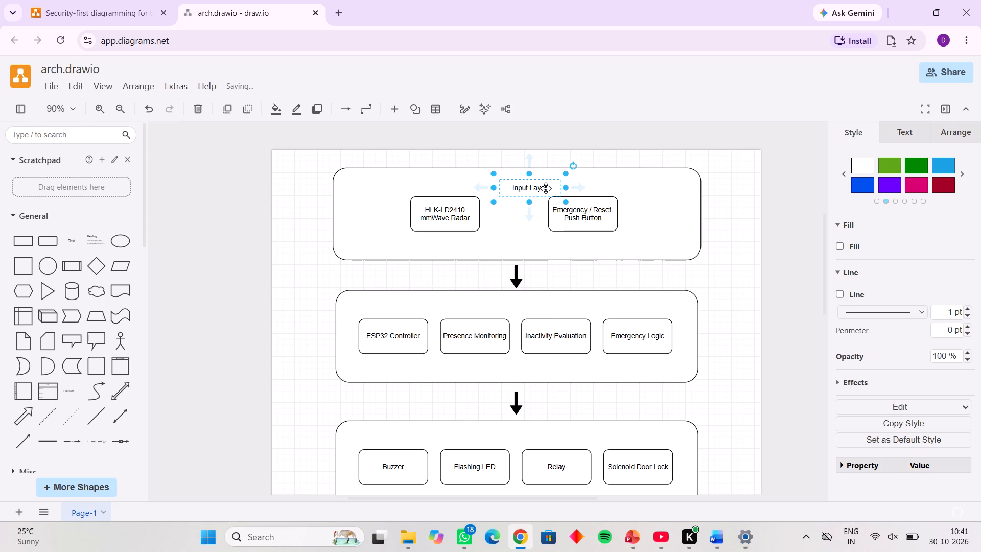
Format the "Input Layer" heading as bold with an 18 px font size.
double_click(546, 188)
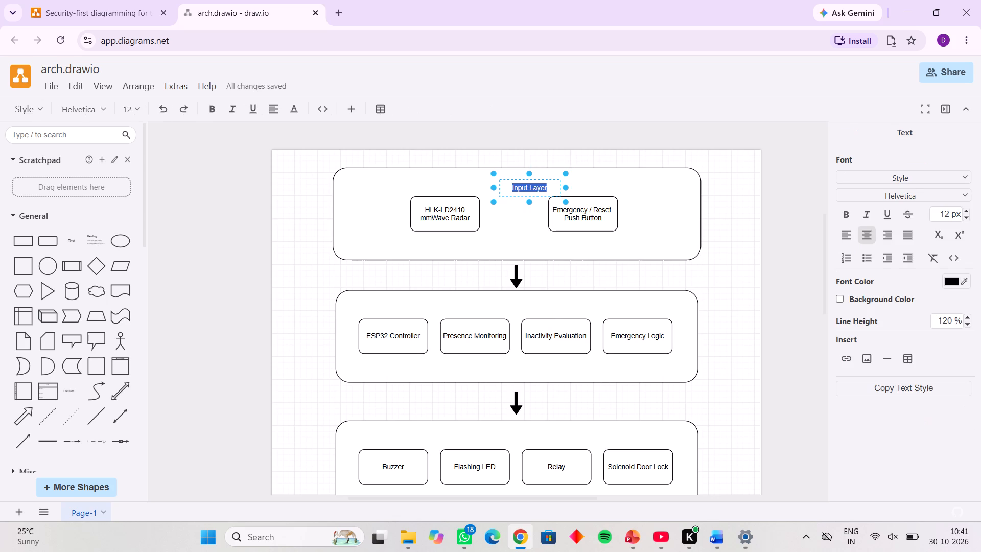
click(135, 110)
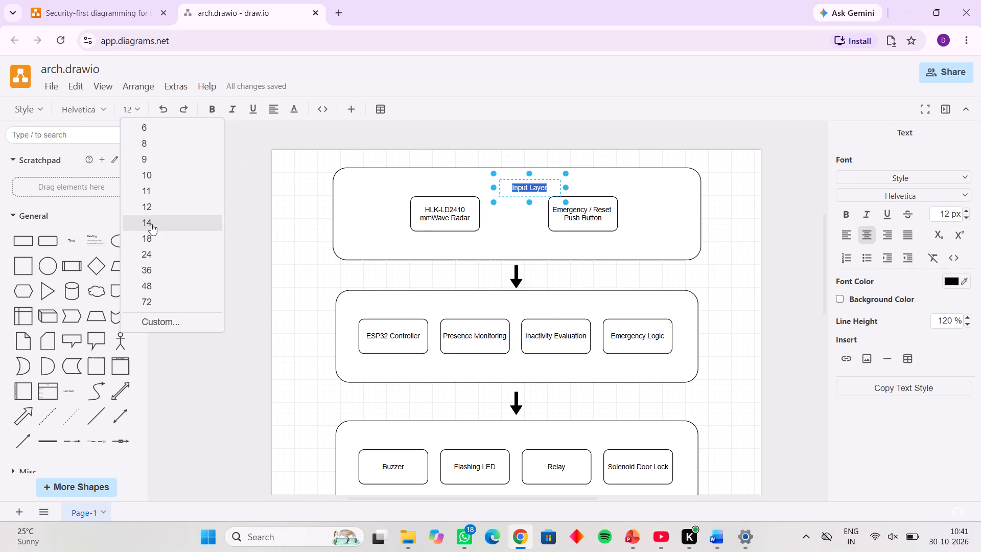
click(151, 225)
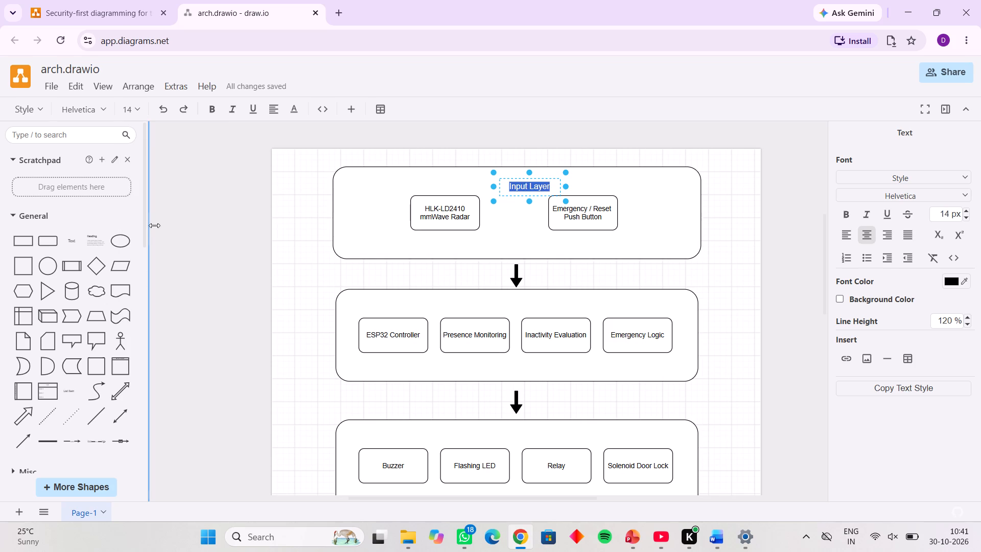
click(139, 110)
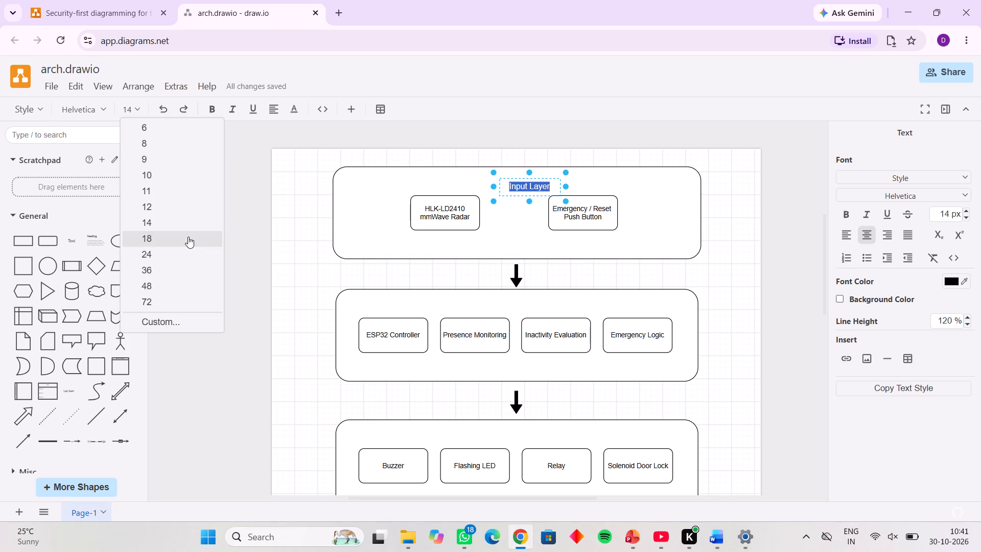
click(186, 236)
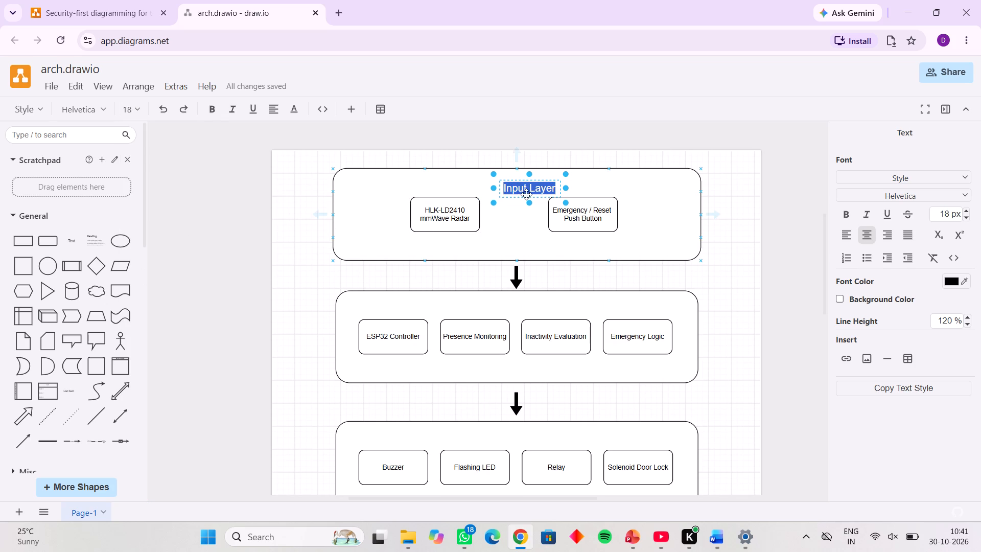
key(ctrl+b)
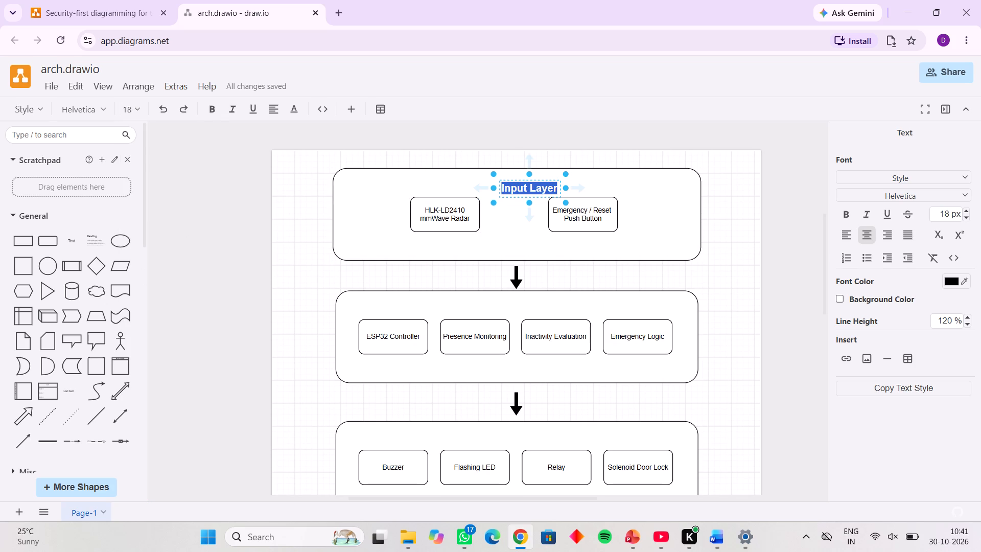
click(543, 183)
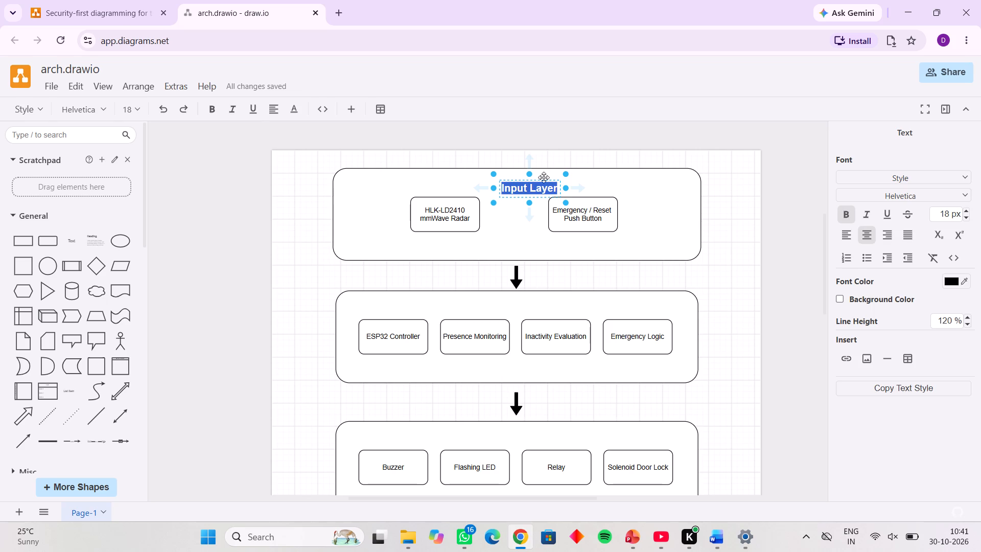
click(544, 179)
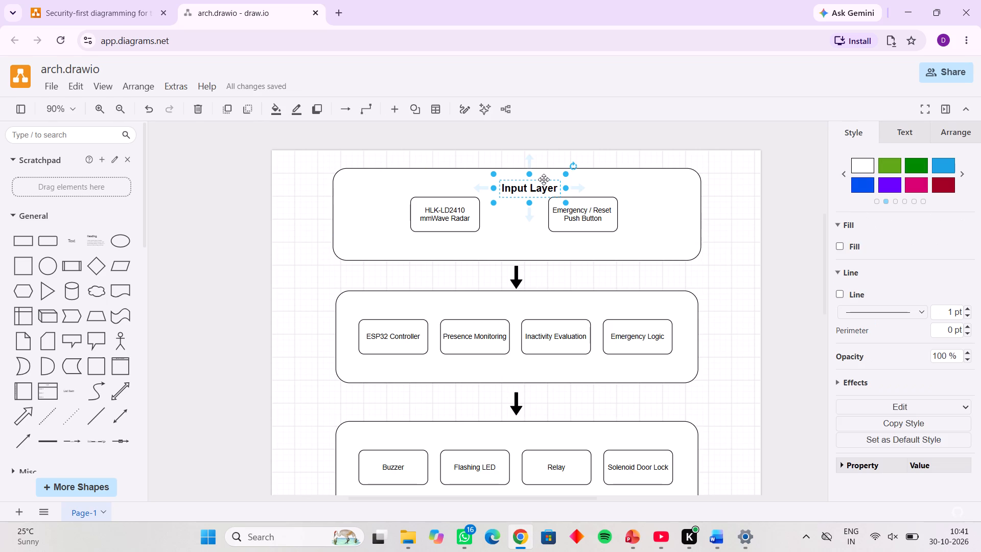
Centre the "Input Layer" heading horizontally in the first container, just under its upper edge and above the blocks.
drag(544, 179, 529, 174)
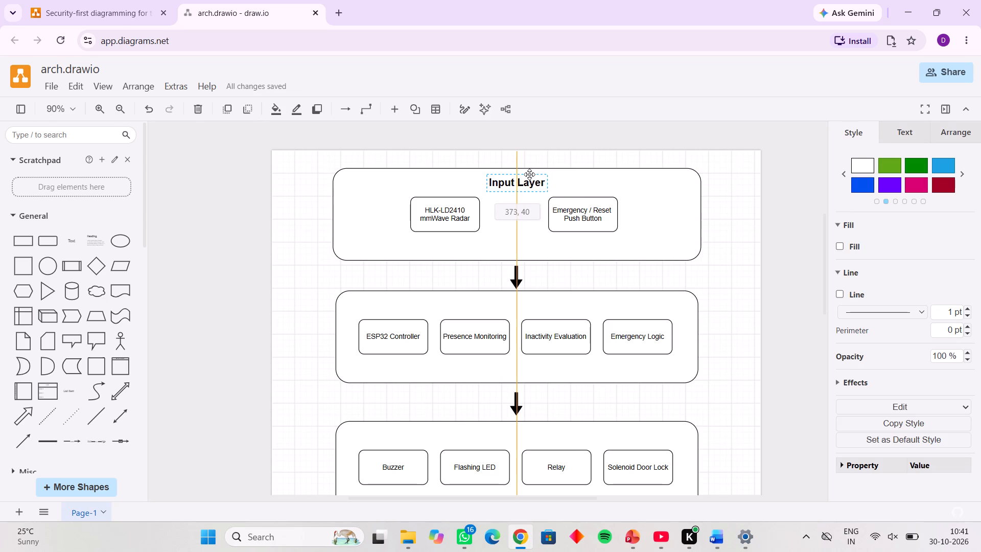
drag(529, 174, 529, 175)
drag(529, 175, 531, 175)
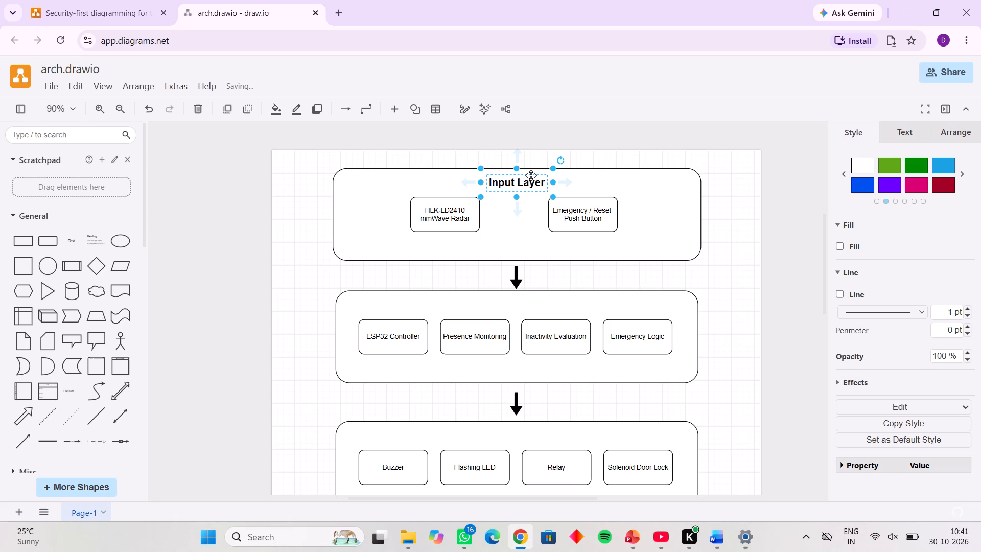
Duplicate the "Input Layer" heading into the second container, centred just under its upper edge and above the blocks.
key(ctrl+c)
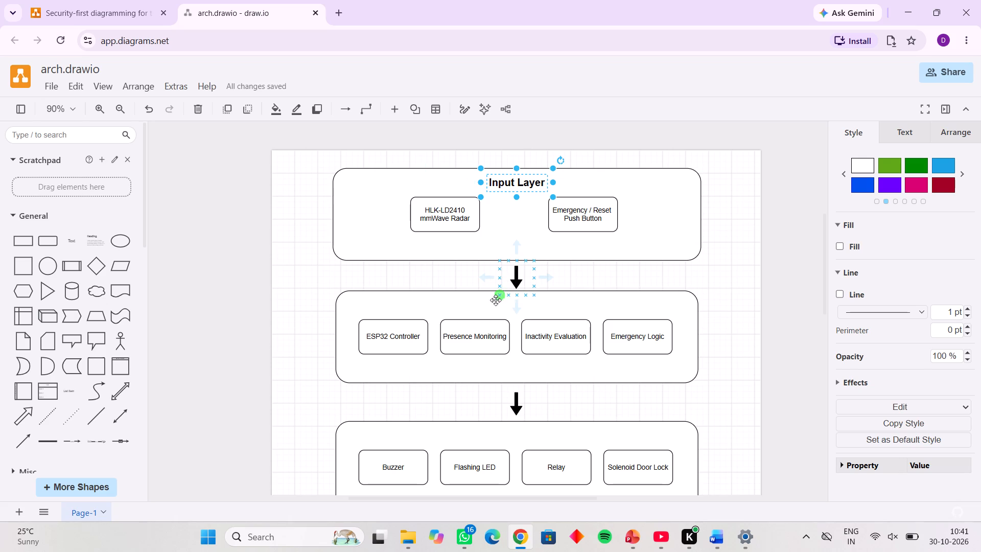
drag(516, 280, 509, 294)
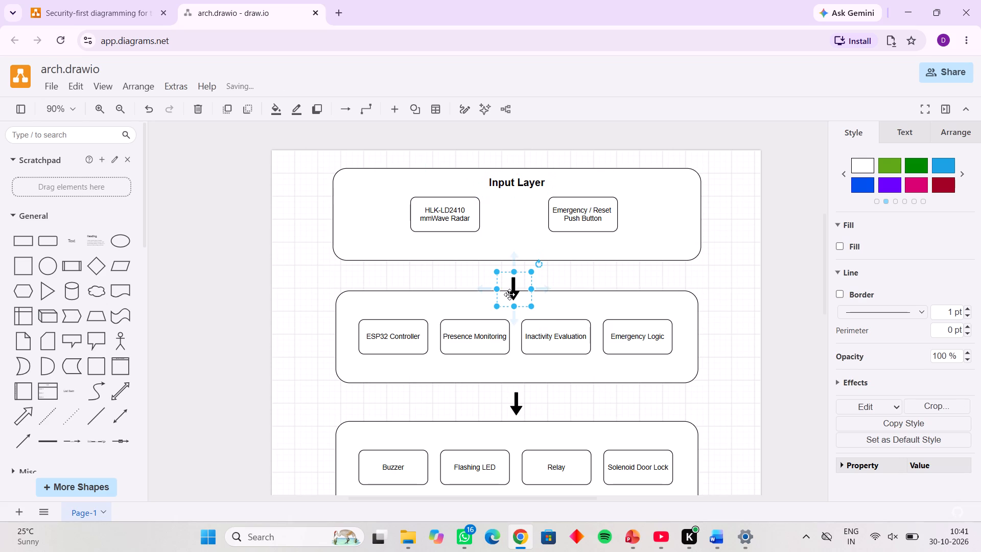
key(ctrl+z)
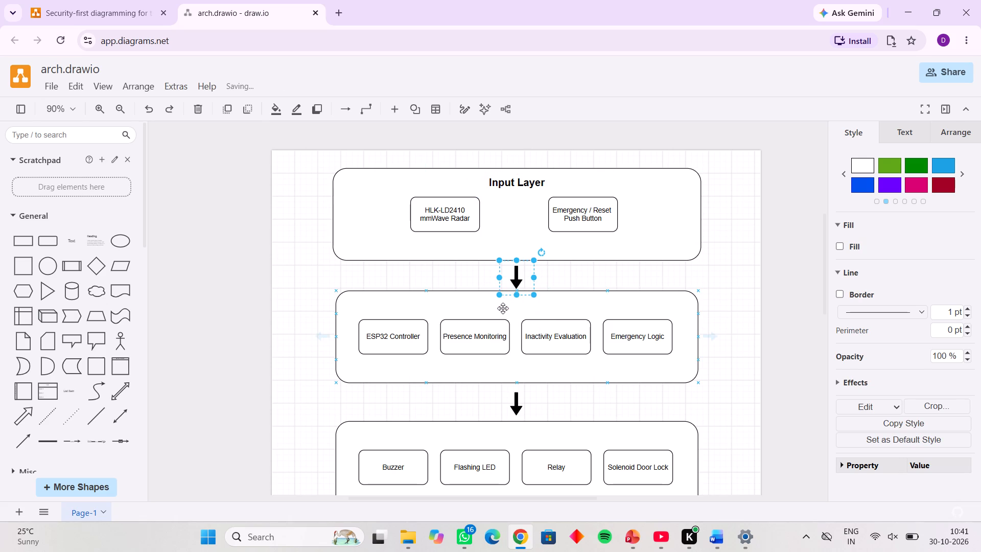
click(503, 309)
key(ctrl+v)
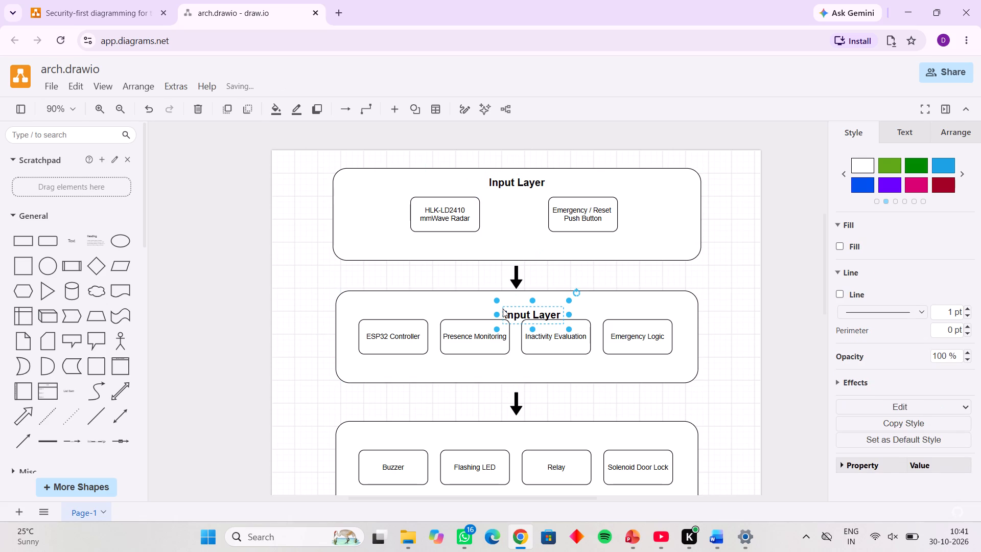
drag(531, 313, 515, 305)
Change the second container's heading to "Processing Layer" and widen its box so the text fits on one line.
double_click(514, 306)
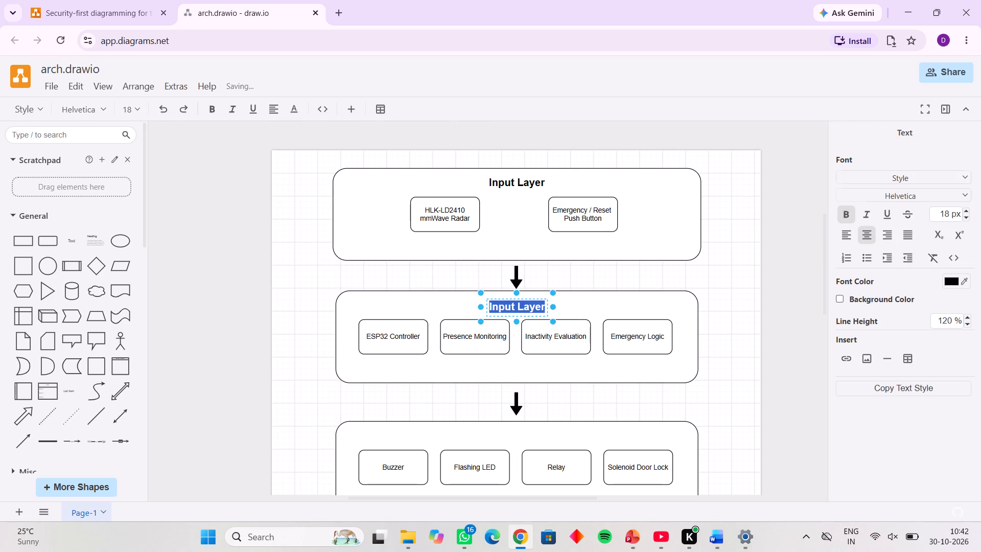
click(514, 306)
drag(514, 306, 494, 307)
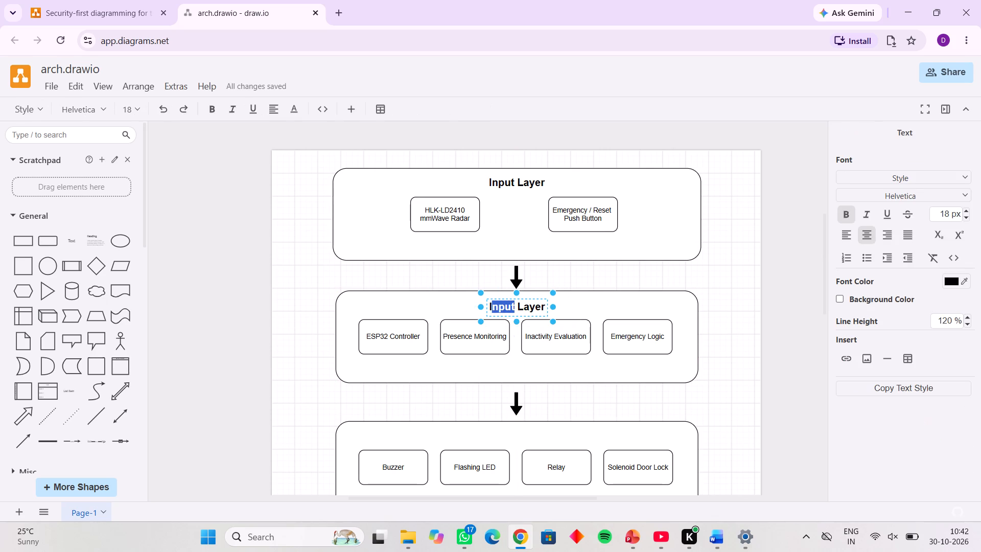
drag(494, 307, 489, 307)
text(Processing)
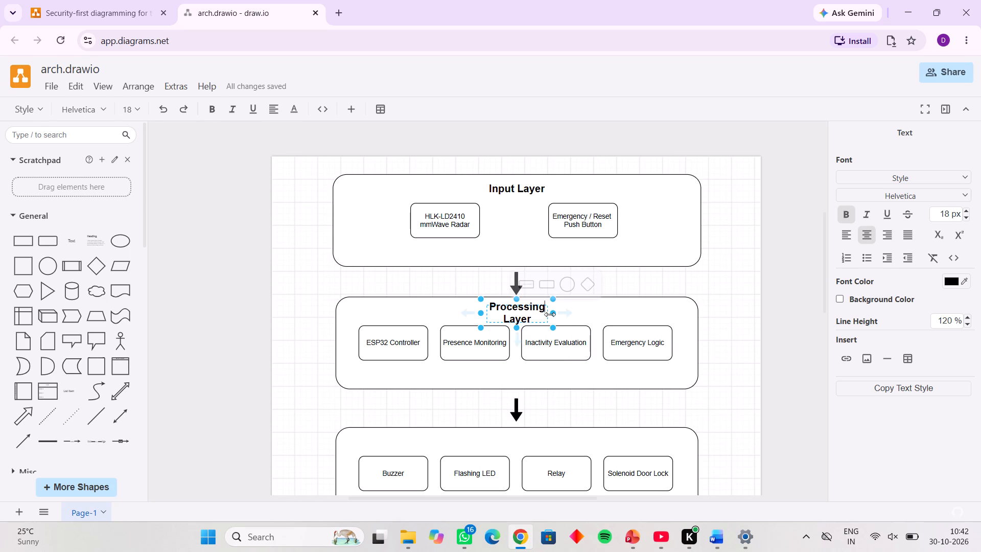
drag(550, 314, 584, 314)
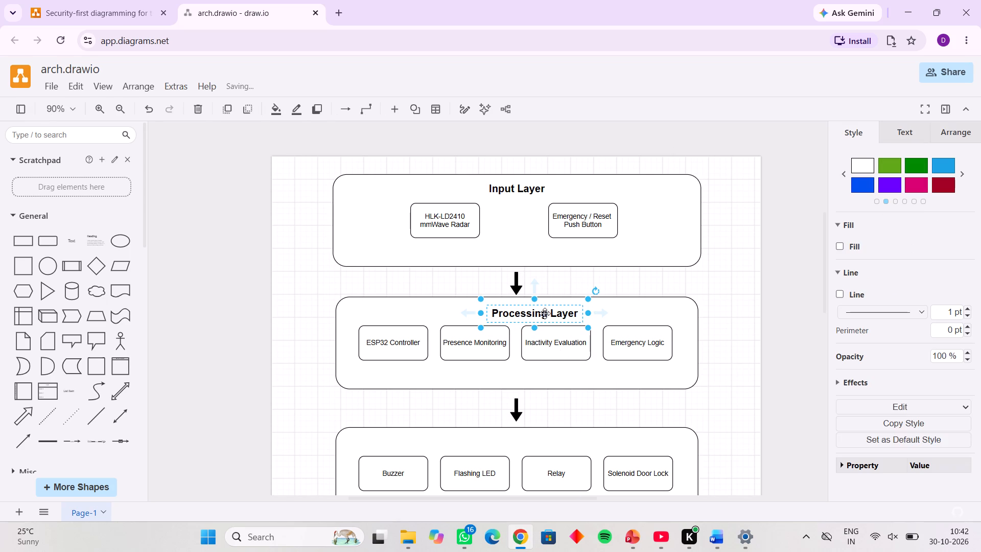
Centre the "Processing Layer" heading horizontally in the second container, just above its blocks.
drag(545, 313, 523, 312)
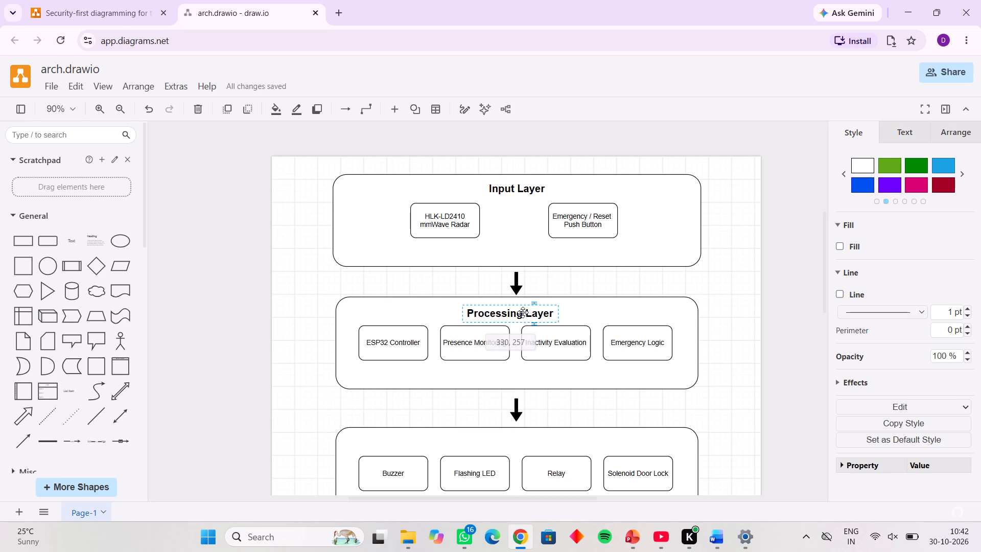
drag(523, 312, 523, 311)
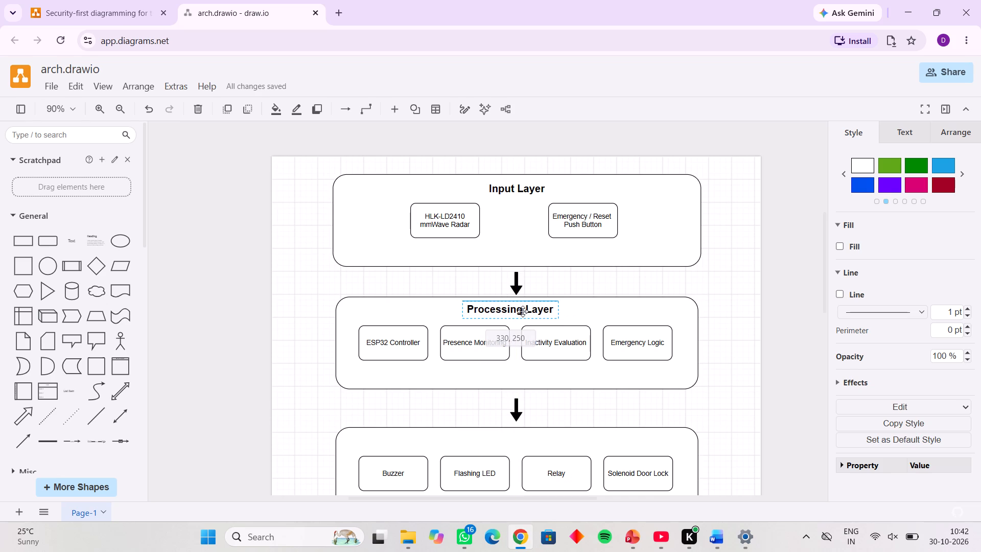
drag(523, 311, 524, 313)
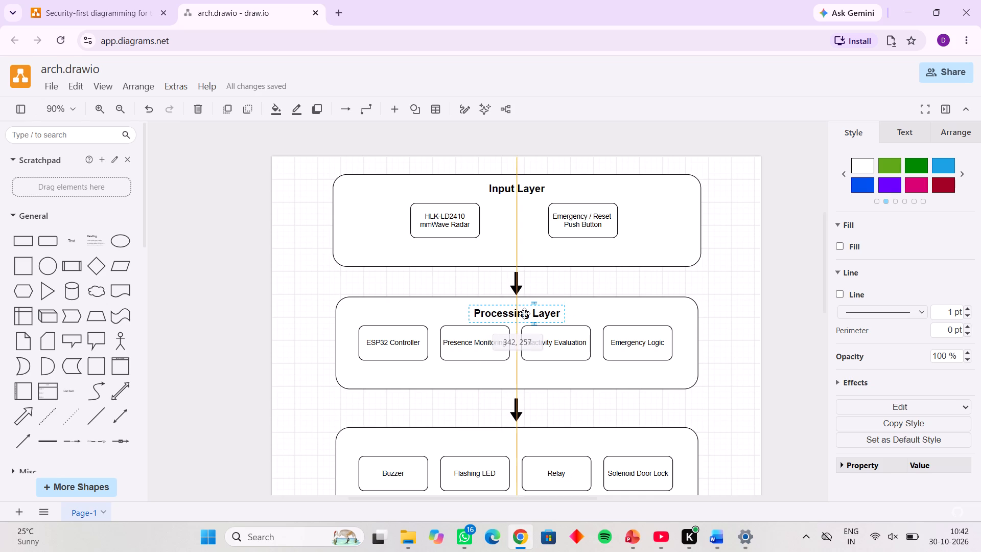
drag(524, 313, 524, 313)
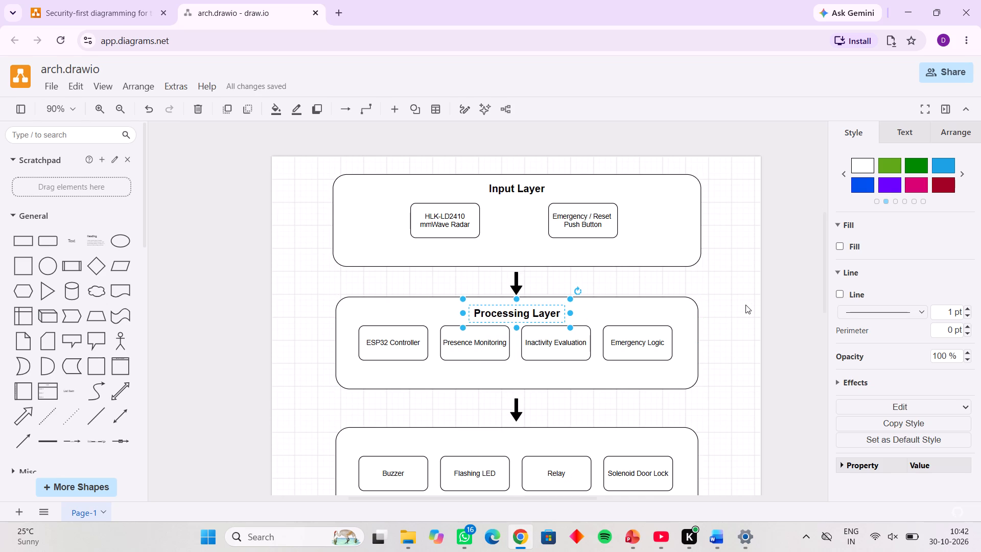
click(745, 305)
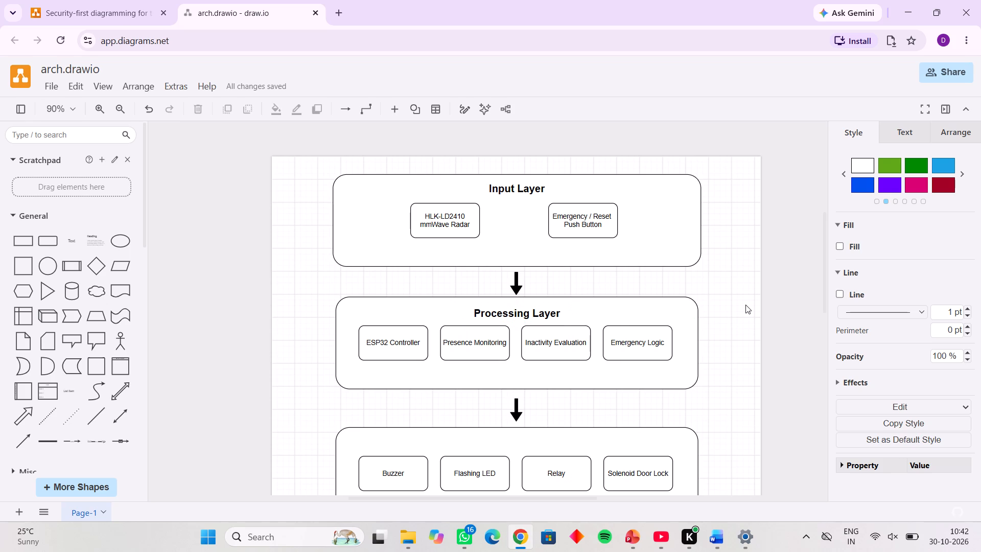
Paste another copy of the "Input Layer" heading into the third container, centred just above its blocks.
key(ctrl+v)
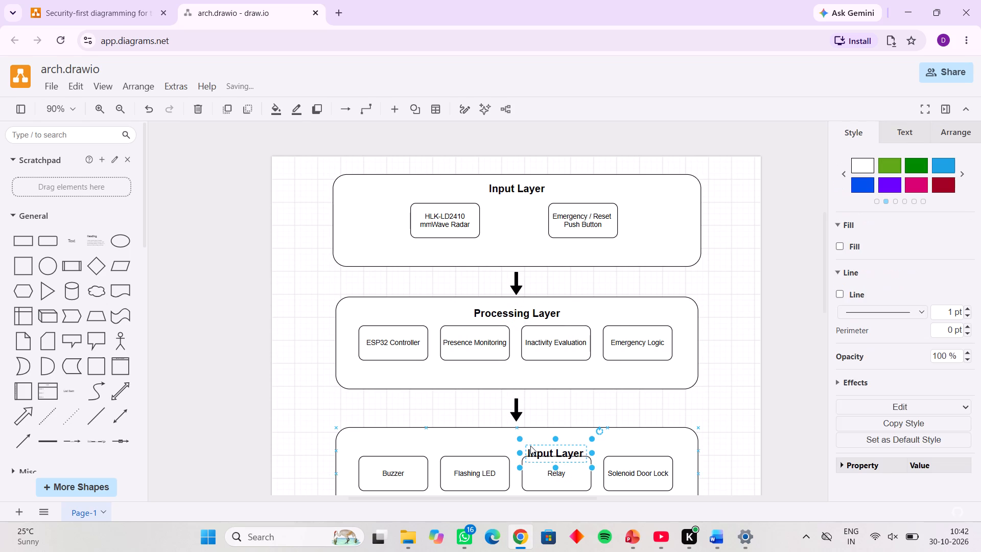
drag(566, 455, 529, 449)
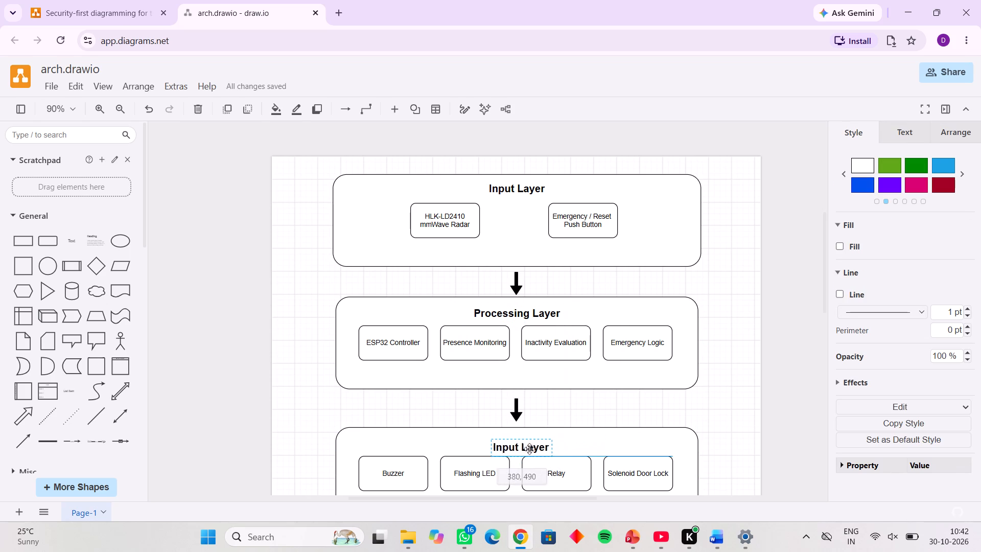
drag(529, 449, 526, 447)
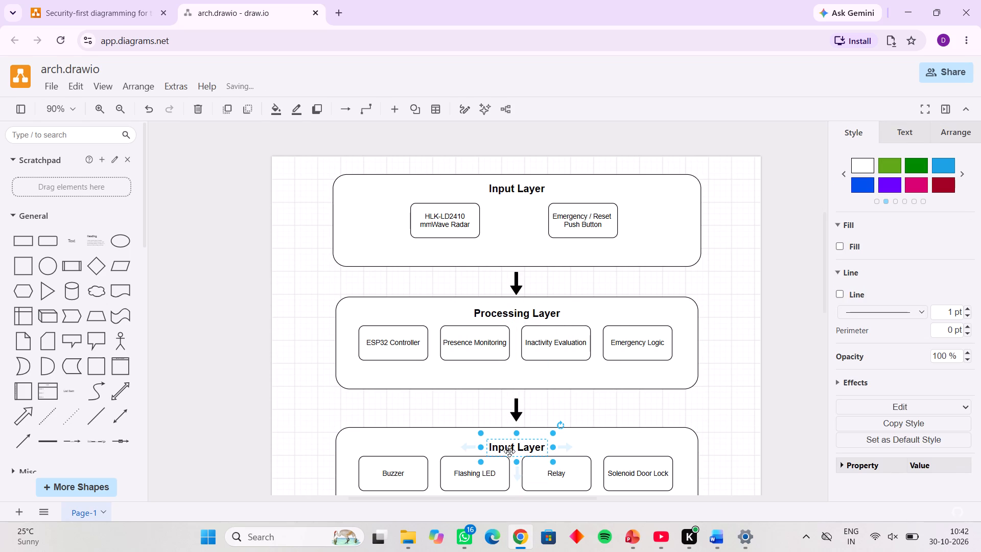
Change the third container's heading to "Local Response Layer".
double_click(514, 447)
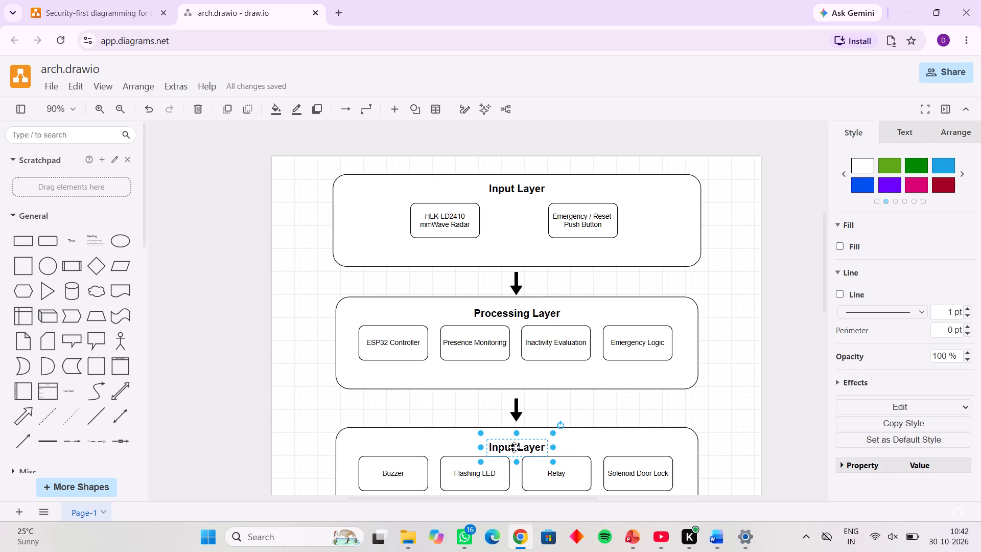
click(514, 447)
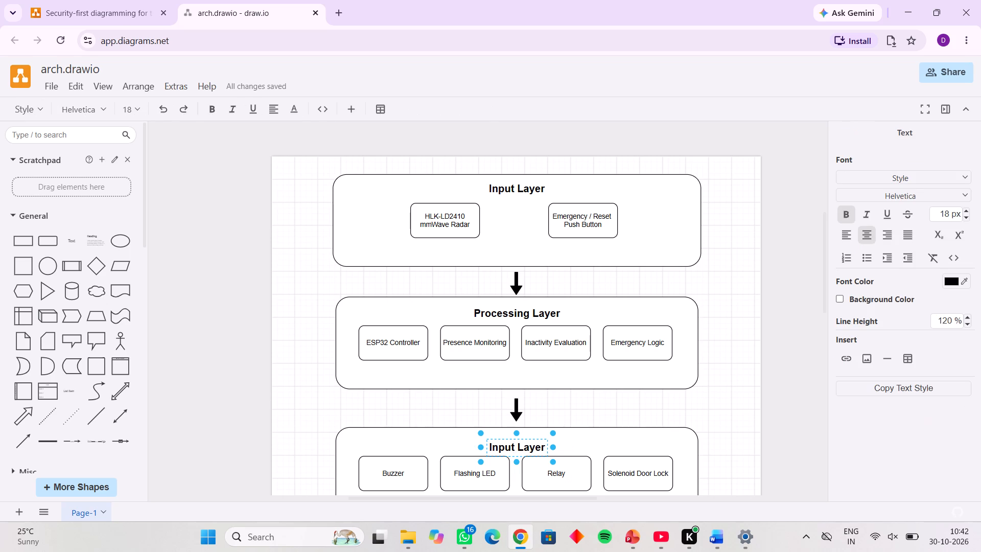
key(BackSpace)
key(BackSpace)
key(BackSpace)
key(BackSpace)
key(BackSpace)
text(Local)
key(space)
text(Res)
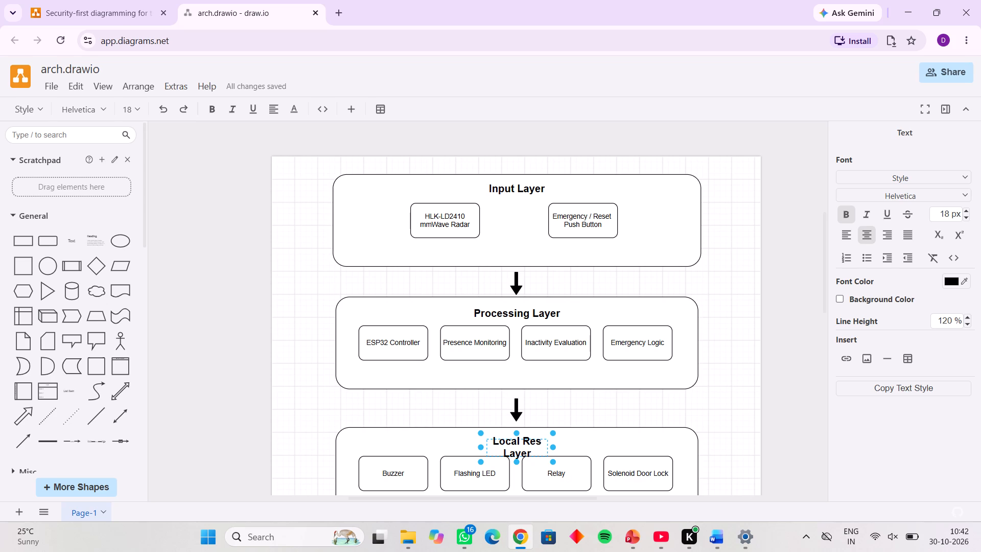
text(ponse)
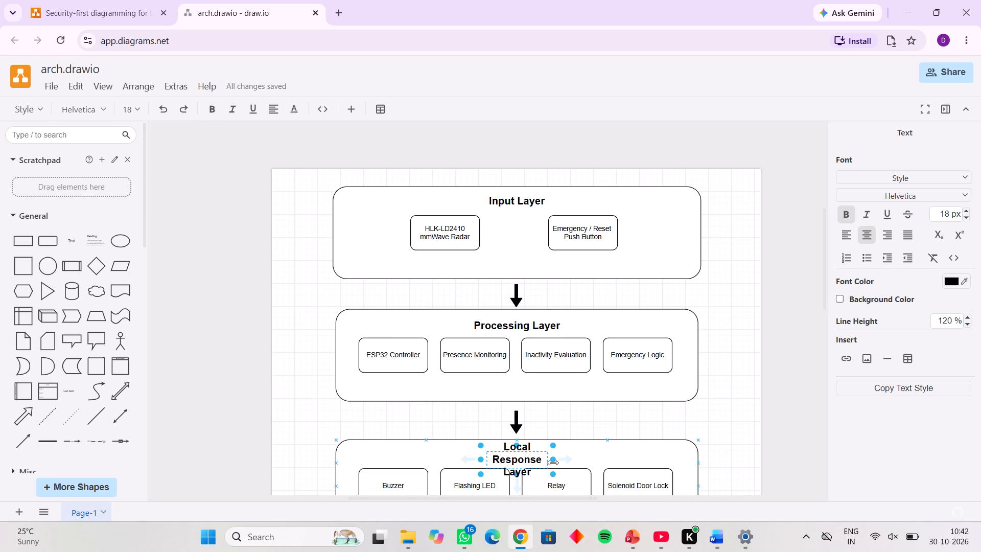
Widen the "Local Response Layer" heading box so its text fits on one line, and centre it above the third container's blocks.
drag(553, 462, 625, 462)
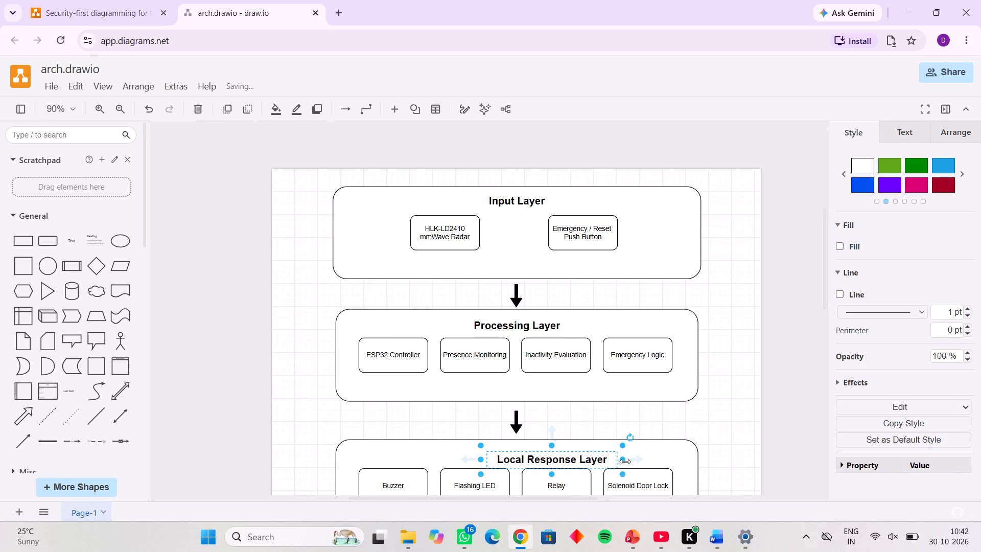
drag(571, 461, 536, 455)
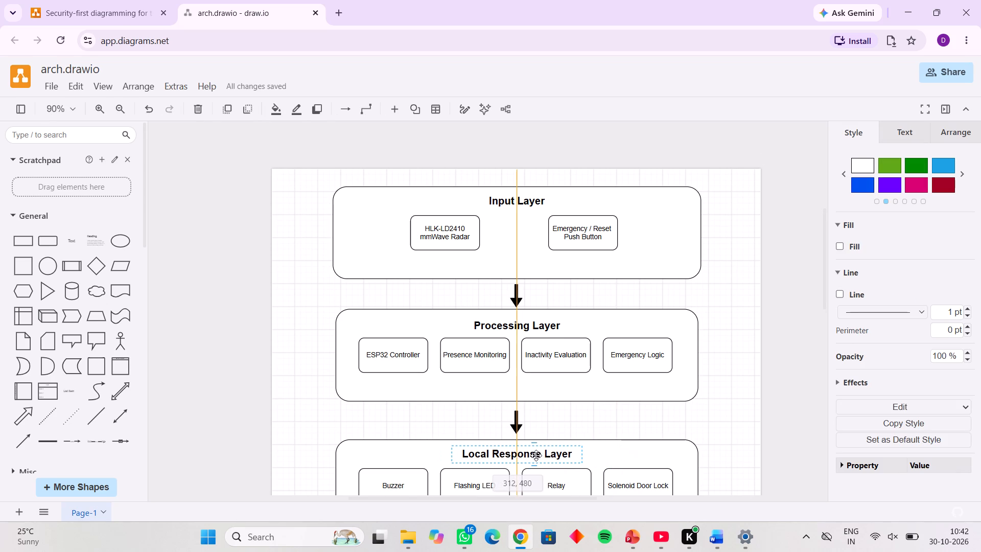
drag(536, 455, 533, 456)
Save the diagram.
scroll(533, 456, down, 2)
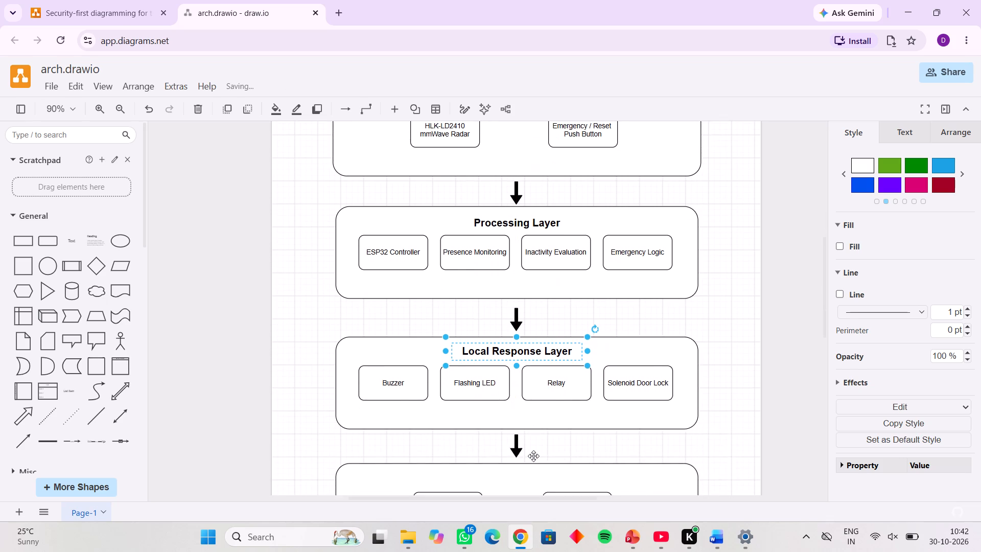
scroll(533, 456, down, 1)
key(ctrl+s)
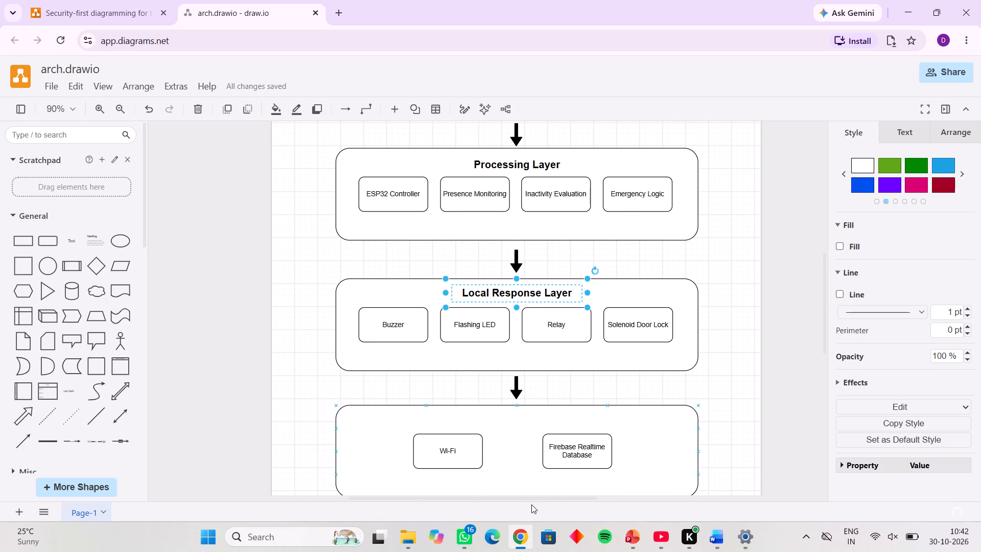
Paste another copy of the "Input Layer" heading above the fourth container's blocks and widen its box to about 175 x 30.
click(510, 423)
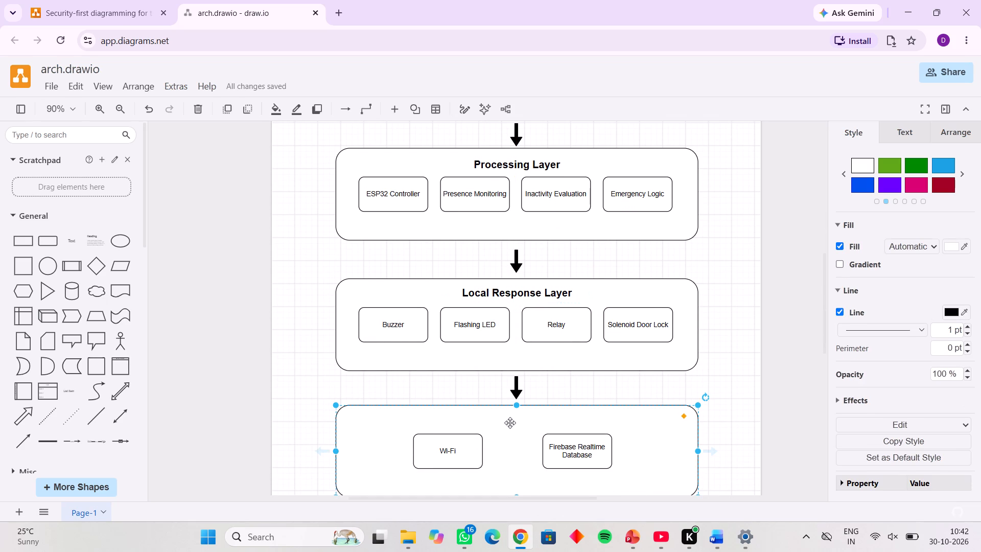
key(ctrl+v)
drag(536, 433, 512, 423)
drag(547, 422, 586, 424)
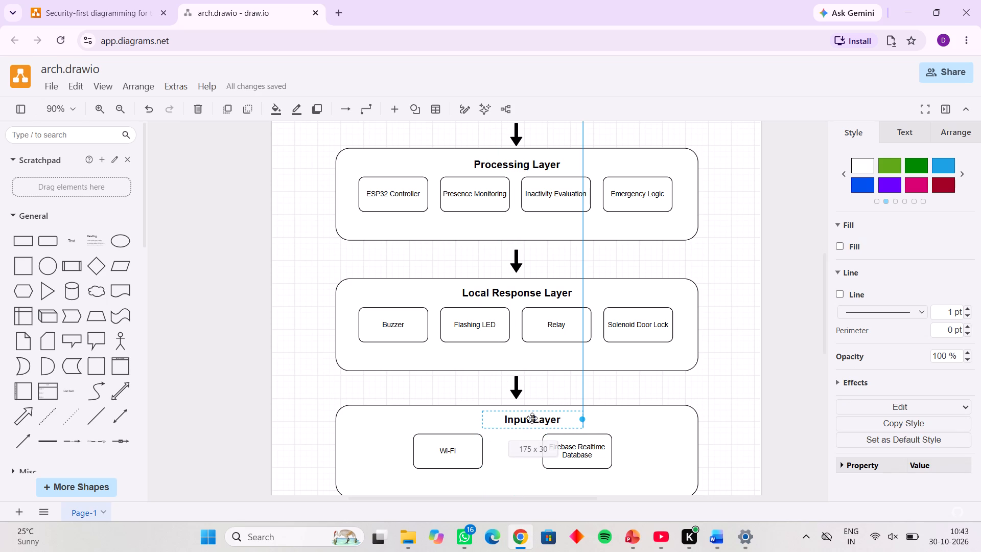
Replace the word "Input" with "Communication and" in the fourth container's heading, keeping "Layer" at the end.
click(532, 418)
double_click(528, 421)
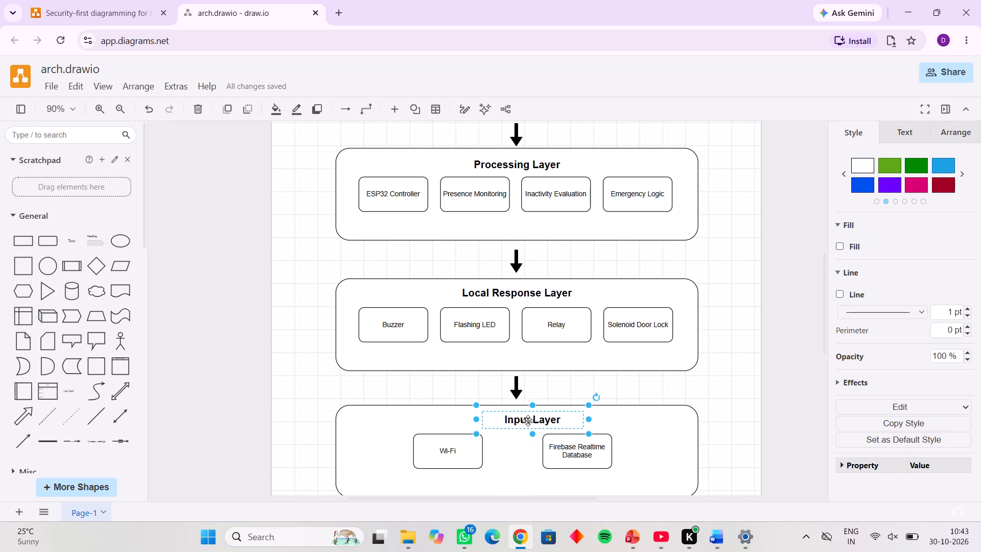
click(528, 421)
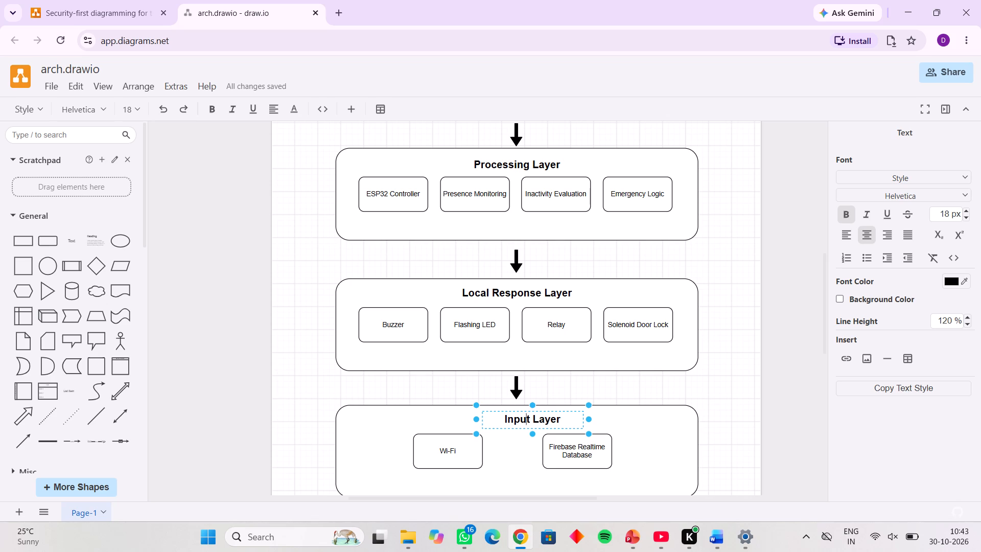
drag(529, 419, 489, 418)
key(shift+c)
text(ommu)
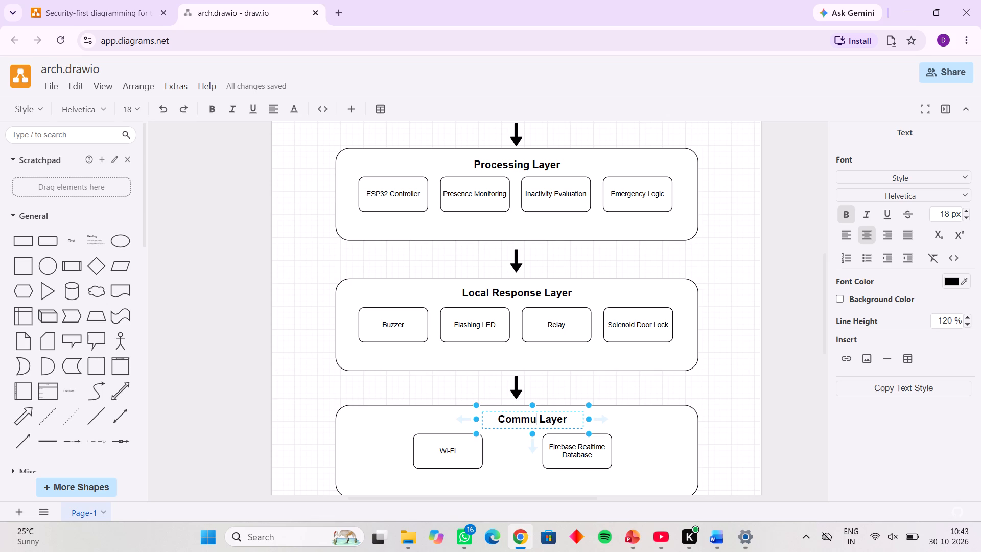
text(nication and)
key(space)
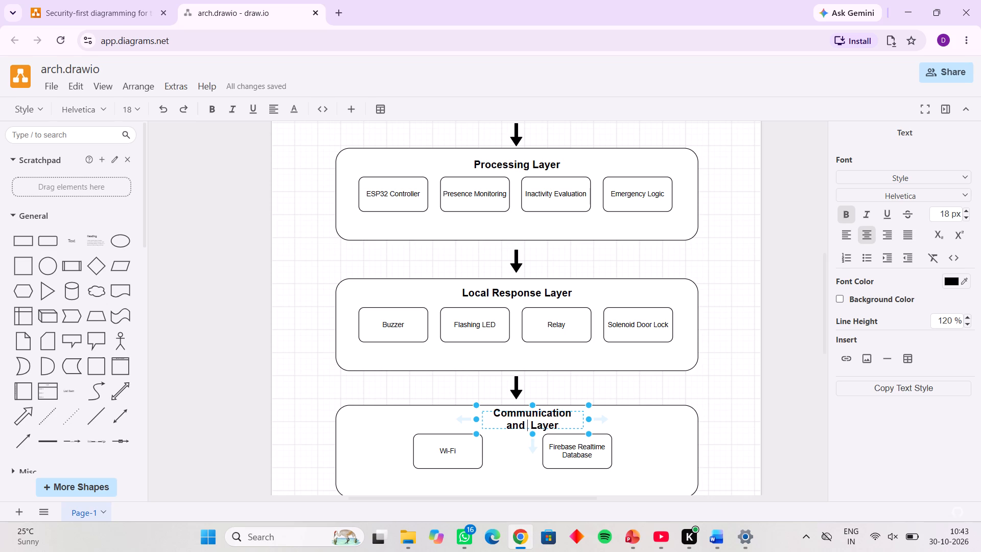
Complete the fourth container's heading as "Communication and Cloud Layer" and widen its box to fit it on one line.
text(Clous)
key(BackSpace)
key(d)
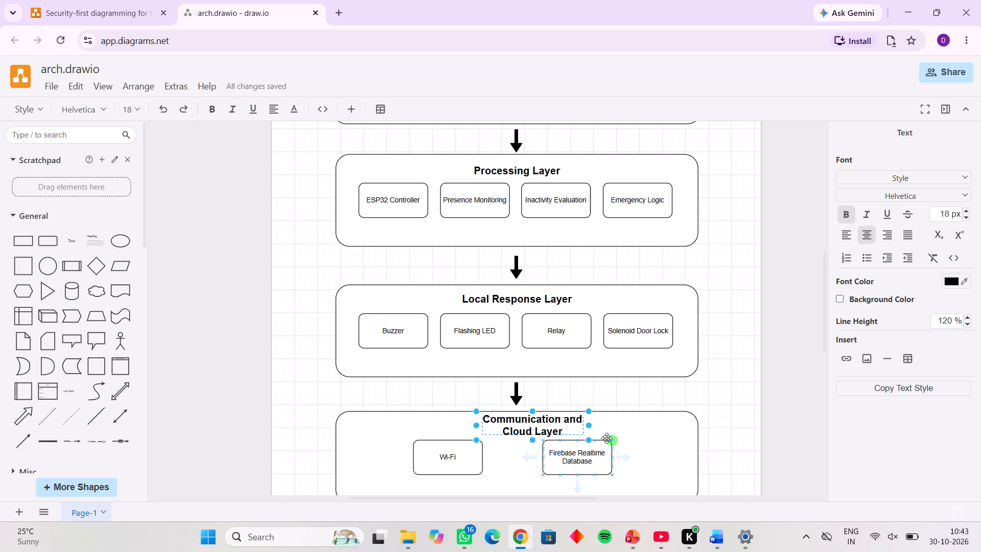
drag(590, 425, 641, 425)
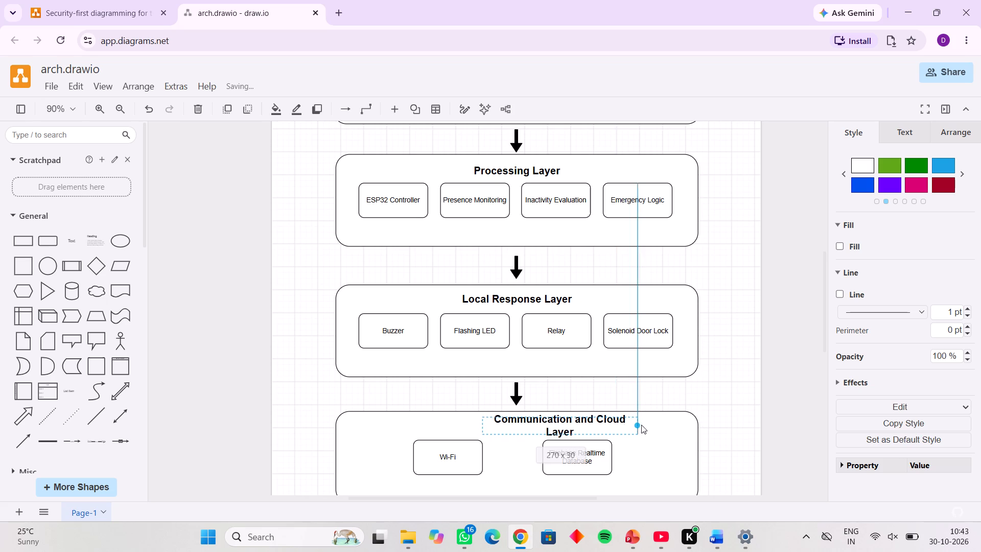
drag(641, 425, 656, 425)
Centre the "Communication and Cloud Layer" heading horizontally in the fourth container, above the Wi-Fi and Firebase blocks.
drag(575, 428, 550, 426)
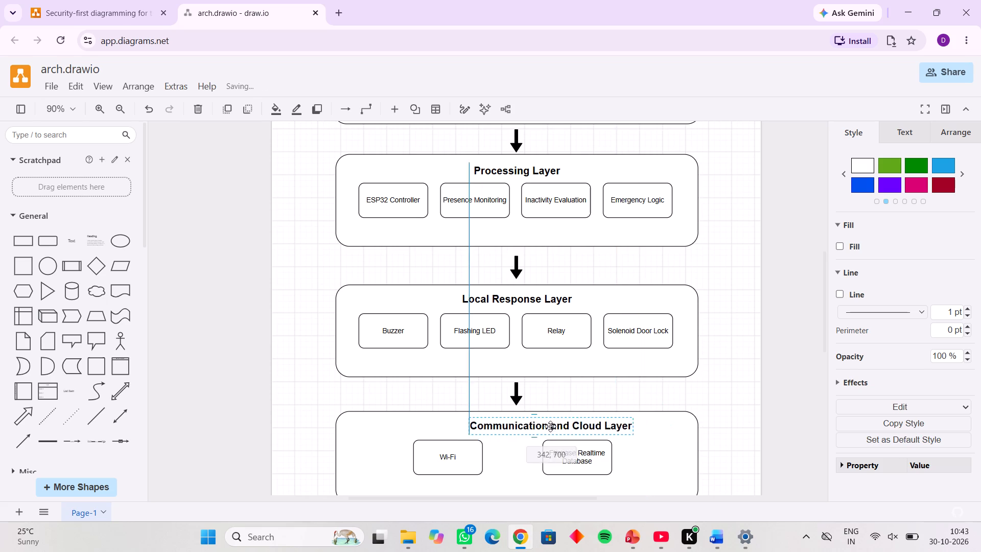
drag(550, 426, 526, 428)
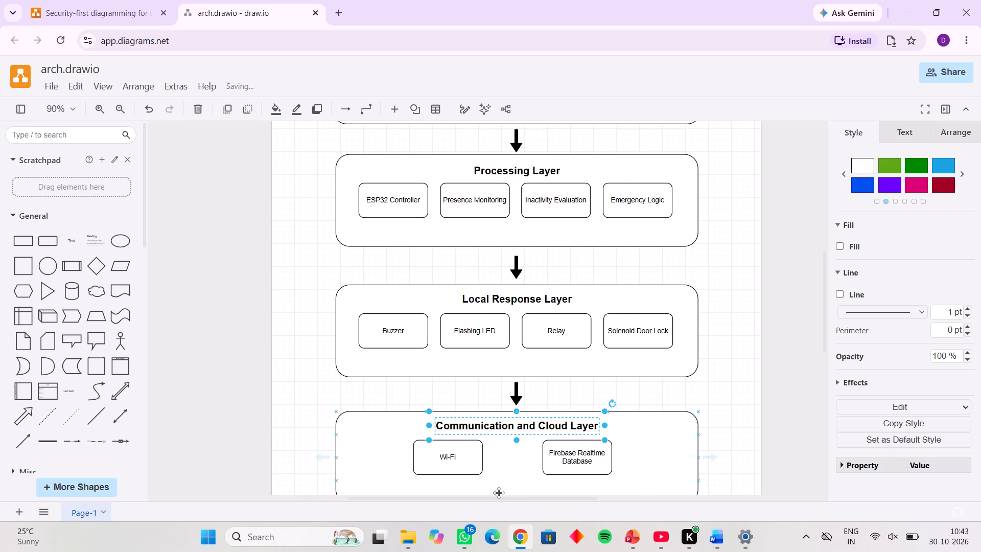
click(500, 481)
Save the diagram.
scroll(500, 481, down, 3)
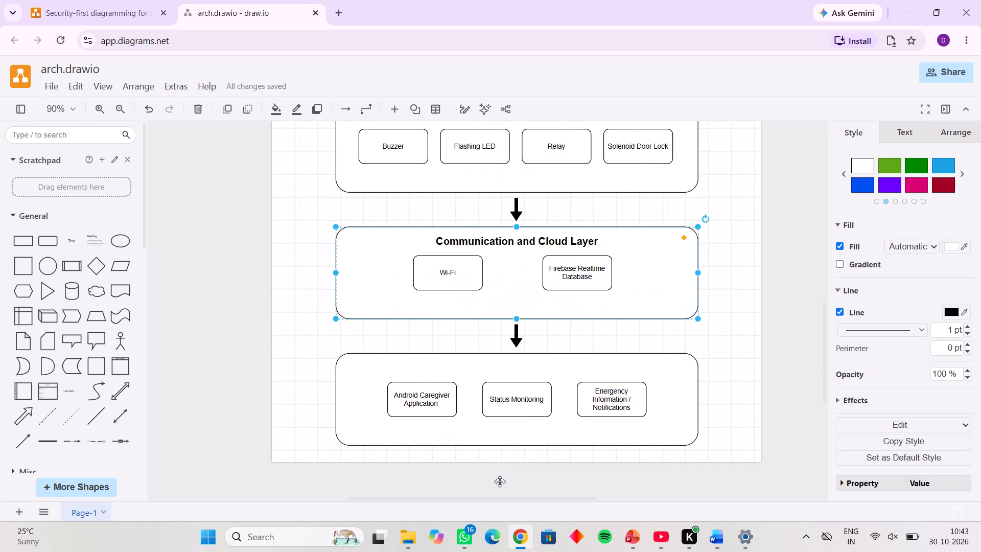
scroll(500, 481, down, 1)
key(ctrl+s)
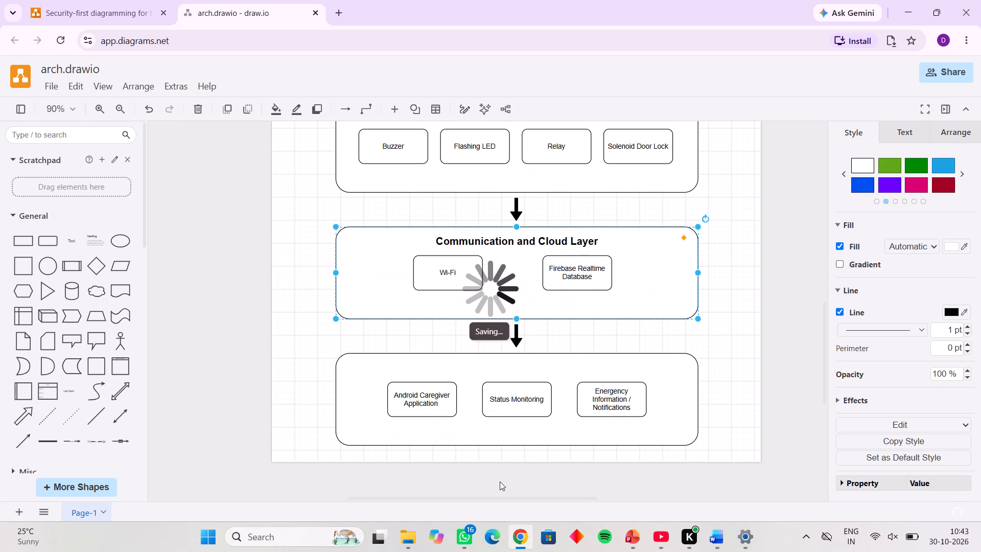
Paste a copy of the "Input Layer" heading into the fifth container, above the Status Monitoring block.
click(496, 362)
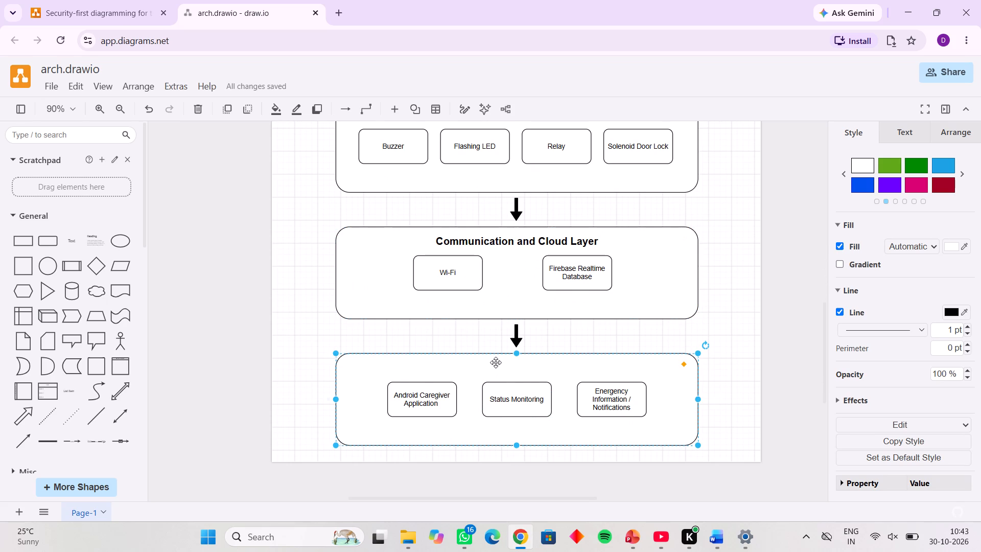
key(ctrl+v)
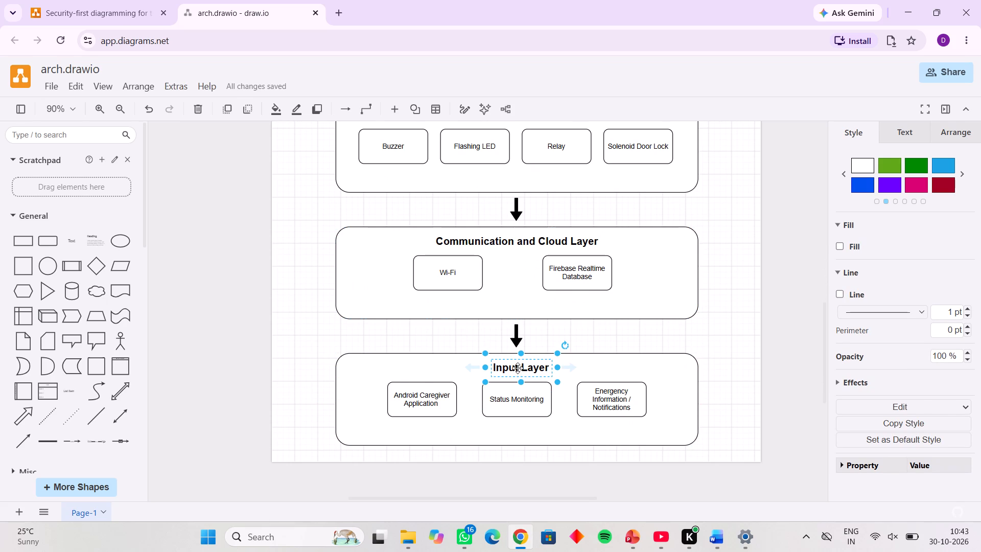
Change the fifth container's heading to "Application Layer".
double_click(518, 368)
click(518, 368)
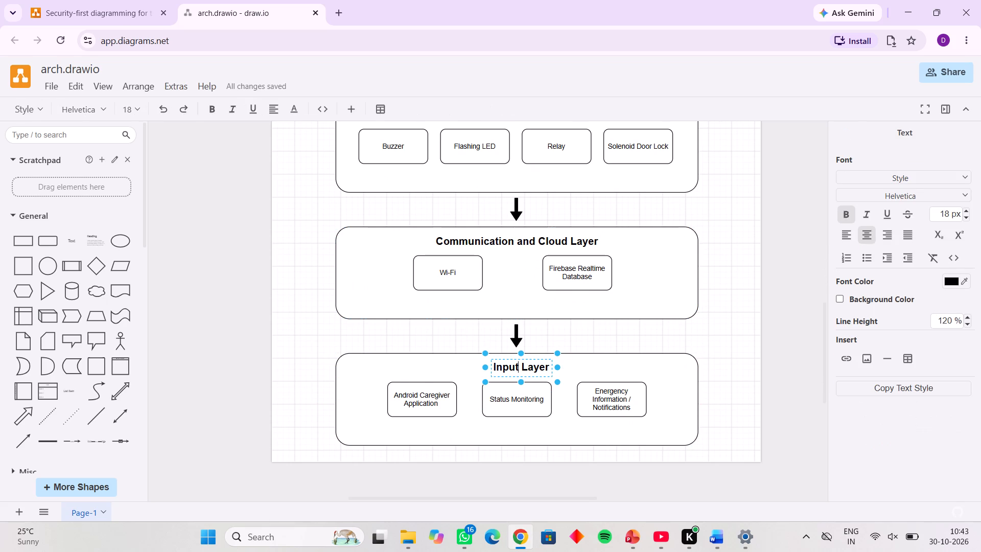
key(BackSpace)
key(BackSpace)
key(BackSpace)
key(BackSpace)
key(BackSpace)
text(app)
key(BackSpace)
key(BackSpace)
key(BackSpace)
key(shift+a)
text(pplication)
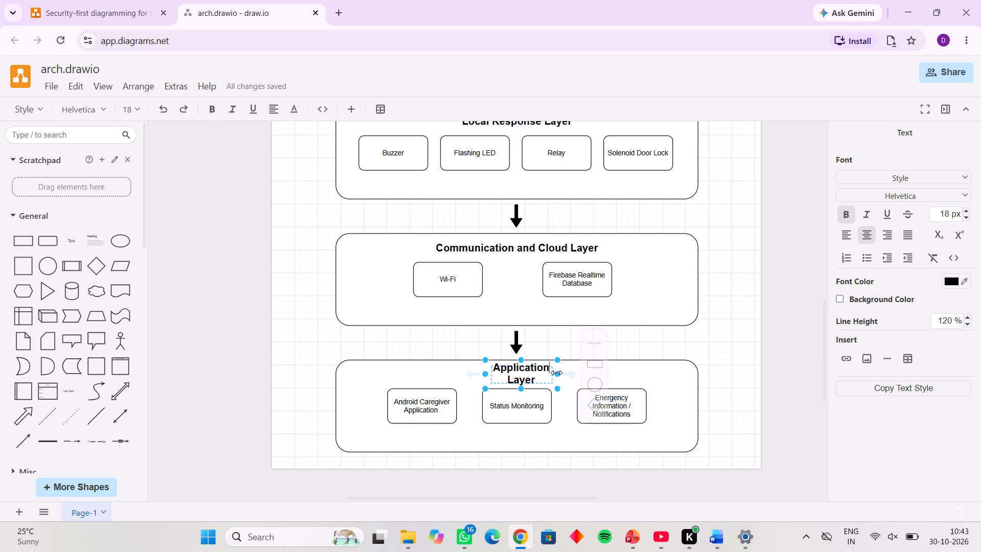
Widen the "Application Layer" heading to fit on one line and centre it horizontally in the fifth container.
drag(556, 373, 602, 381)
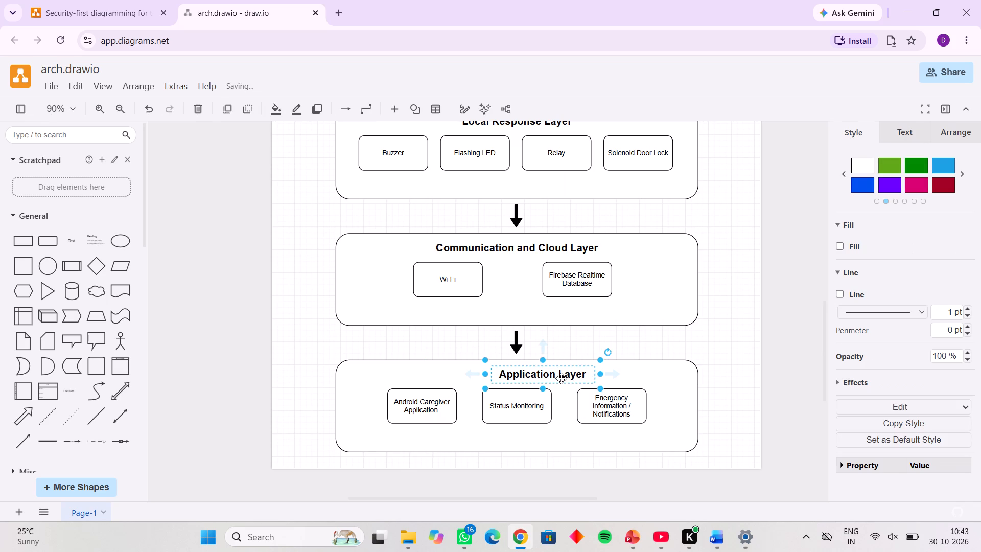
drag(561, 378, 540, 381)
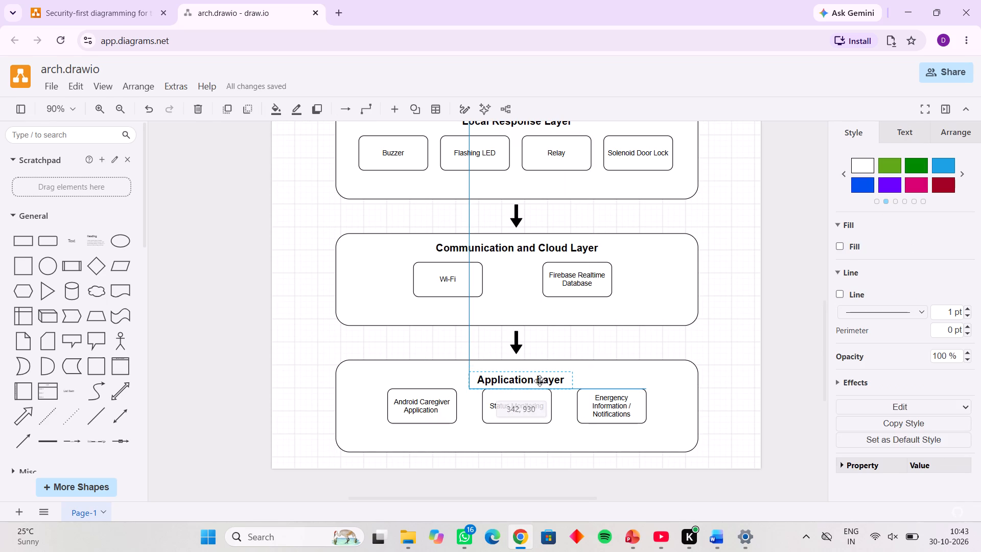
drag(540, 381, 542, 380)
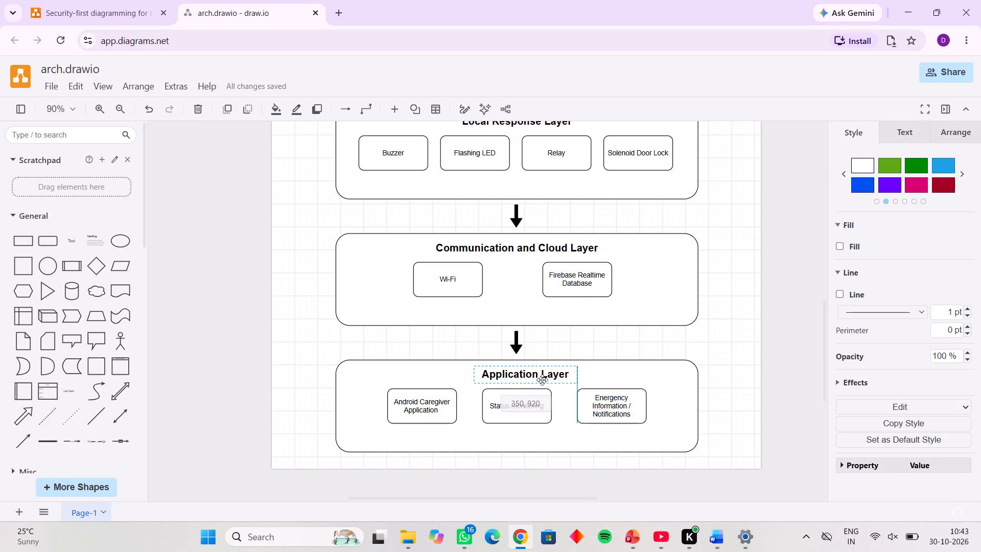
drag(542, 380, 542, 379)
drag(530, 374, 520, 374)
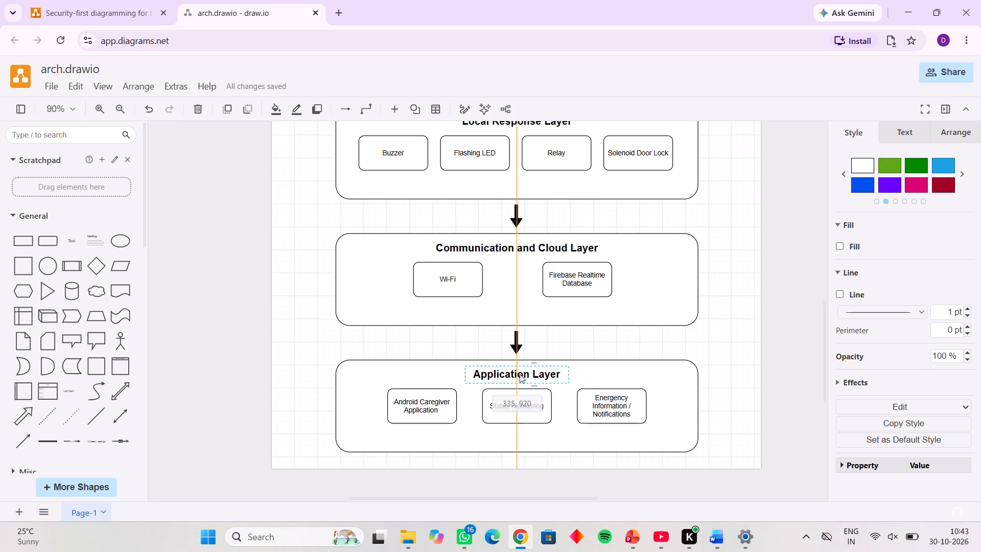
drag(520, 374, 522, 376)
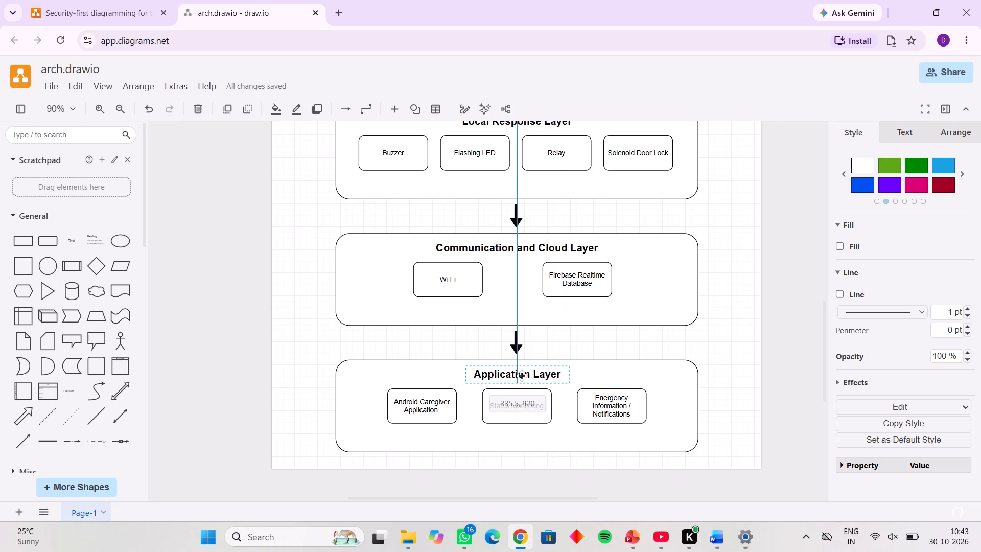
drag(522, 376, 522, 376)
click(739, 357)
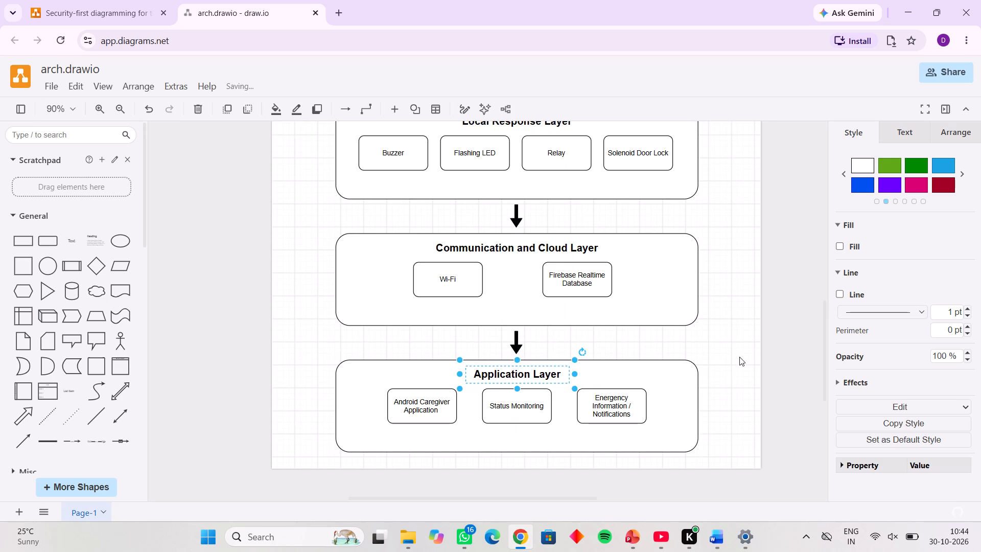
Save the diagram.
scroll(739, 357, up, 3)
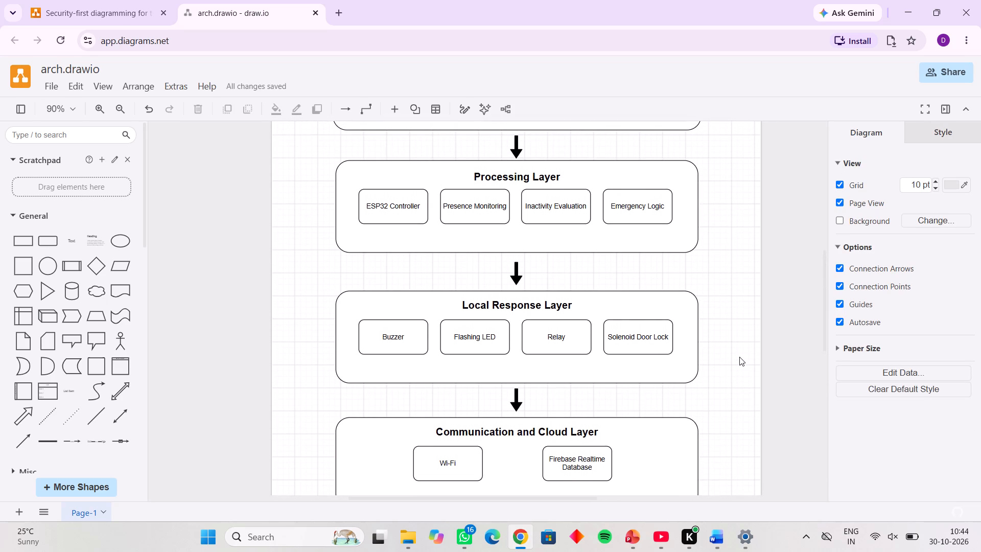
scroll(739, 357, up, 1)
key(ctrl+s)
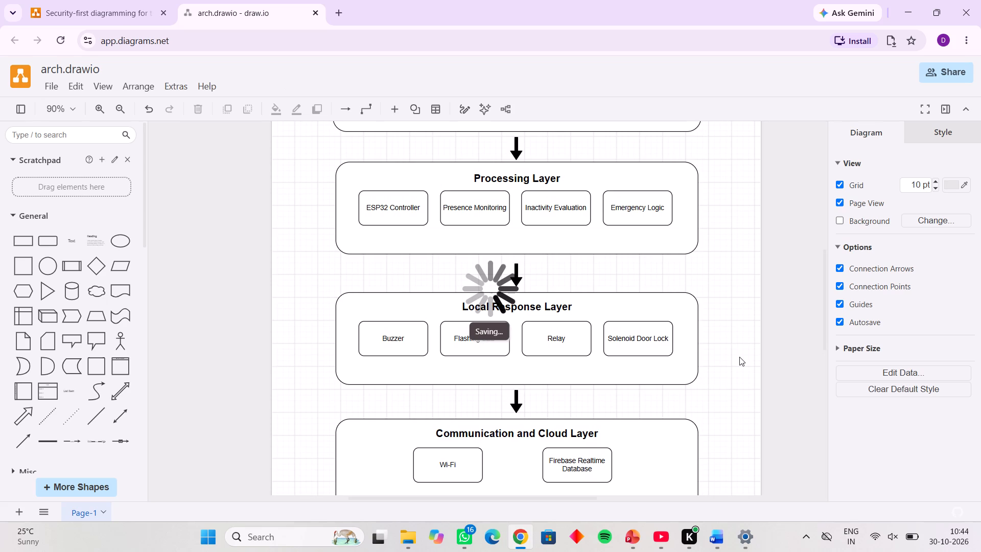
Widen the HLK-LD2410 mmWave Radar block so its label fits on one line, and shift it toward the container's left side.
scroll(739, 357, up, 1)
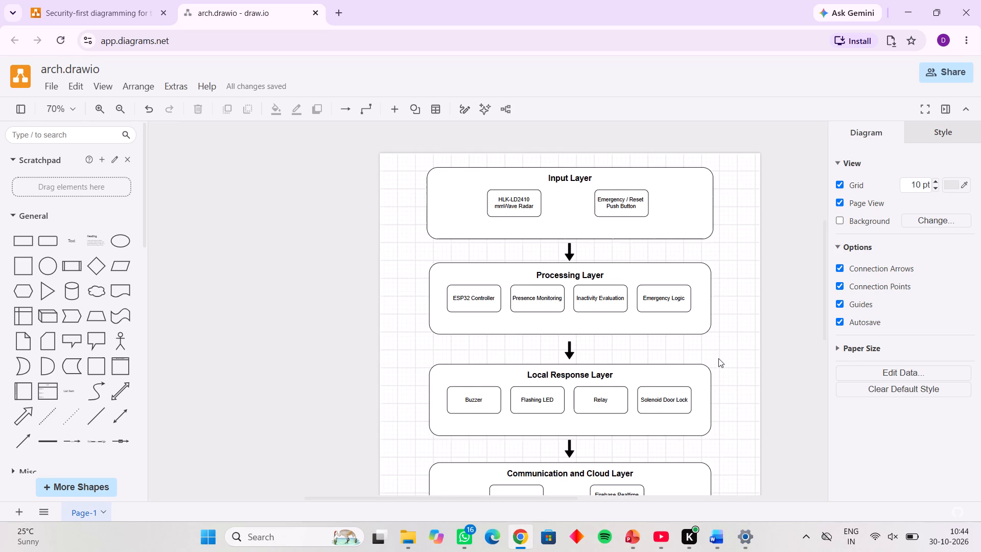
scroll(718, 358, up, 2)
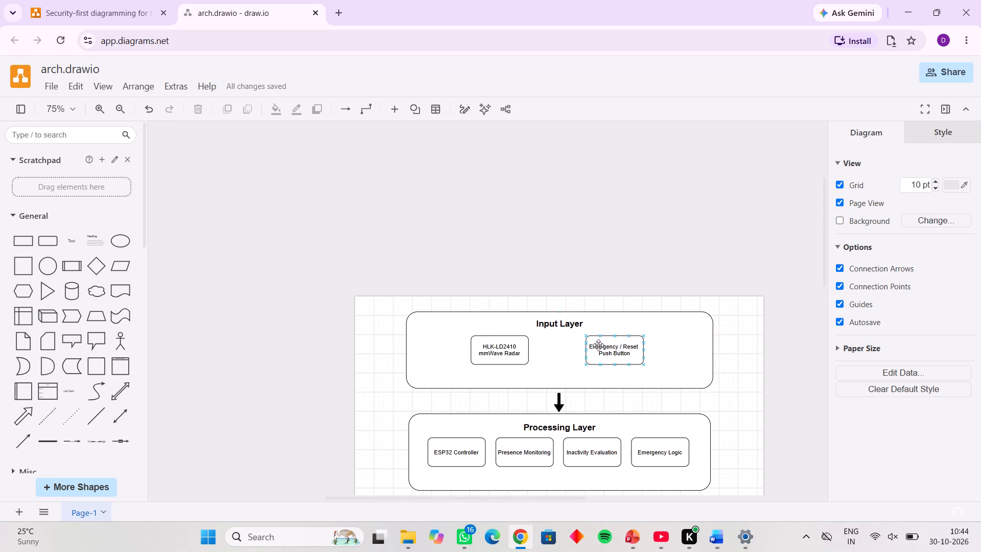
click(520, 351)
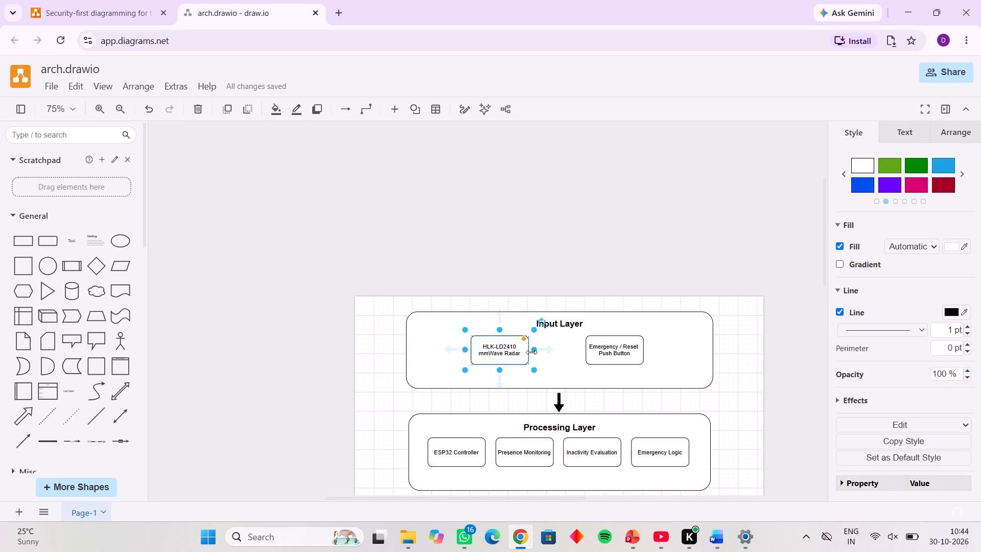
drag(531, 352, 560, 355)
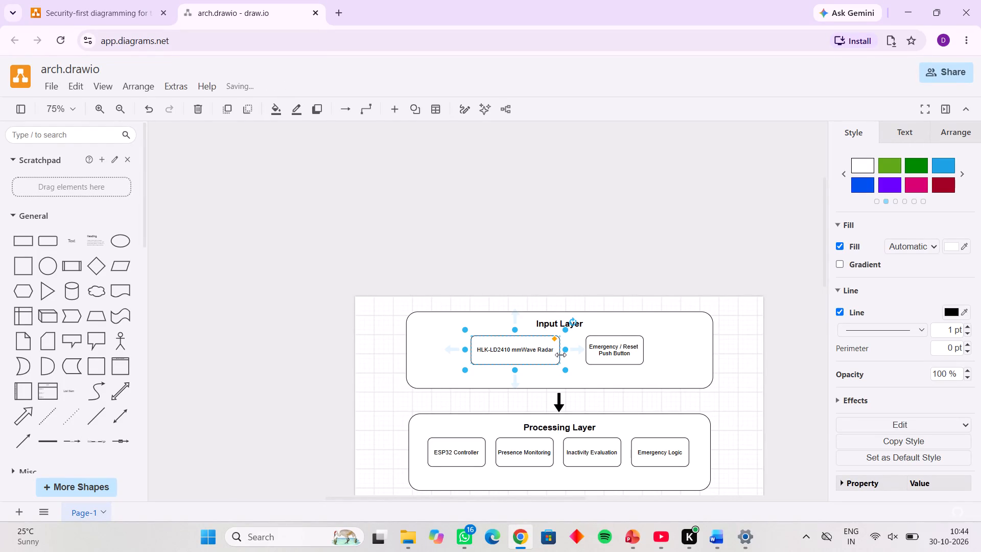
drag(528, 350, 496, 349)
Widen the Emergency / Reset Push Button block so its label fits on one line, and shift it toward the container's right side.
click(608, 349)
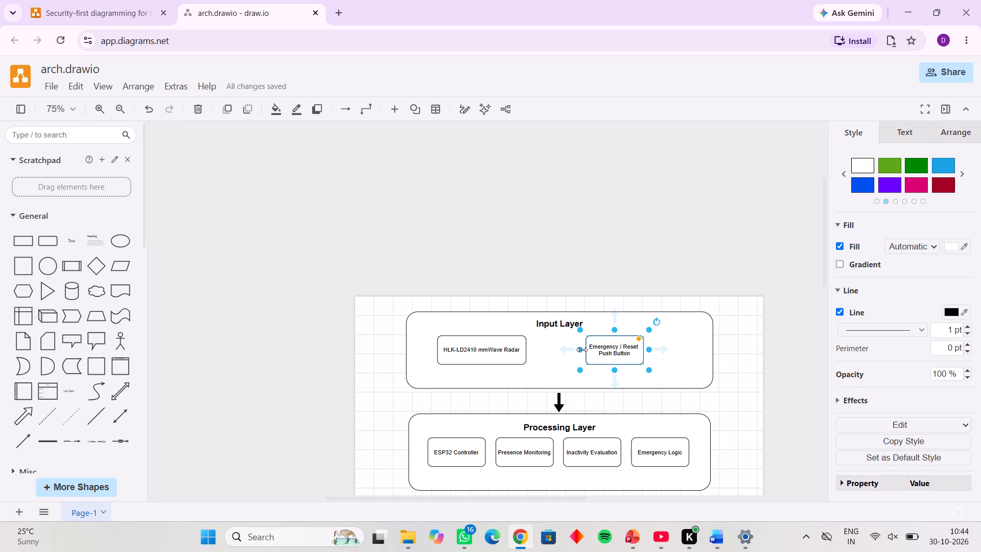
drag(582, 350, 543, 351)
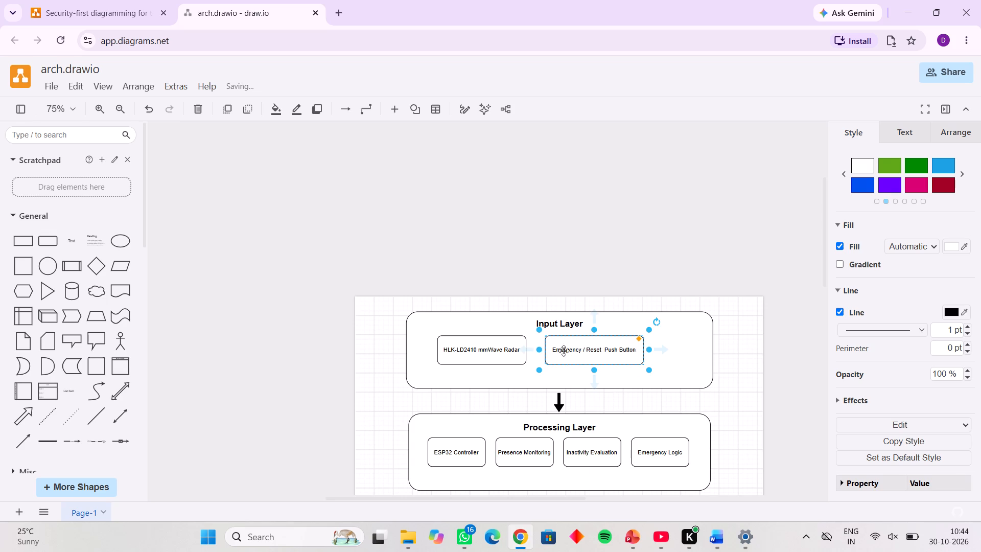
drag(602, 352, 641, 351)
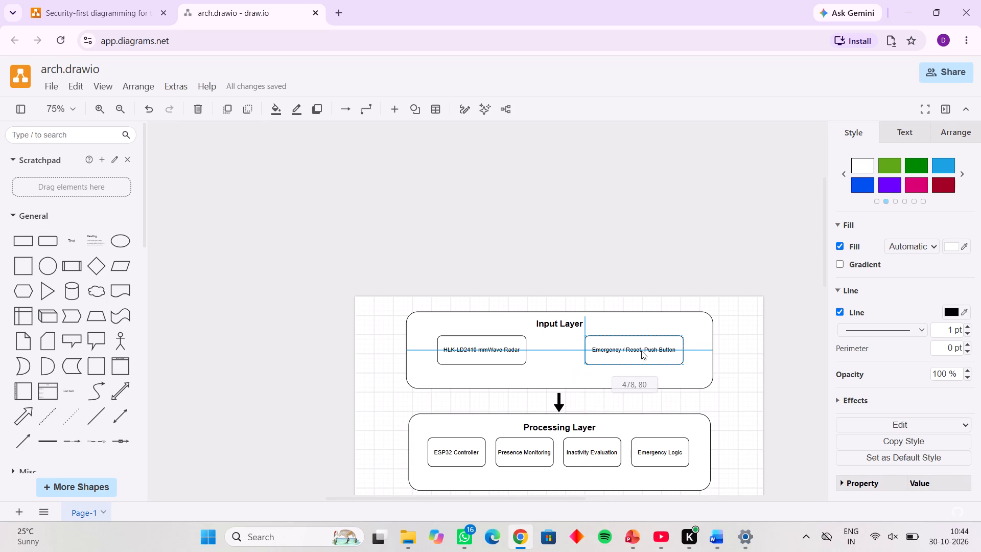
drag(641, 351, 637, 354)
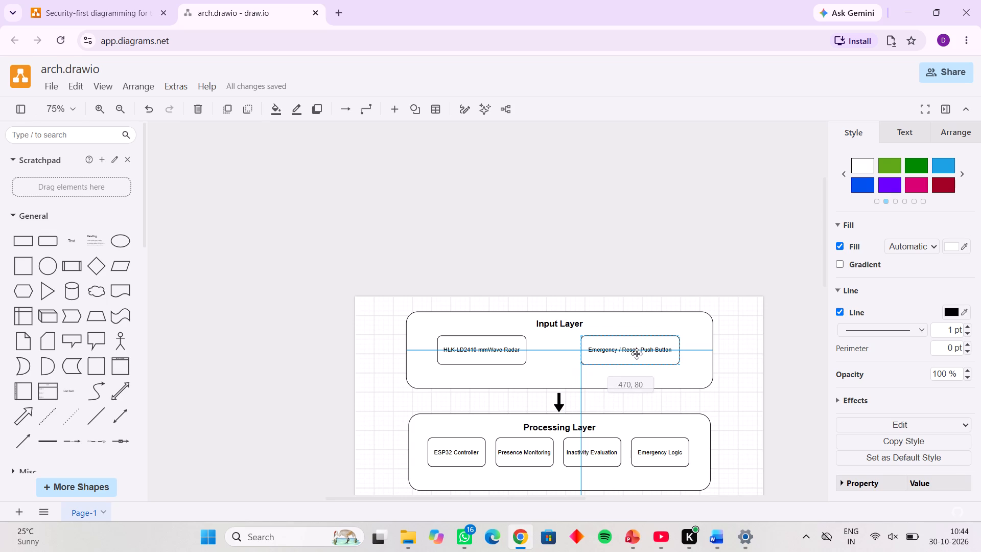
drag(637, 354, 636, 354)
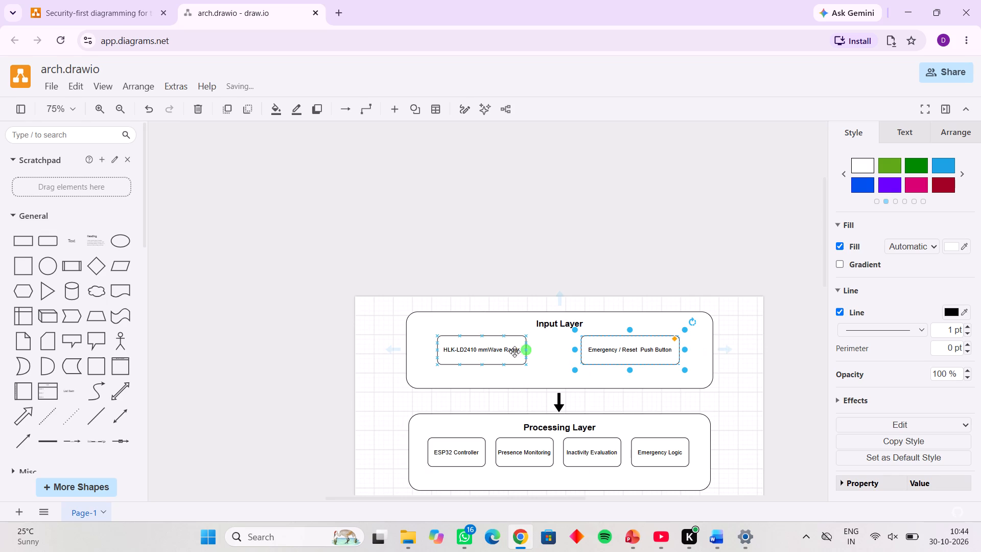
Position the radar and push-button blocks evenly on either side of the Input Layer container's centre, with the push-button block at 478, 80.
drag(495, 350, 507, 353)
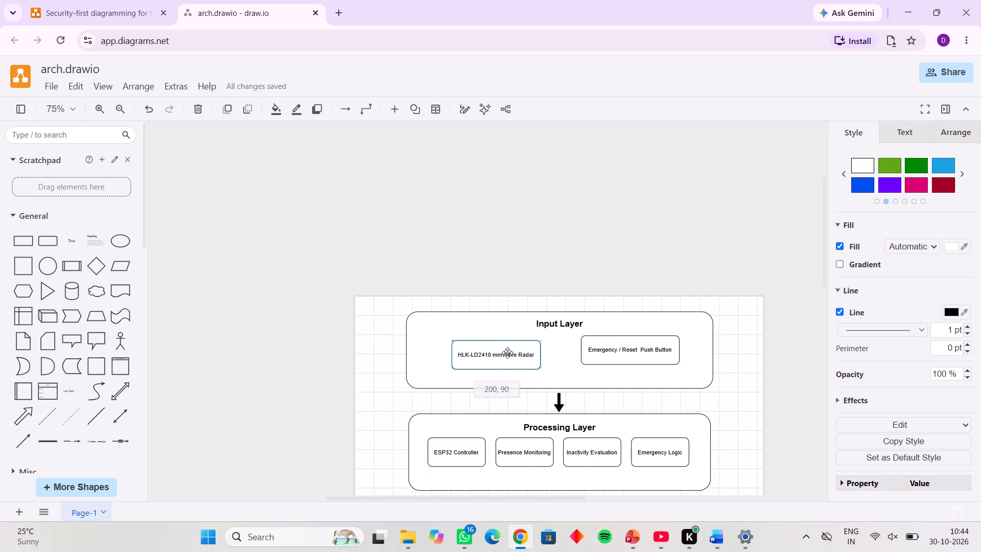
drag(507, 353, 505, 351)
click(618, 351)
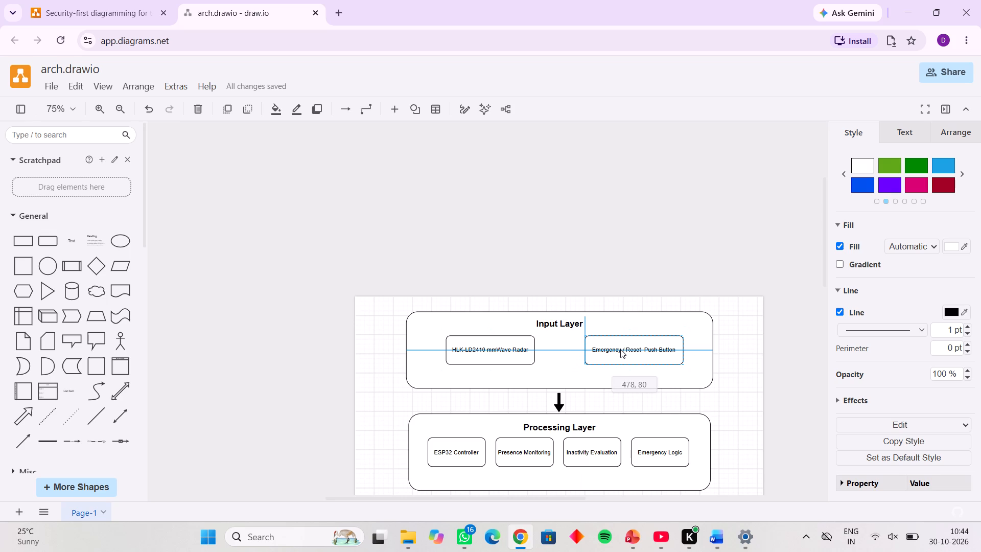
click(635, 240)
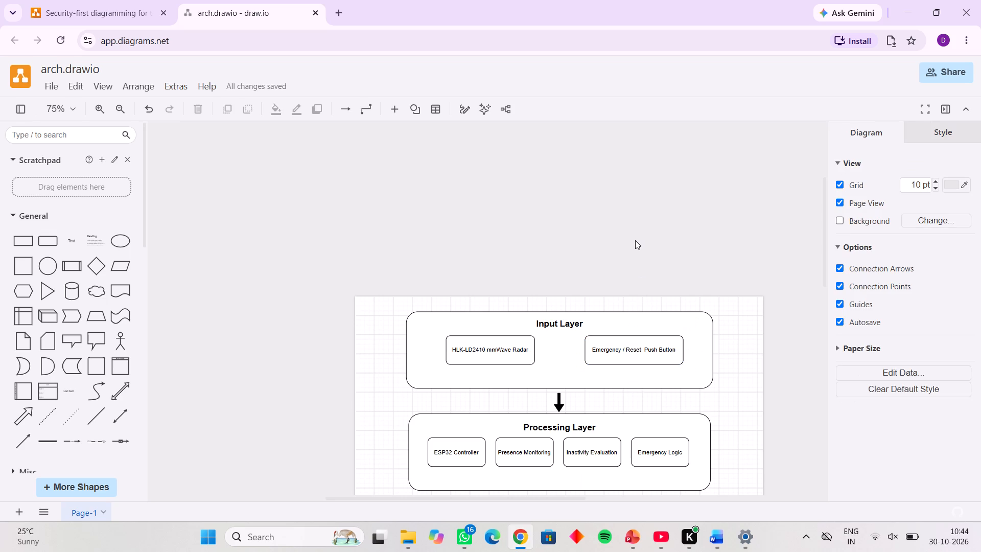
Save the diagram.
key(ctrl+s)
Review the stacked layers from the Input Layer down to the Application Layer, checking block labels, spacing and connecting arrows.
scroll(609, 358, down, 1)
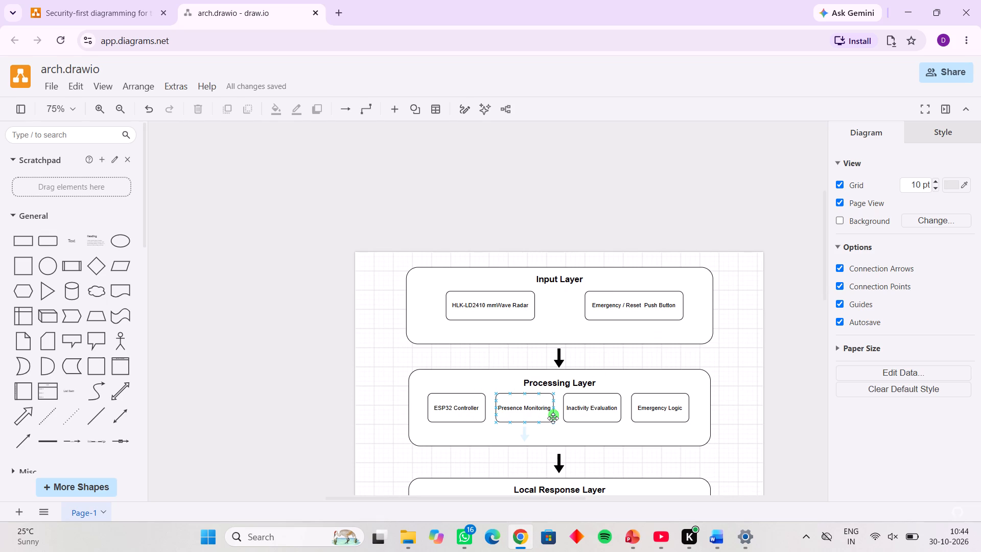
scroll(605, 429, down, 2)
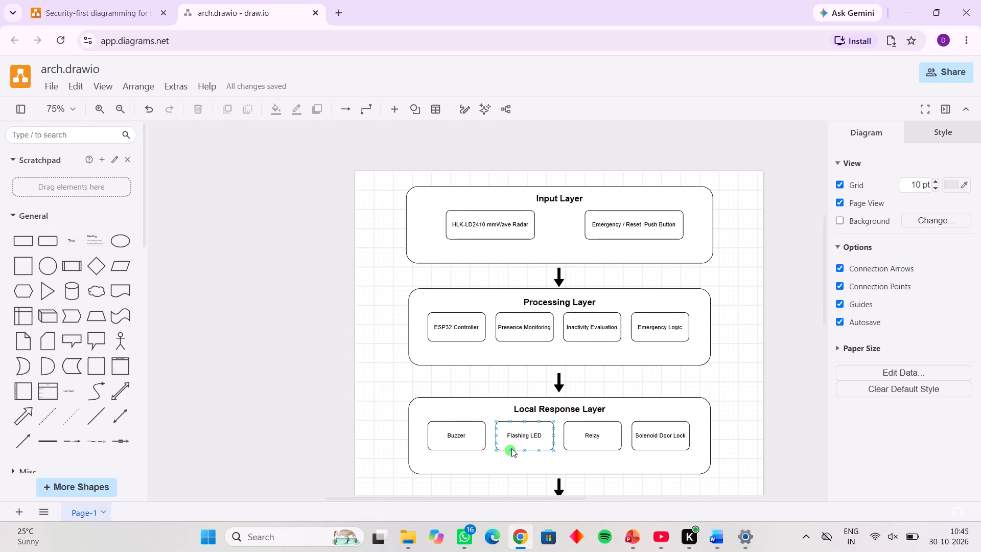
scroll(511, 448, down, 1)
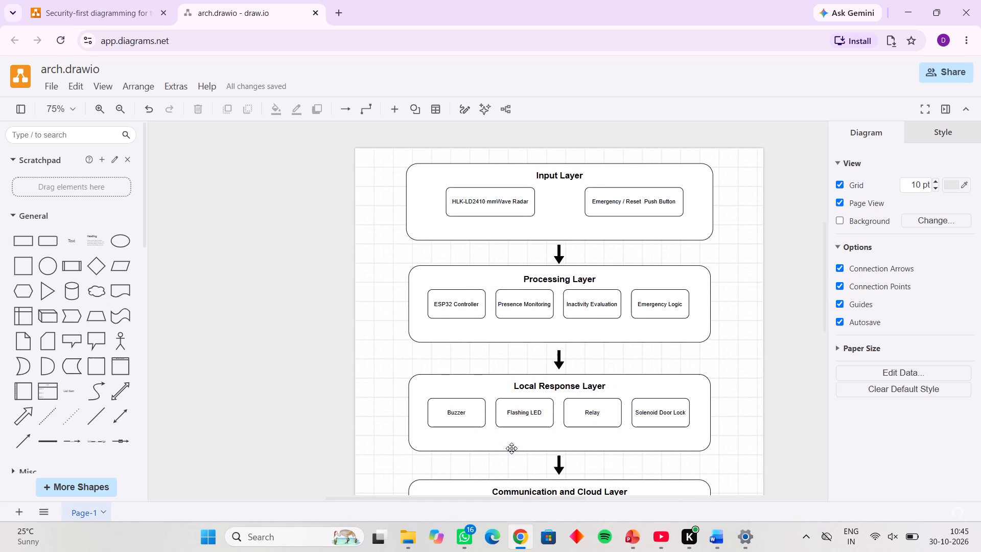
scroll(511, 448, down, 1)
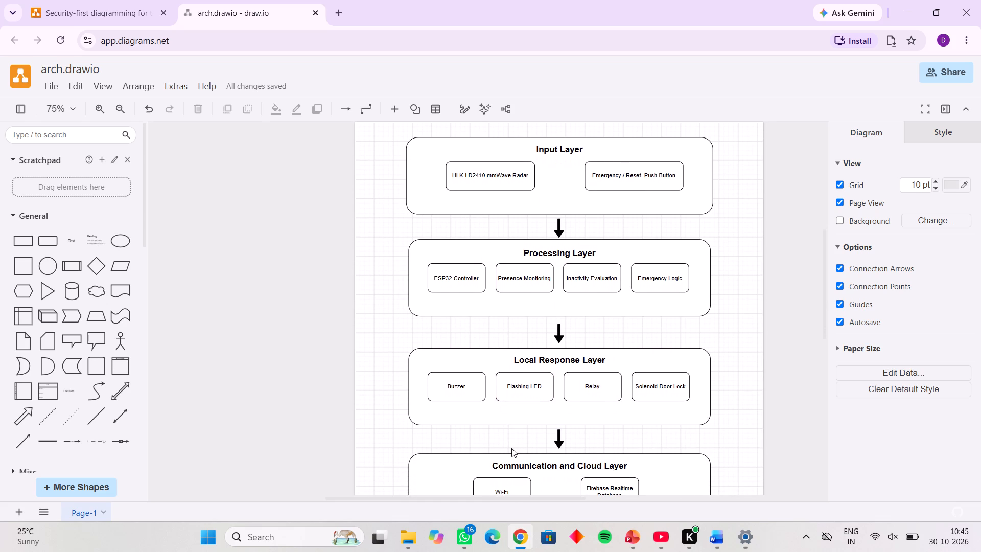
scroll(511, 448, down, 2)
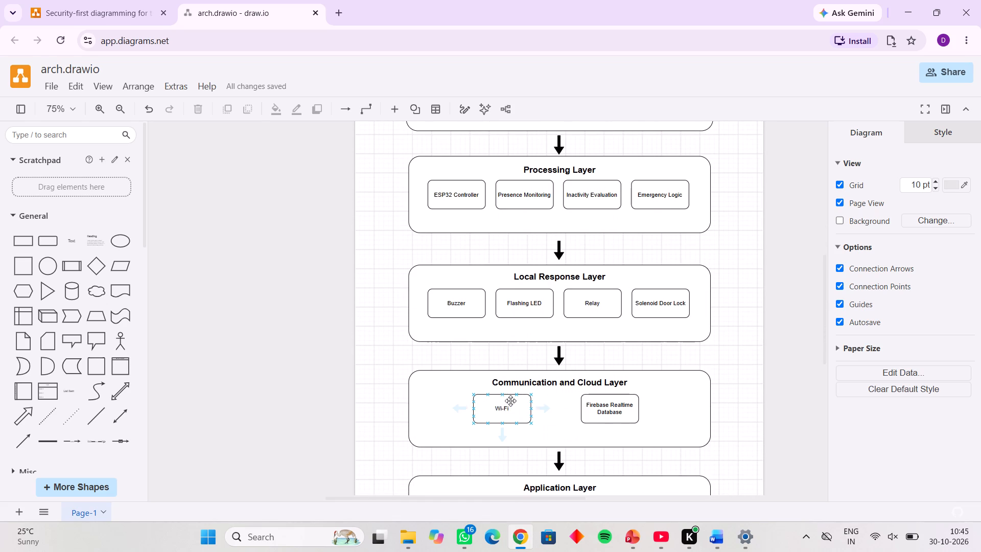
scroll(579, 411, down, 1)
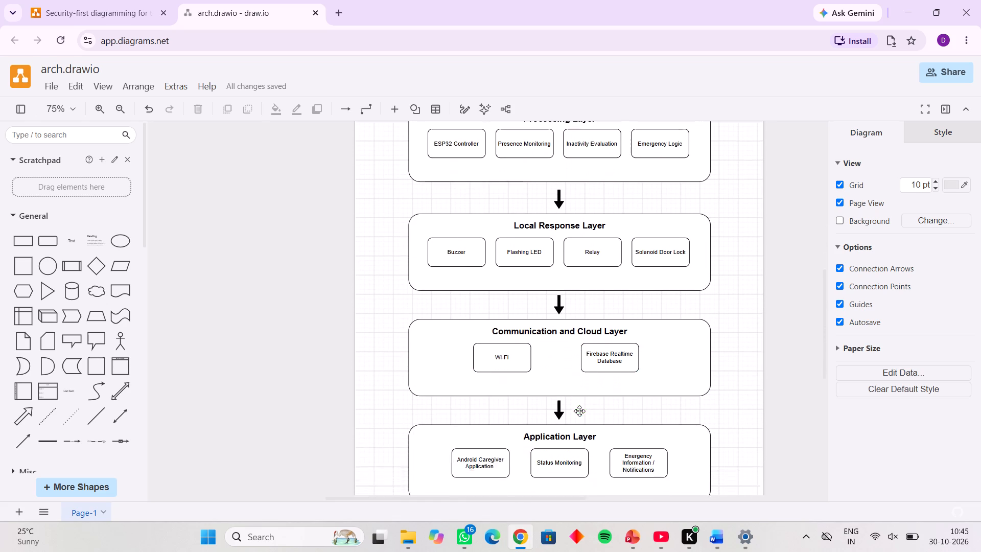
scroll(579, 411, down, 3)
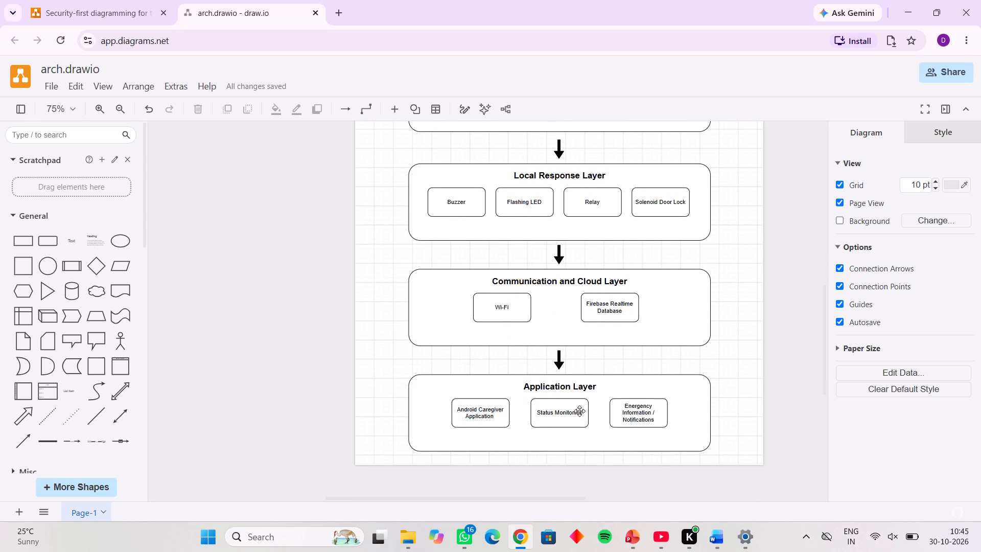
scroll(579, 411, down, 1)
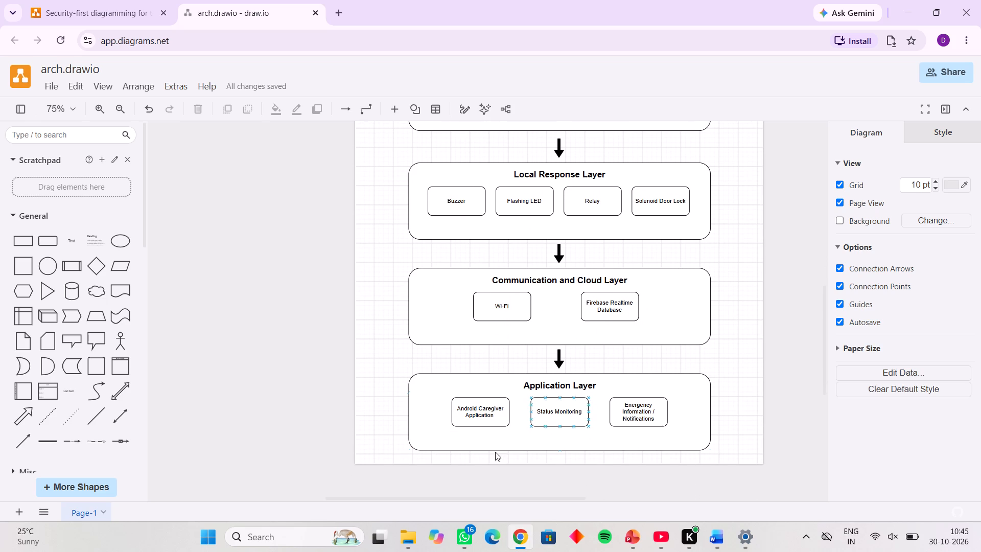
Widen the Android Caregiver Application block toward the Application Layer container's left side so its label fits on one line.
click(476, 418)
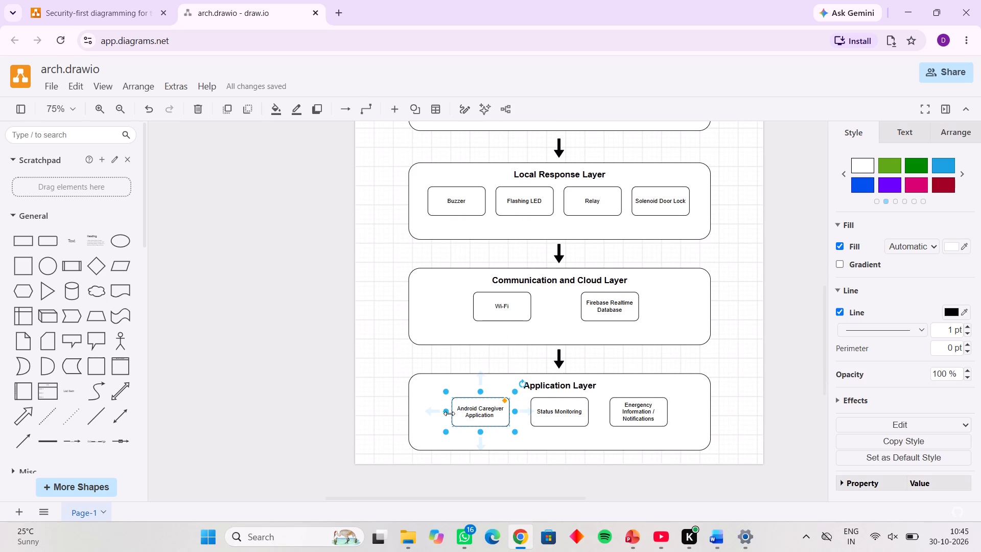
drag(449, 412, 418, 411)
Widen the Status Monitoring block on both sides to about 167 x 60, keeping gaps to the neighbouring Application Layer blocks.
click(553, 419)
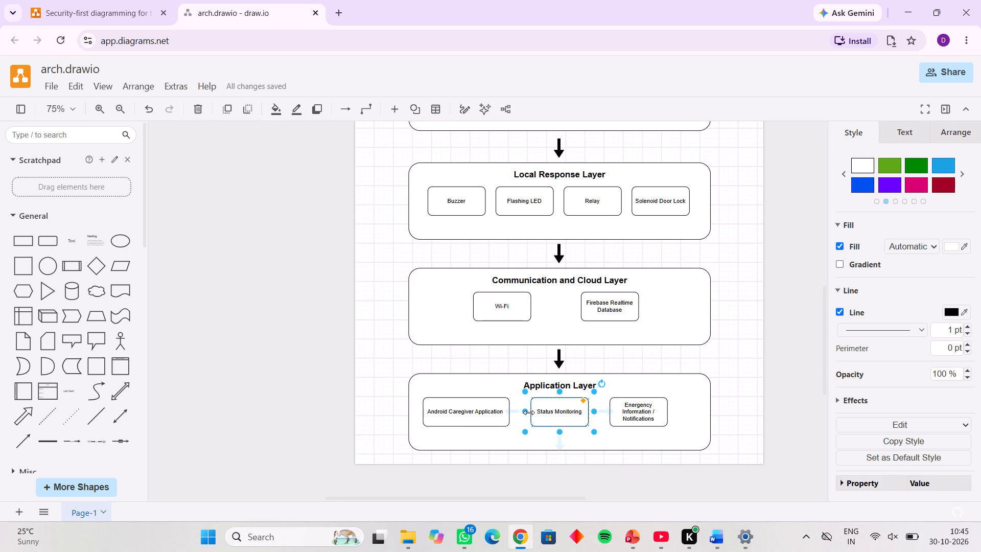
drag(529, 412, 515, 411)
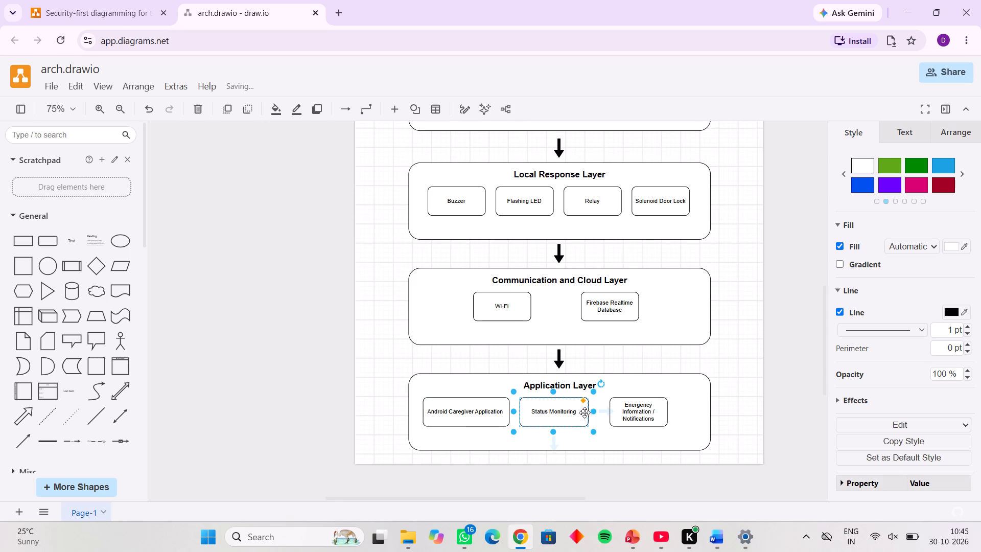
drag(588, 412, 599, 413)
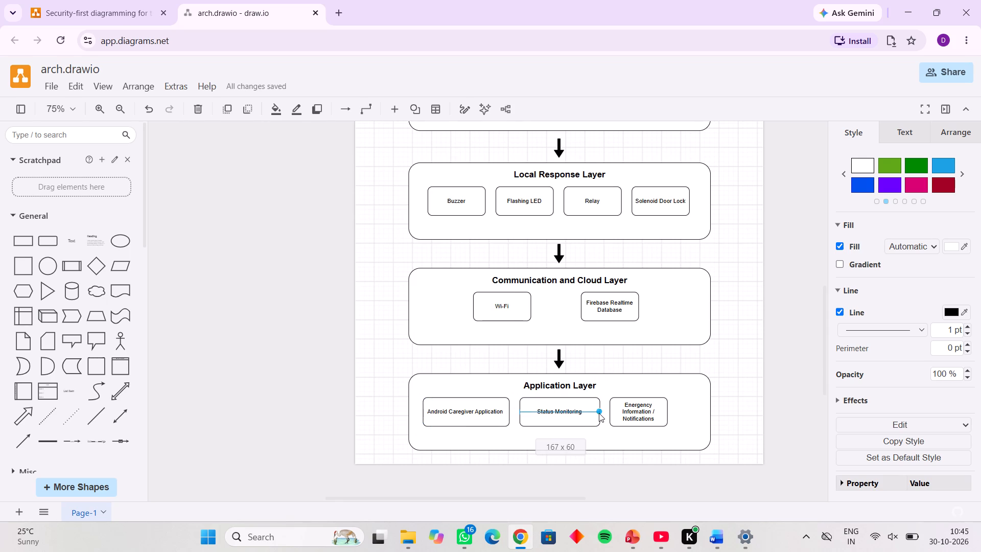
drag(599, 413, 598, 414)
Widen the Emergency Information / Notifications block to about 205 x 60 so its label fits on one line.
click(645, 415)
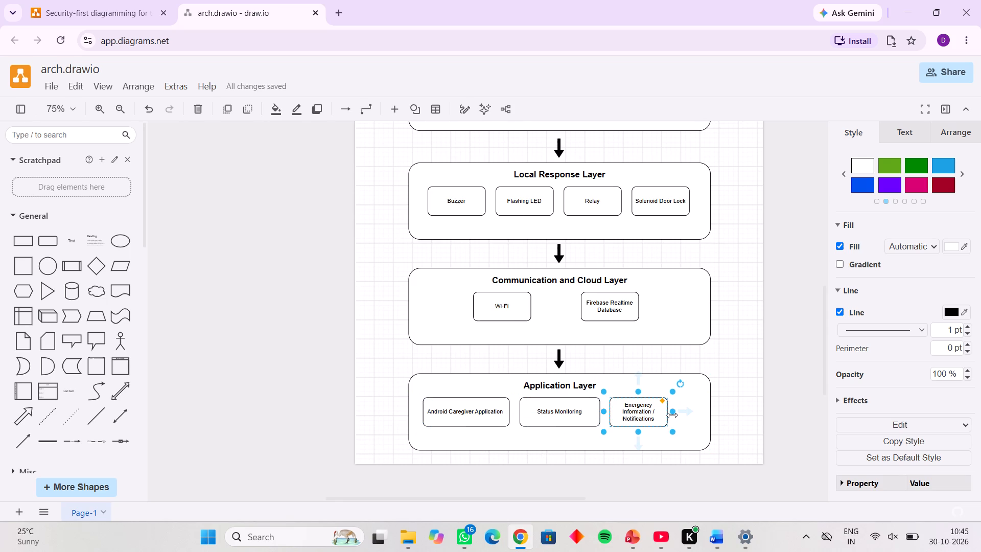
drag(672, 415, 713, 413)
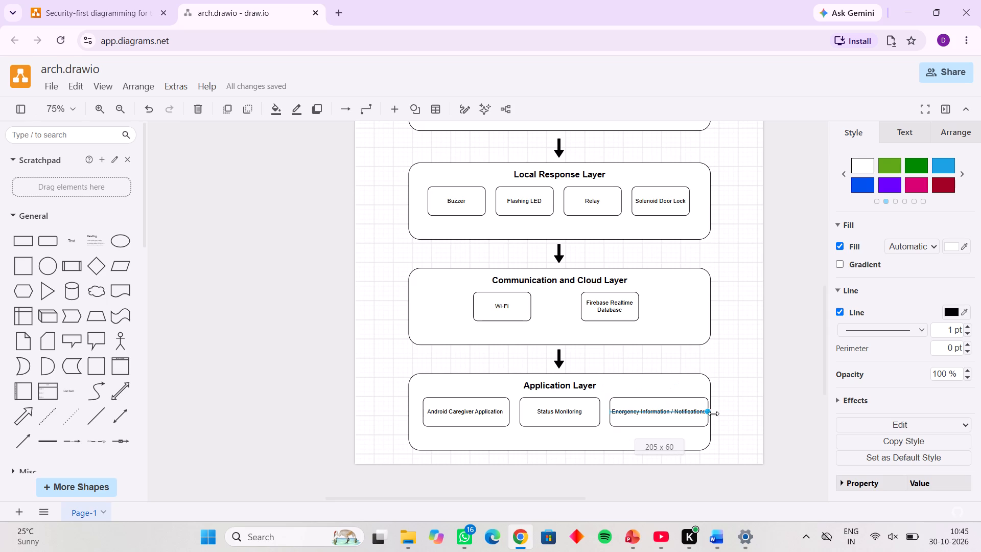
drag(713, 413, 710, 411)
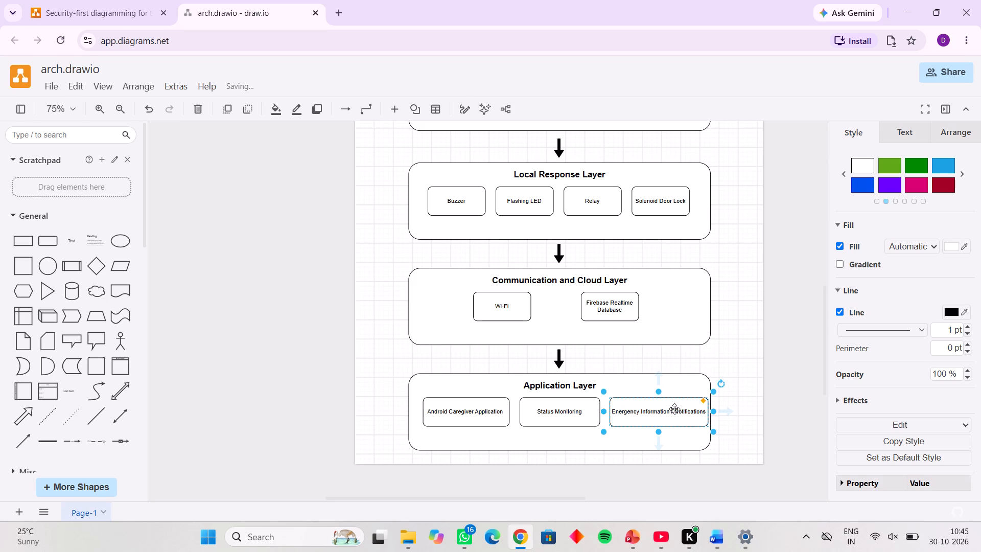
Shift the Status Monitoring and Emergency Information / Notifications blocks slightly left to even out the spacing in the Application Layer.
click(575, 411)
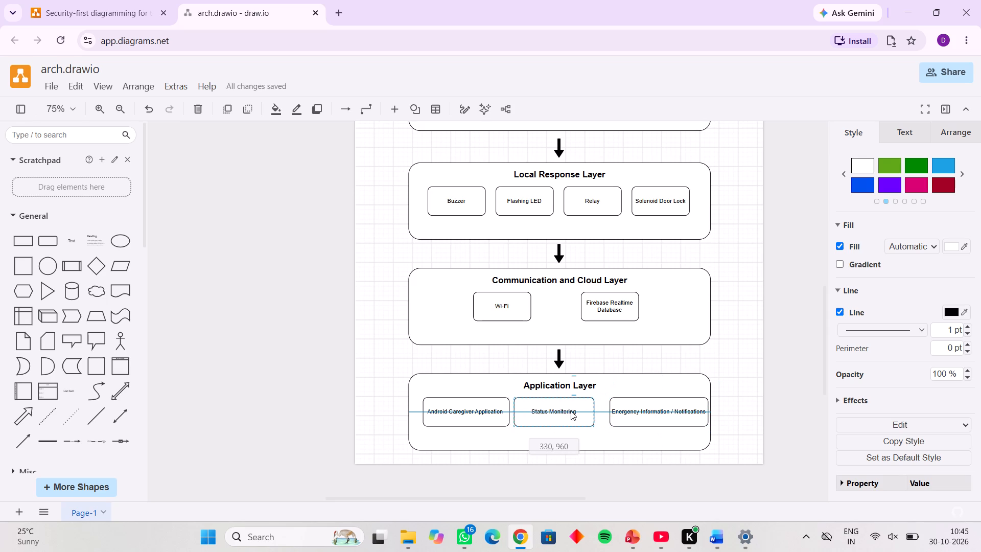
drag(647, 409, 643, 409)
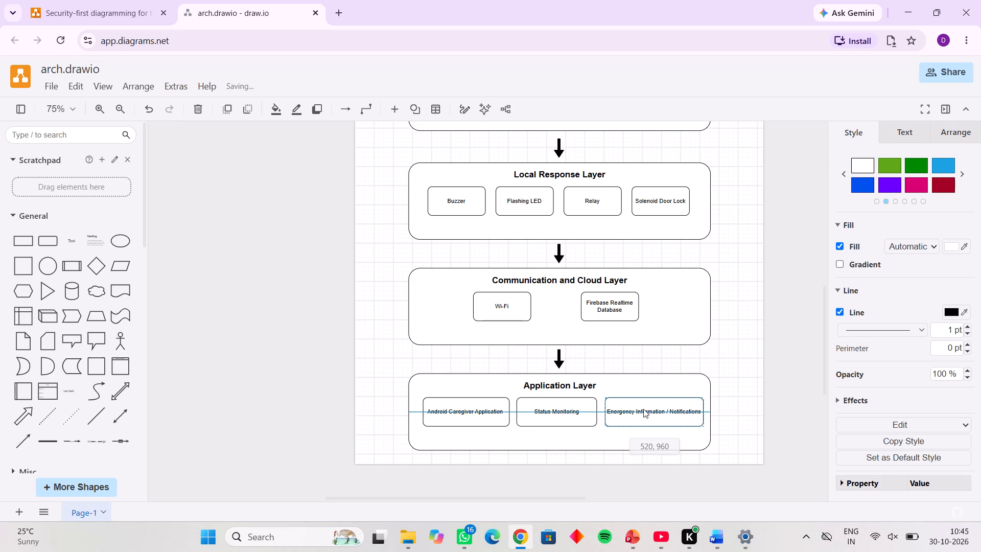
drag(643, 409, 640, 408)
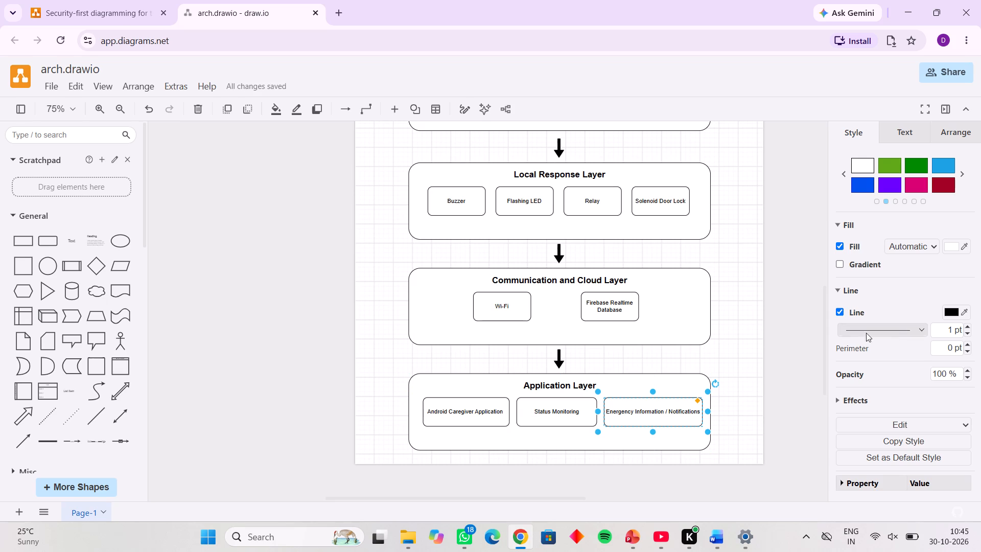
click(773, 330)
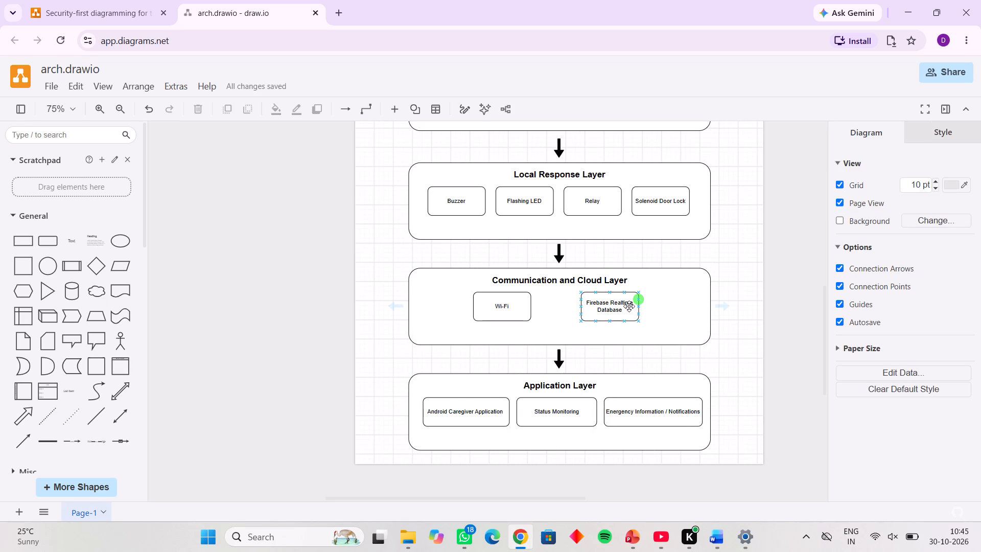
Widen the Firebase Realtime Database block in the Communication and Cloud Layer so its label fits on one line.
click(629, 306)
drag(644, 308, 671, 308)
Save the diagram.
scroll(671, 308, up, 3)
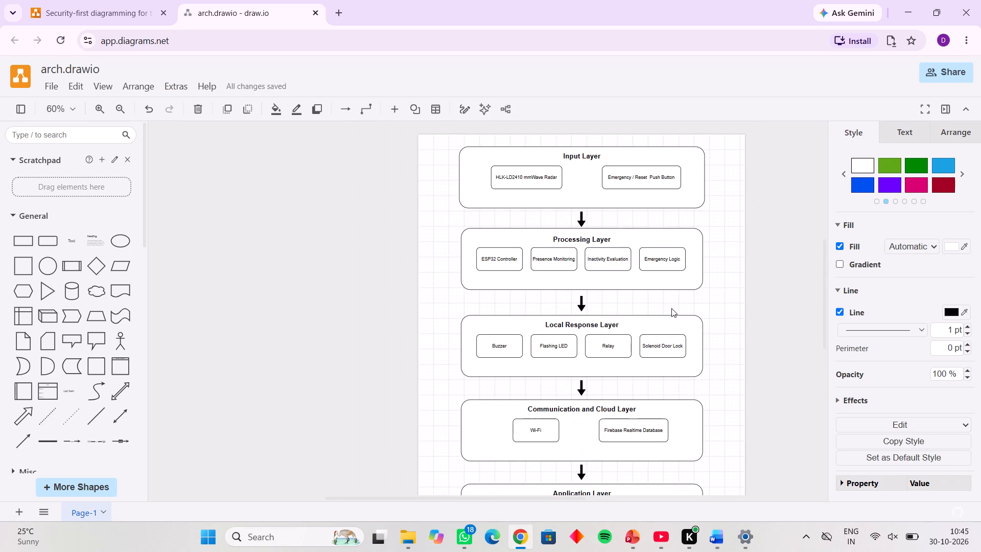
scroll(671, 308, up, 1)
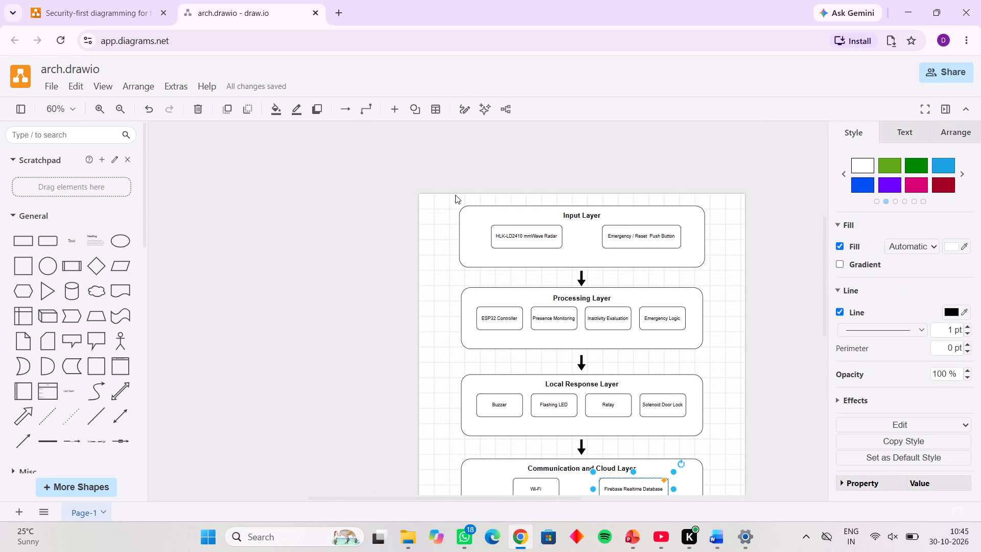
key(ctrl+s)
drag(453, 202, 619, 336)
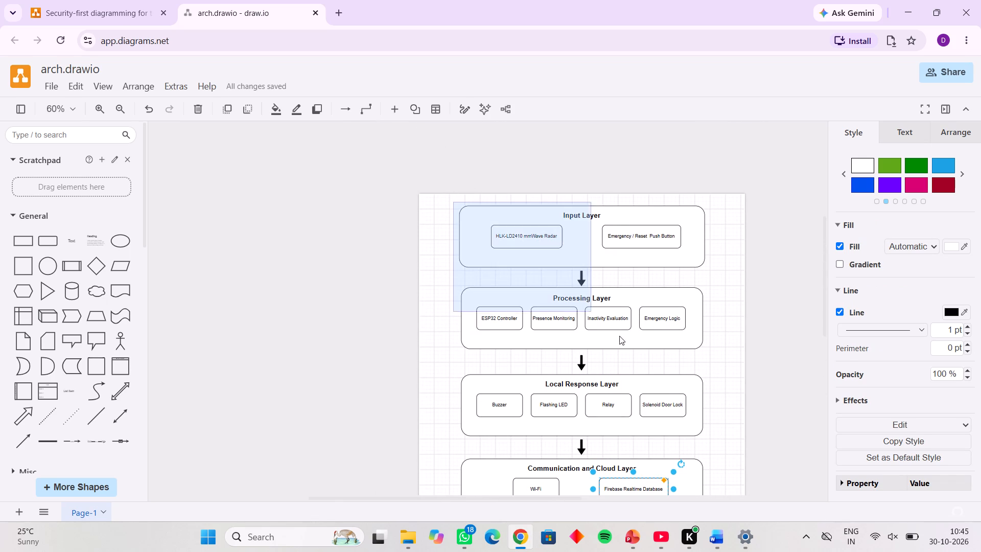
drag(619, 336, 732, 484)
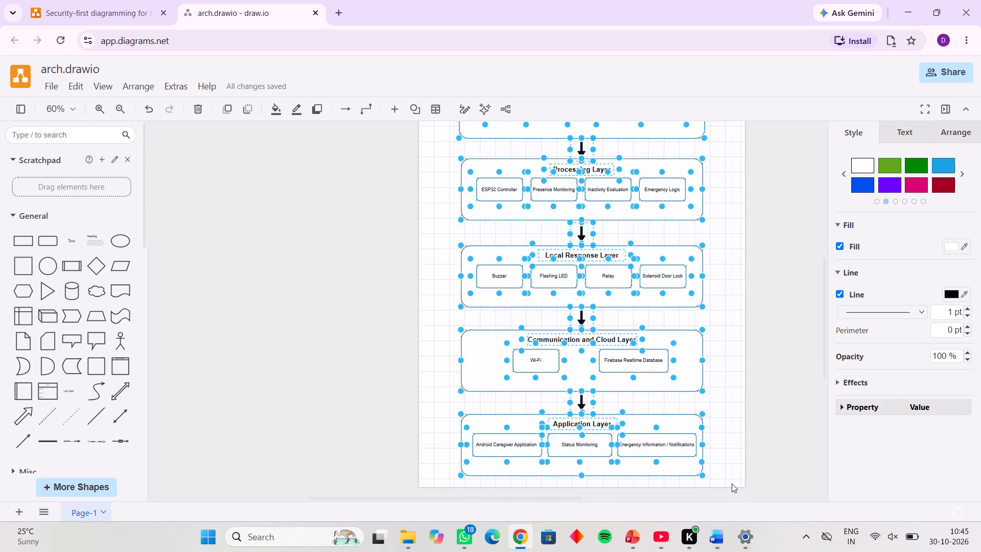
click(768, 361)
Set the font size of the HLK-LD2410 mmWave Radar label in the Input Layer to 18.
scroll(768, 361, up, 2)
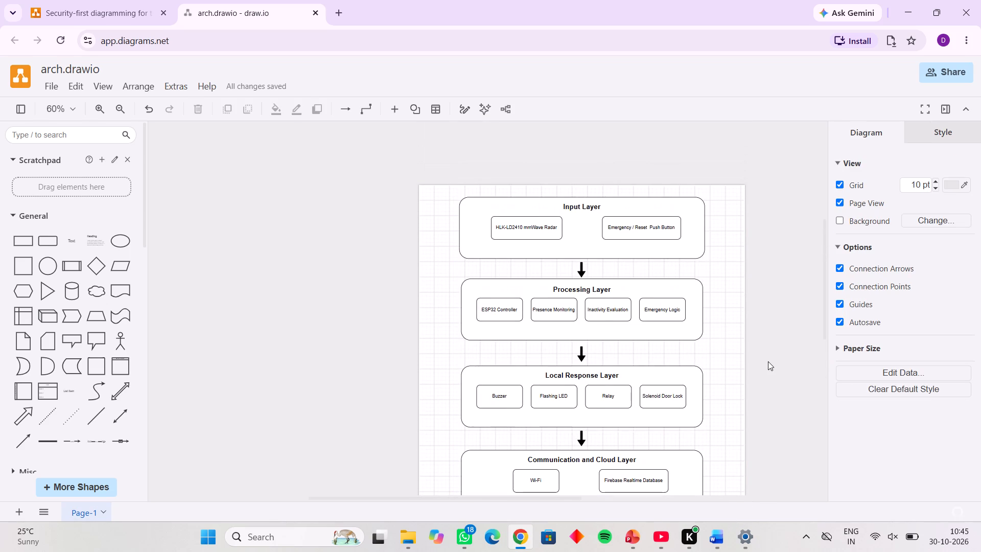
click(536, 228)
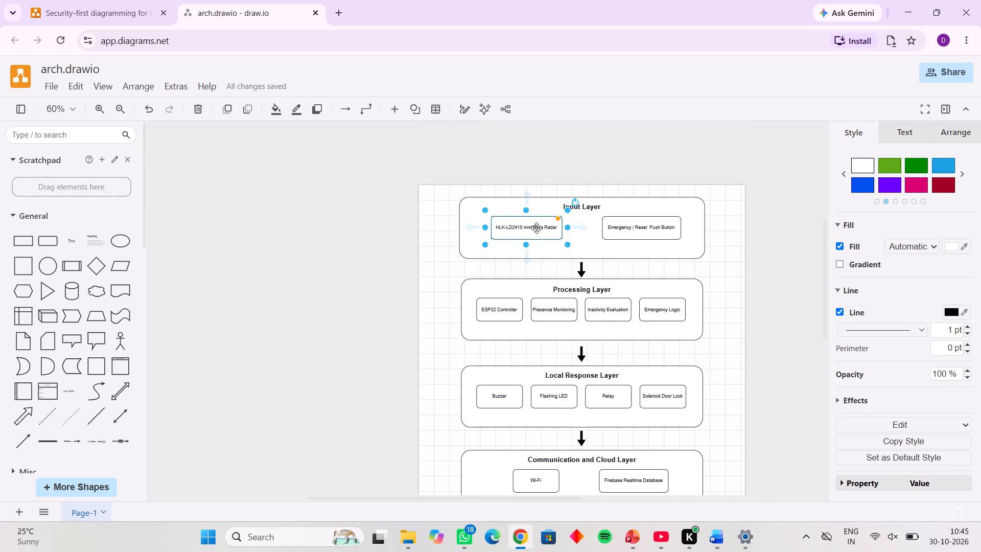
key(ctrl+a)
click(536, 228)
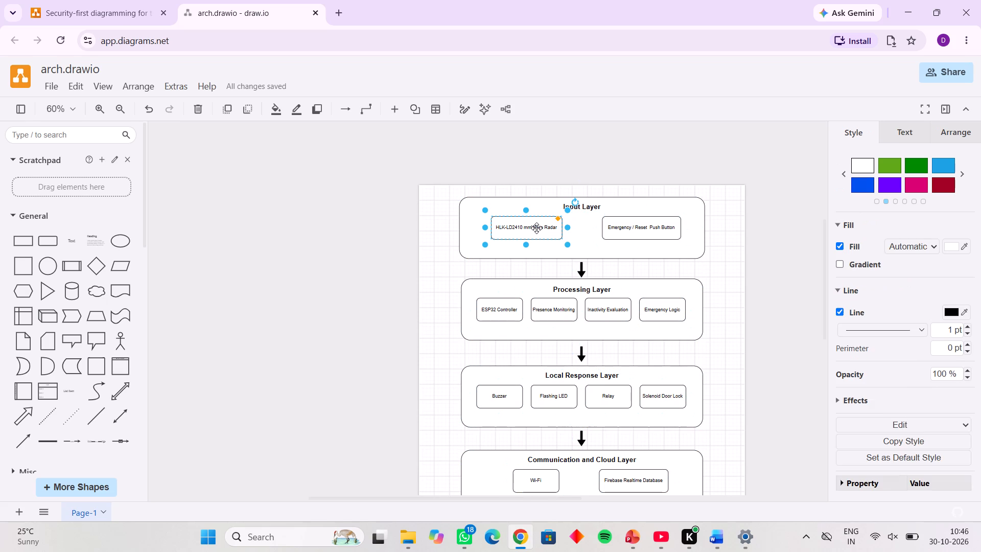
double_click(536, 228)
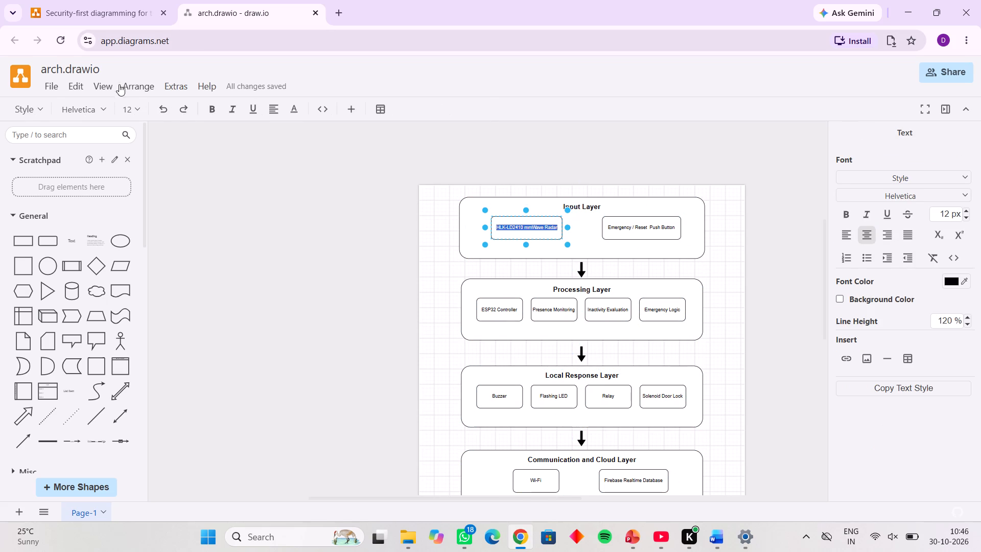
click(137, 109)
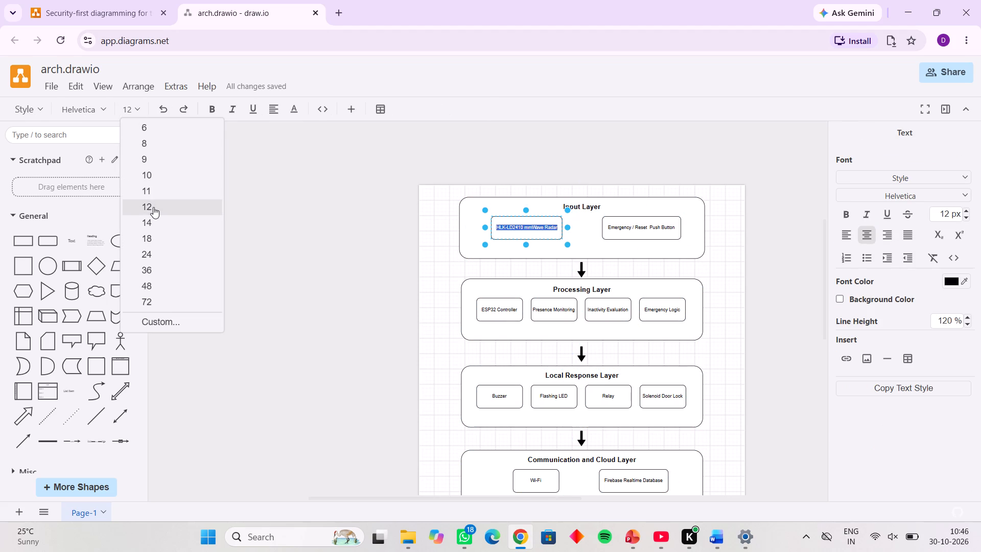
click(153, 214)
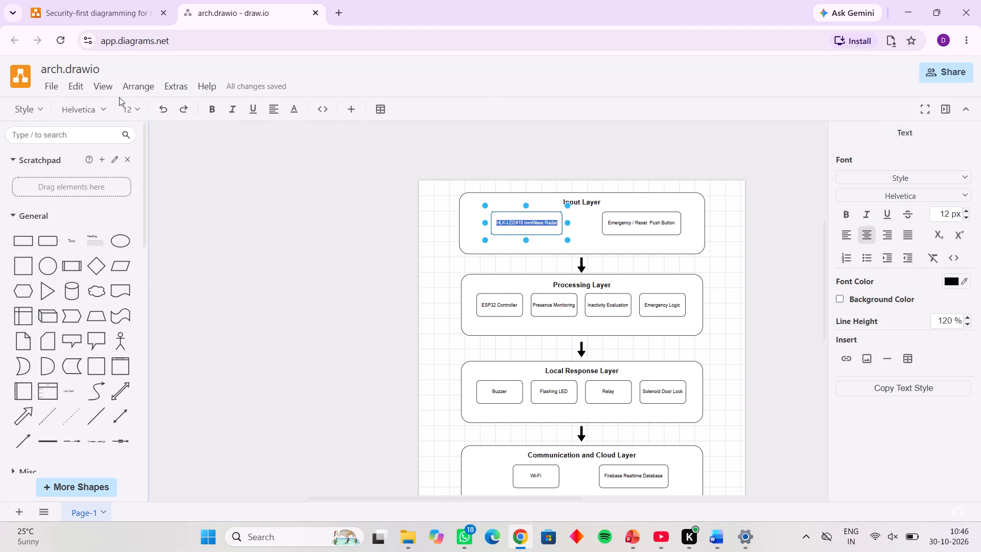
click(135, 107)
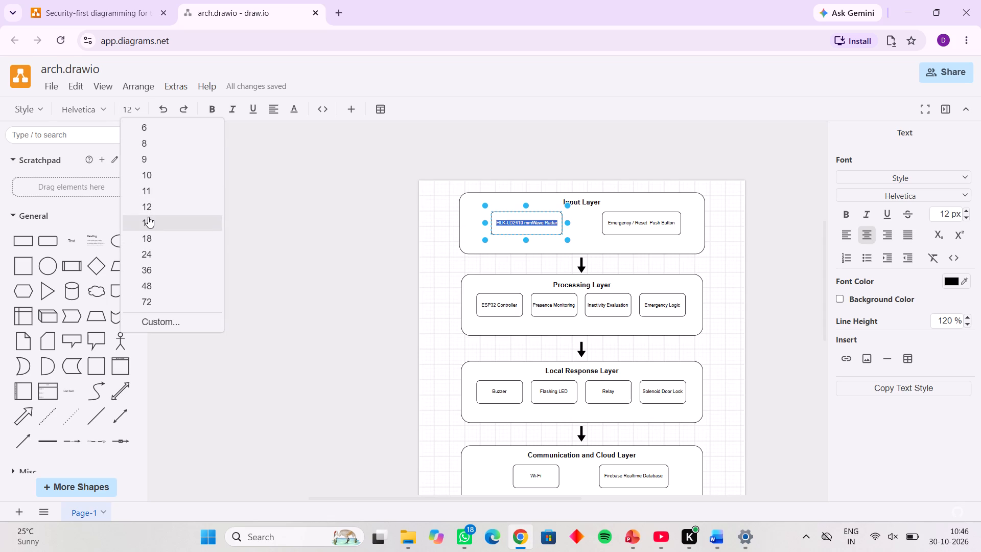
click(148, 217)
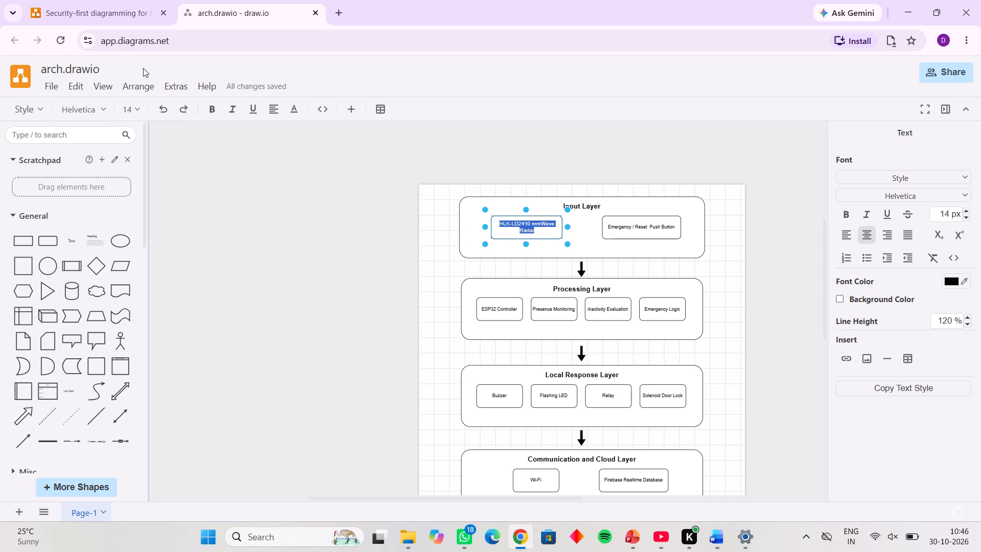
click(135, 110)
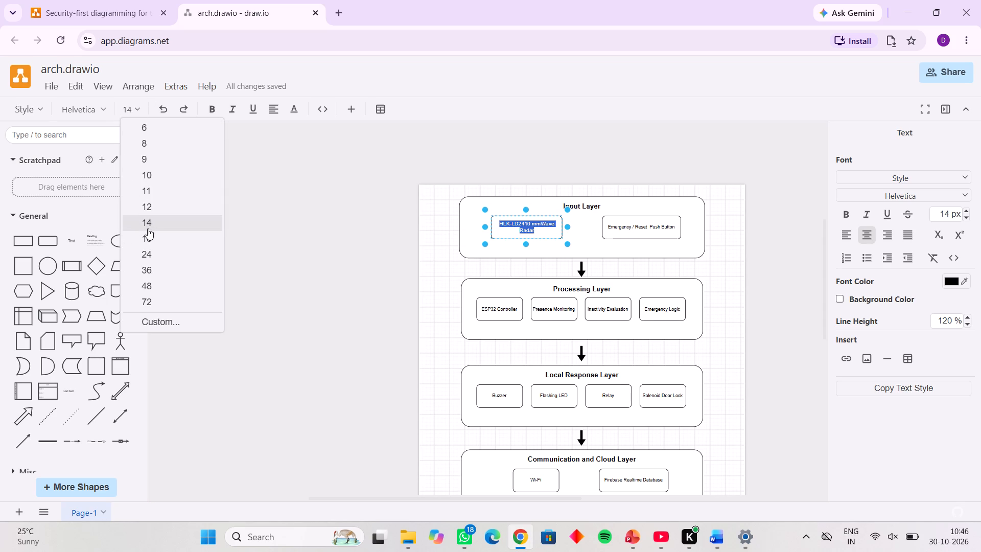
click(149, 235)
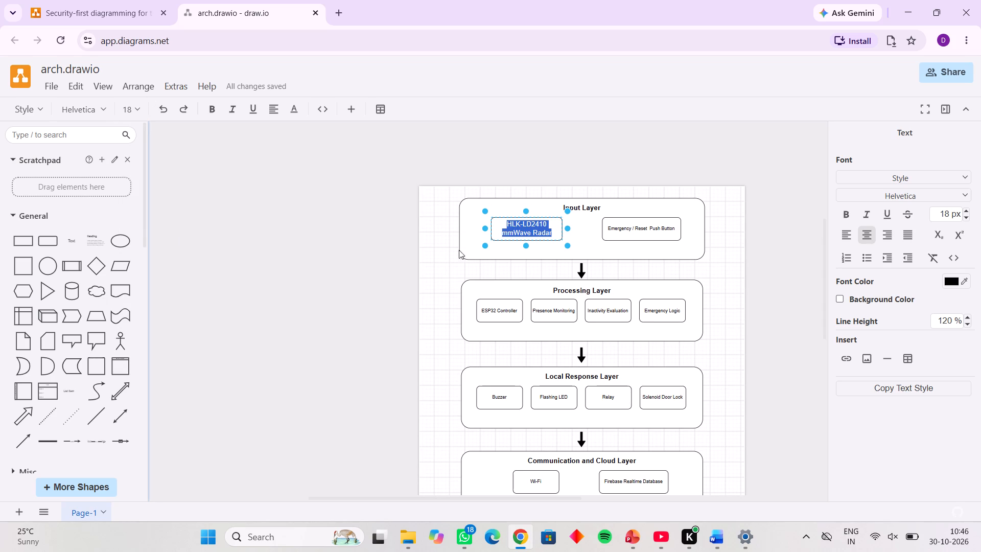
Widen the HLK-LD2410 mmWave Radar block to about 243 x 60 so its enlarged label fits on one line.
drag(487, 229, 473, 228)
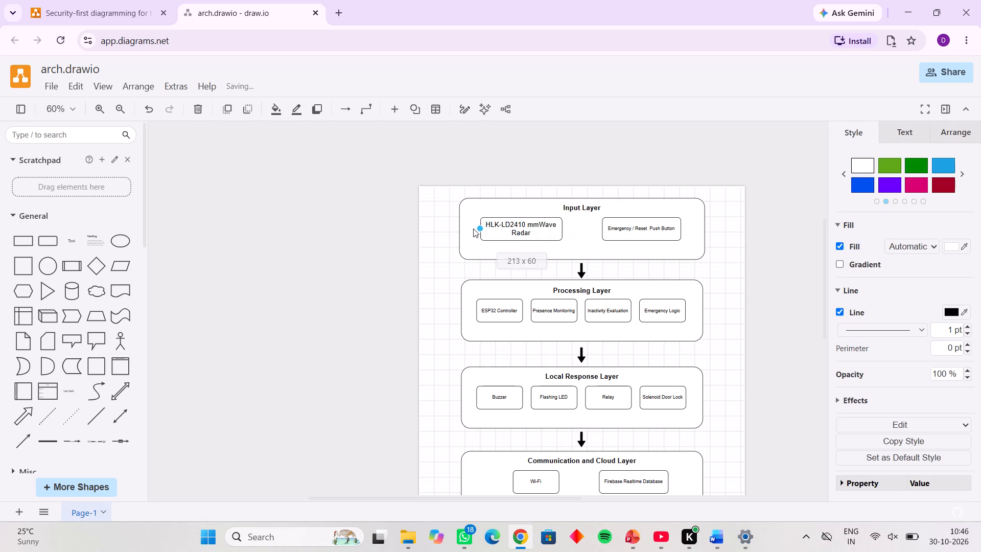
drag(473, 228, 463, 228)
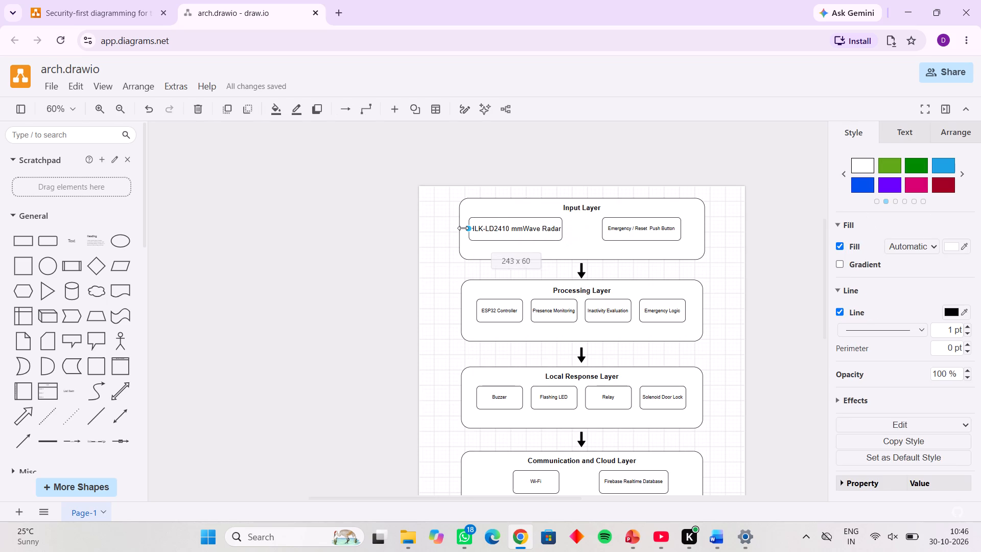
drag(463, 228, 464, 228)
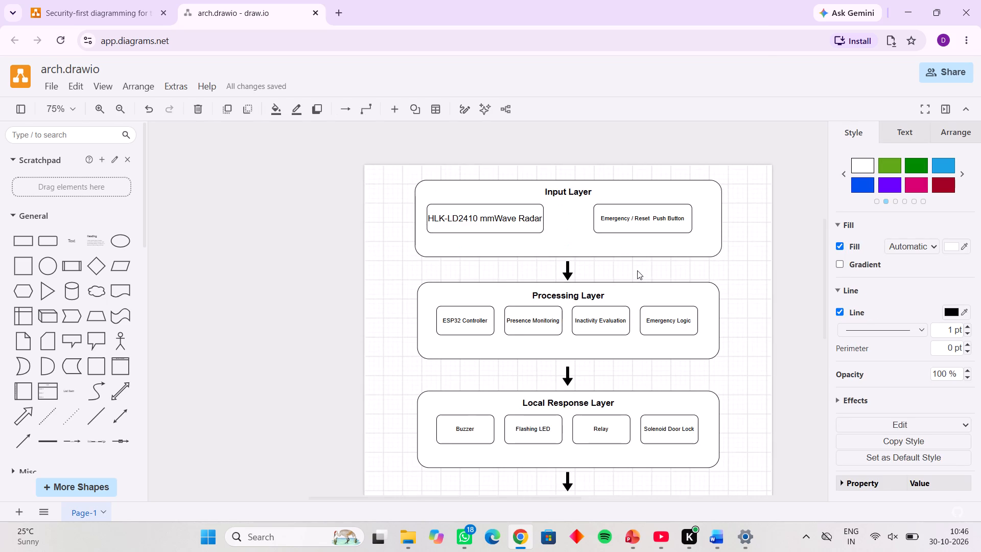
Set the font size of the Emergency / Reset Push Button label to 18, matching the radar label.
scroll(637, 270, up, 1)
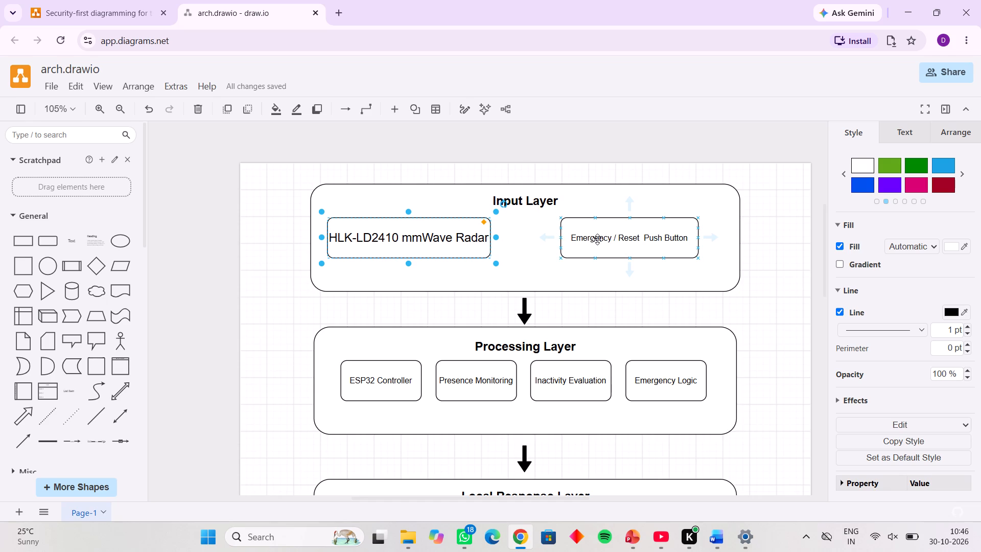
click(442, 240)
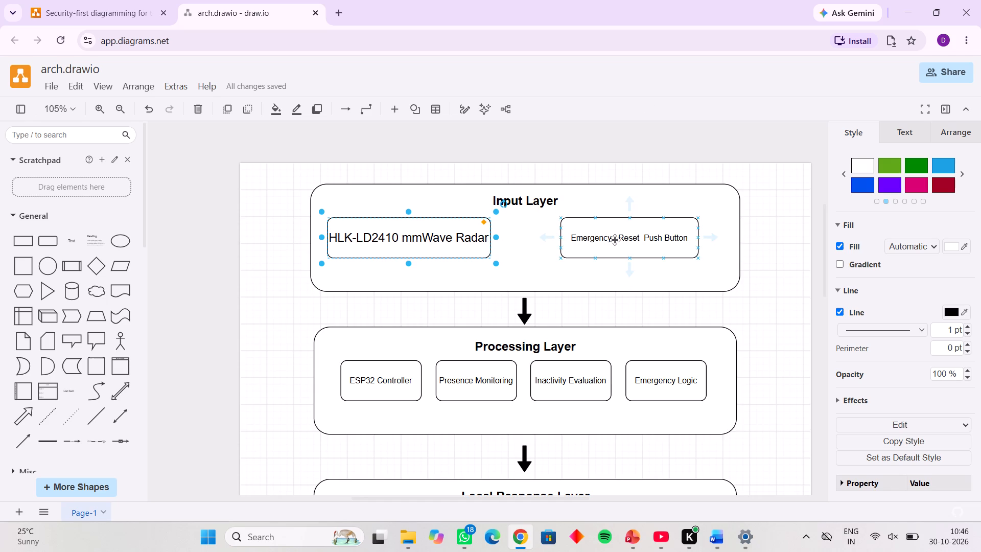
double_click(615, 240)
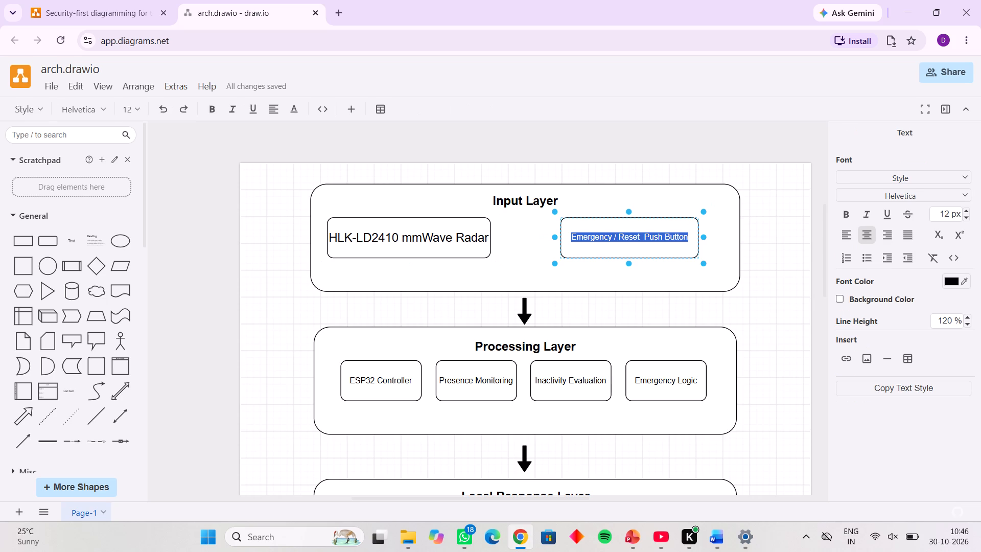
click(449, 233)
double_click(429, 239)
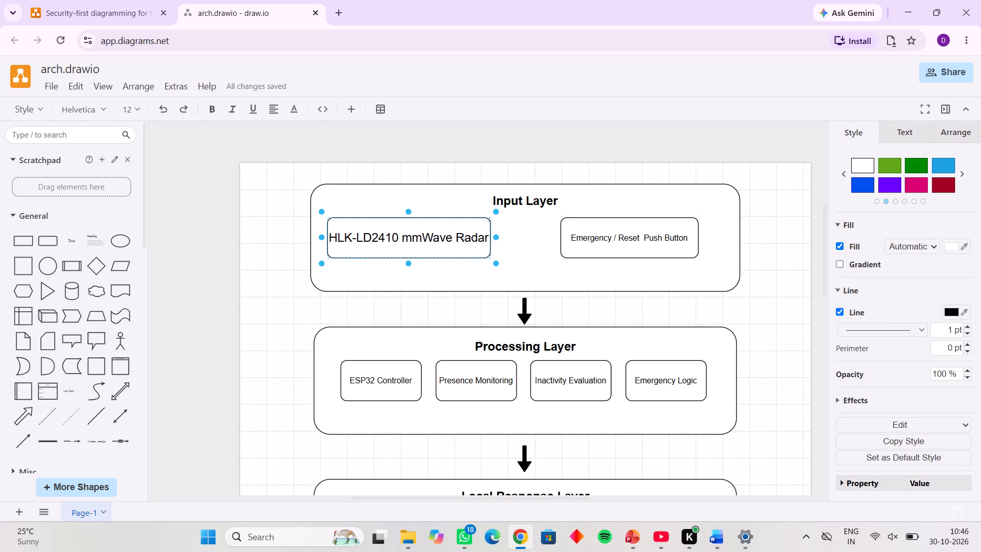
click(630, 240)
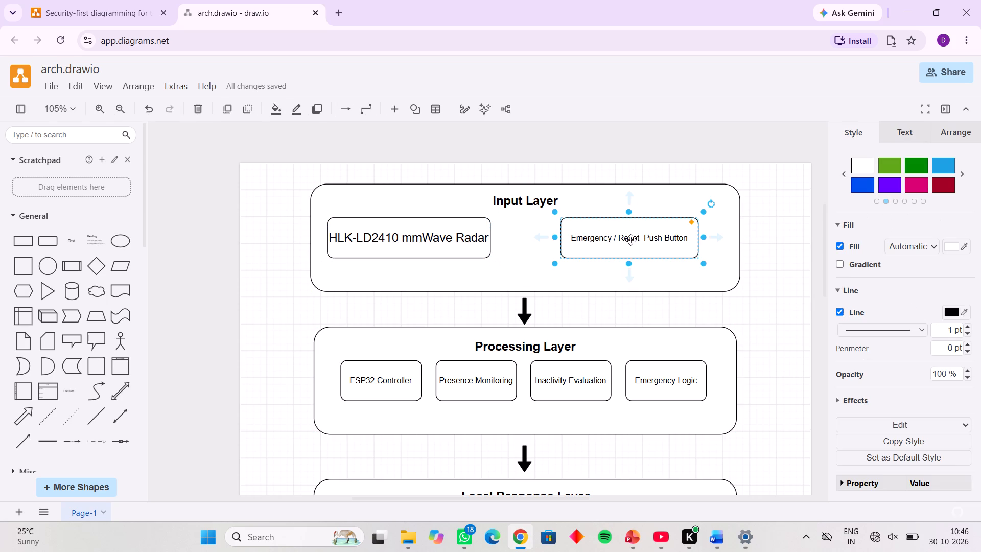
double_click(630, 240)
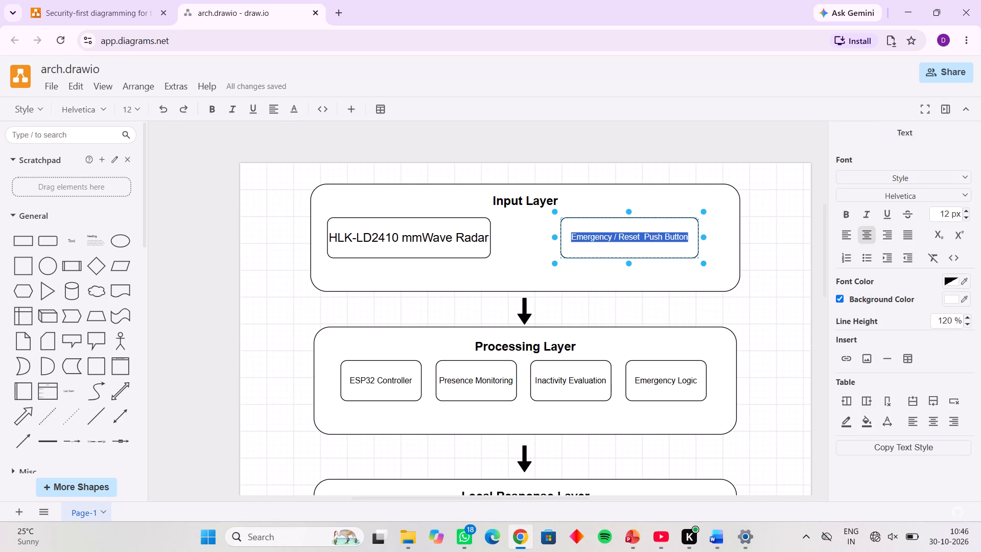
click(139, 116)
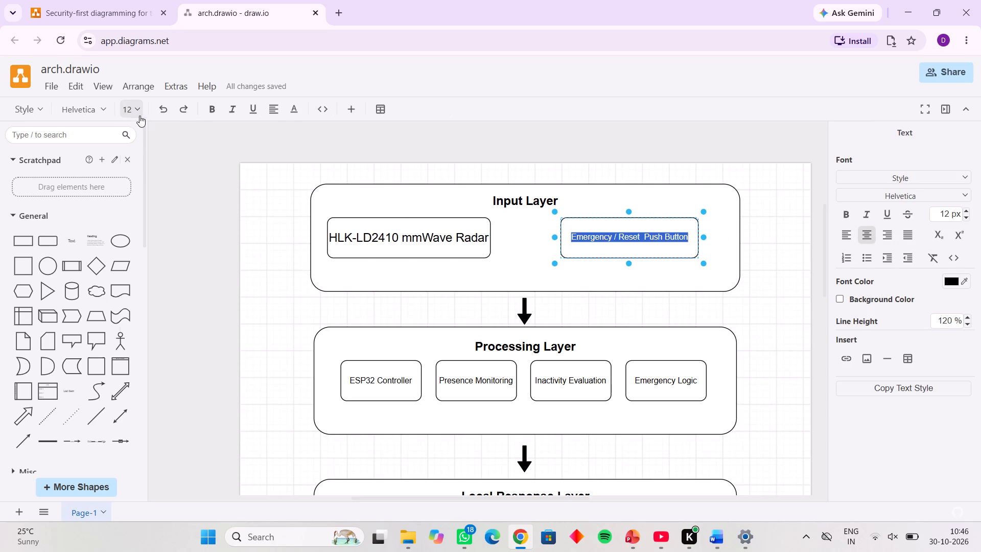
click(152, 242)
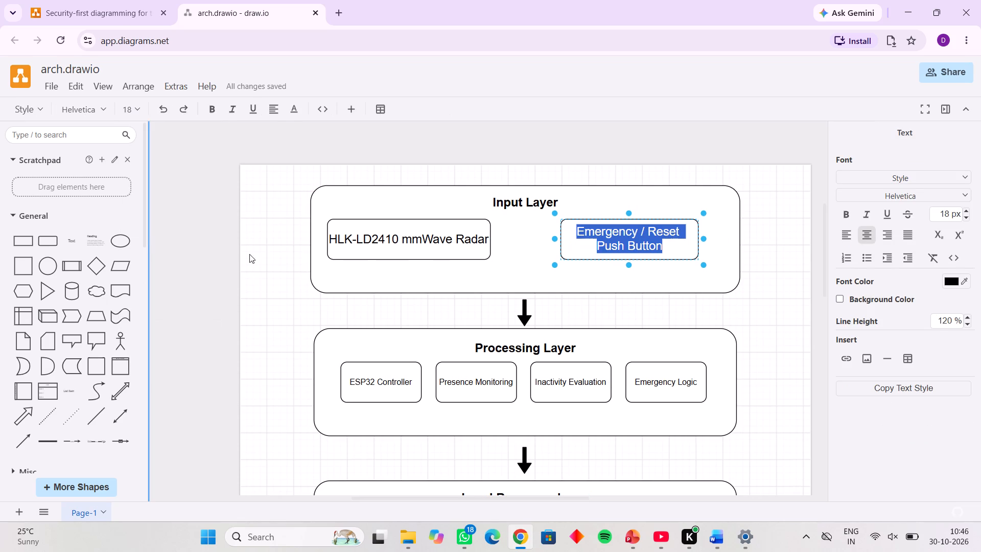
Widen the Emergency / Reset Push Button block leftward until its enlarged label fits on one line.
drag(555, 240, 537, 241)
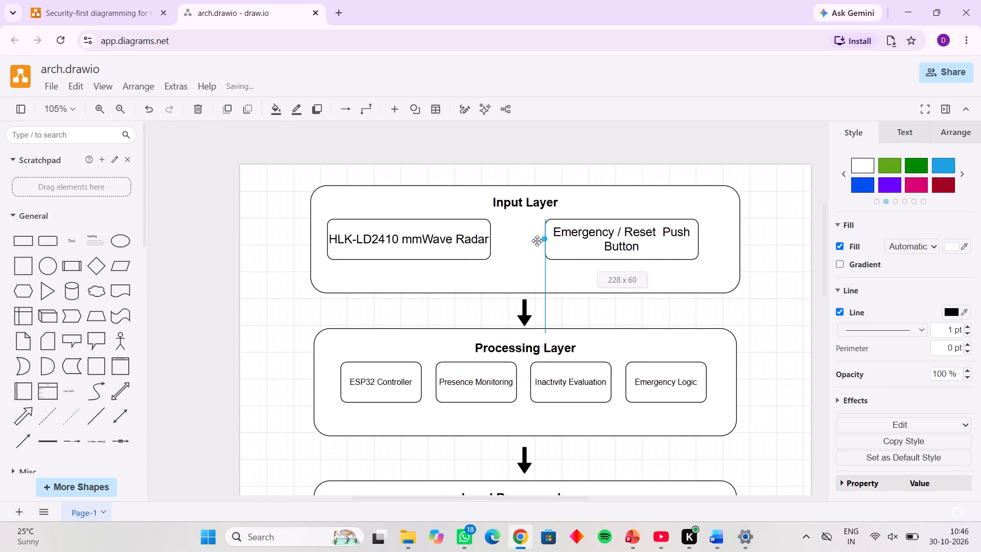
drag(537, 241, 511, 245)
Shift both Input Layer blocks to the right, leaving a narrow gap between them and keeping them level.
drag(607, 243, 624, 245)
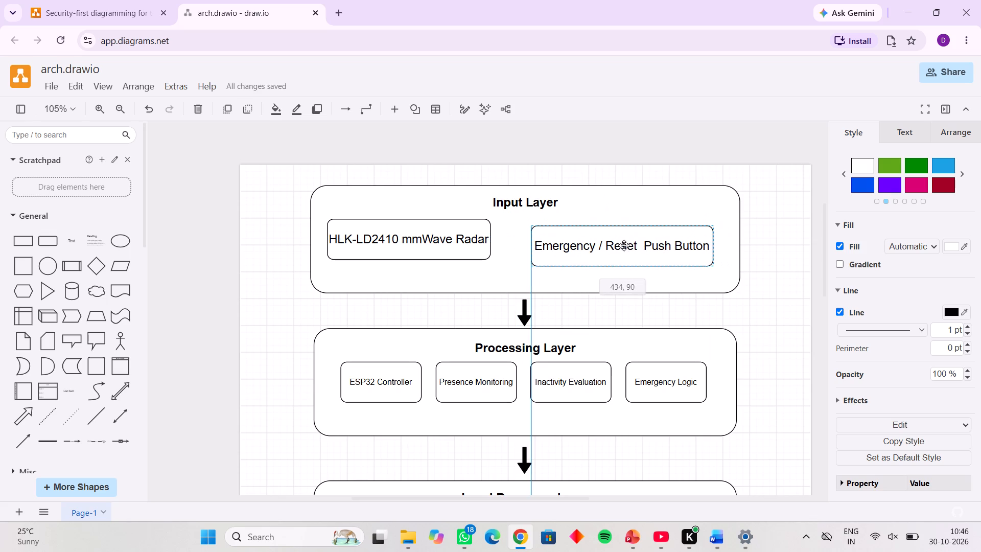
drag(624, 245, 624, 244)
drag(452, 237, 475, 238)
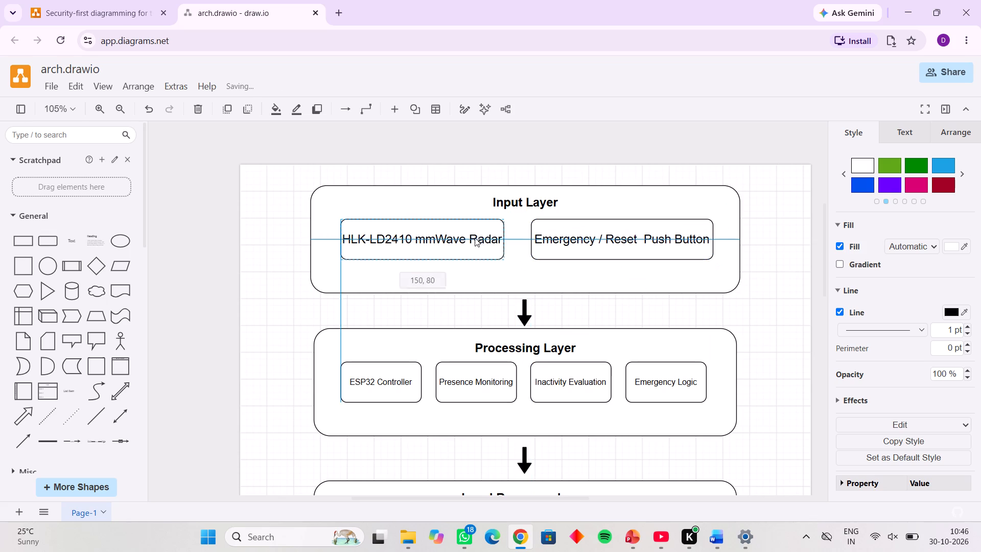
drag(475, 238, 475, 239)
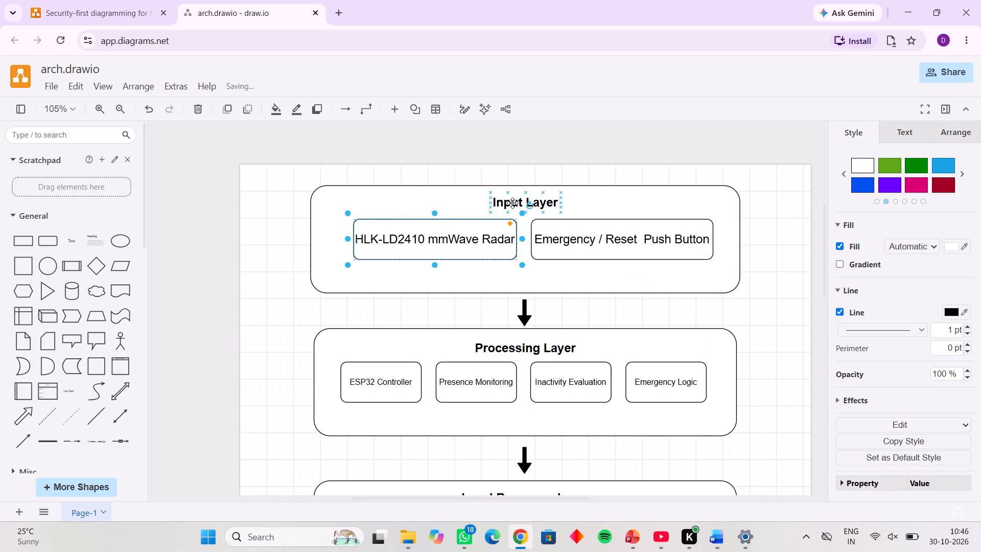
Set the Input Layer heading's font size to 24 and widen its text box so it fits on one line.
double_click(512, 203)
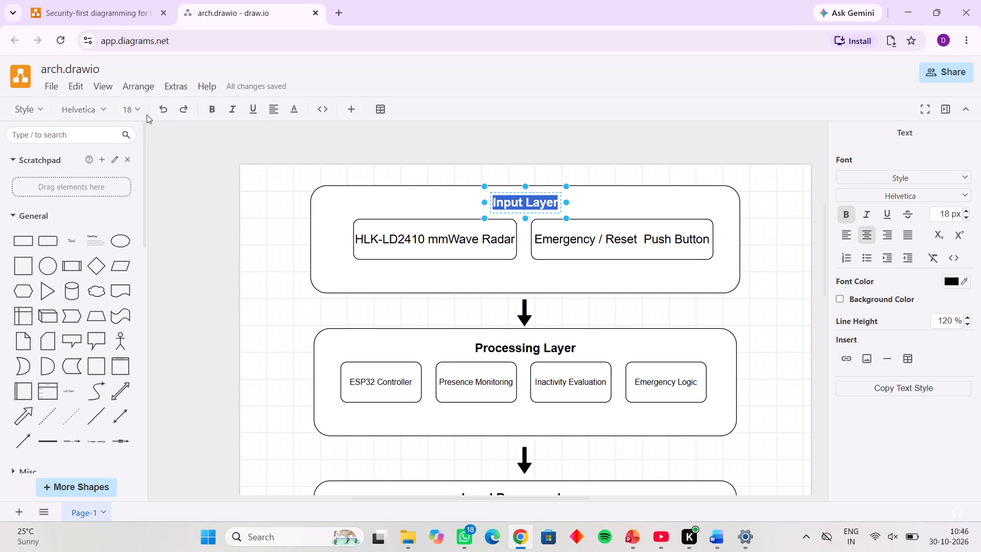
click(136, 111)
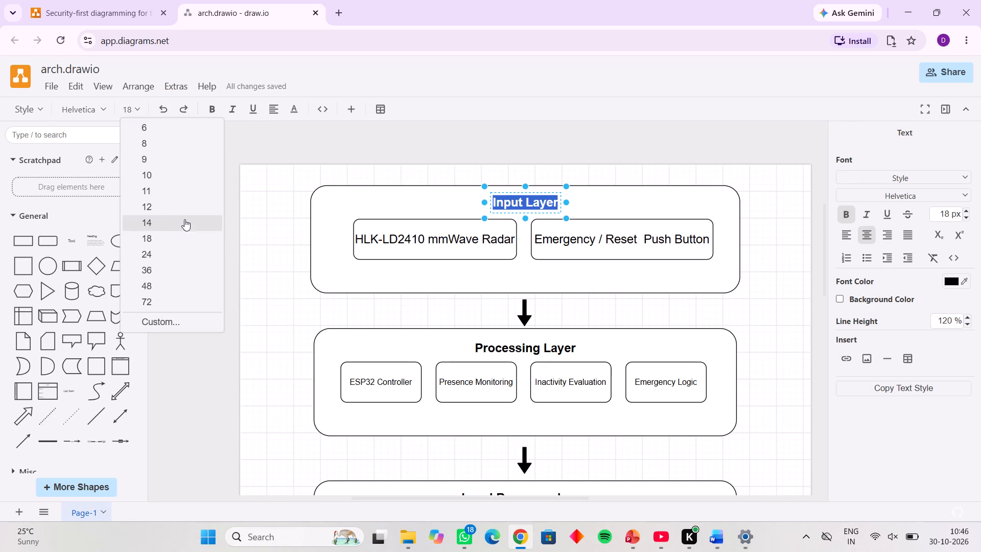
click(161, 251)
drag(484, 215, 446, 221)
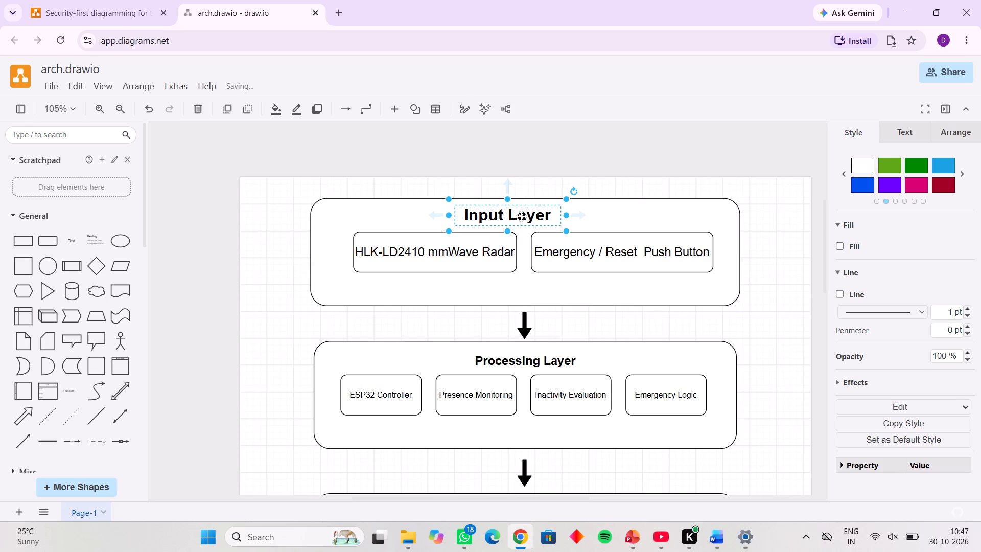
Move the Input Layer heading back to the horizontal centre of its container, at about 346.5, 40.
drag(521, 216, 543, 219)
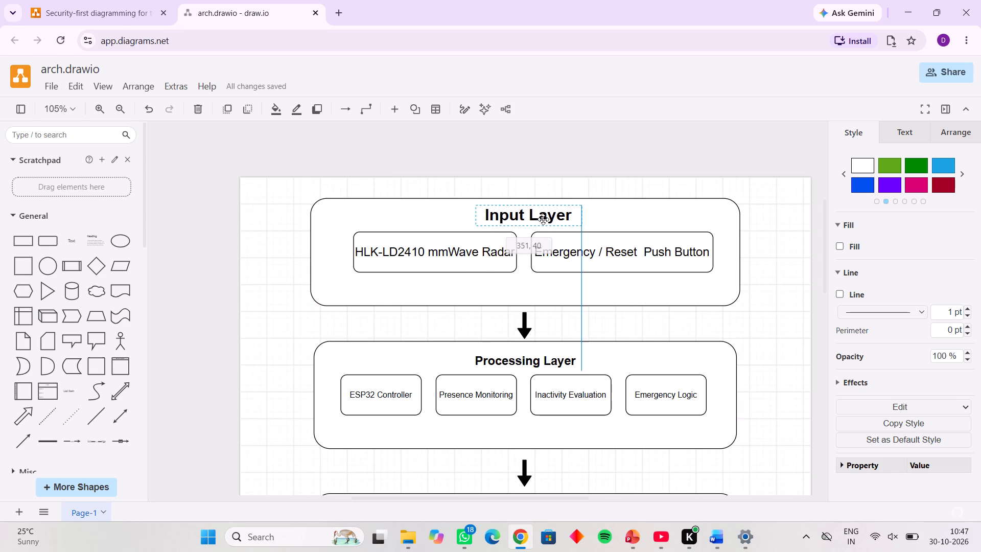
drag(543, 219, 540, 218)
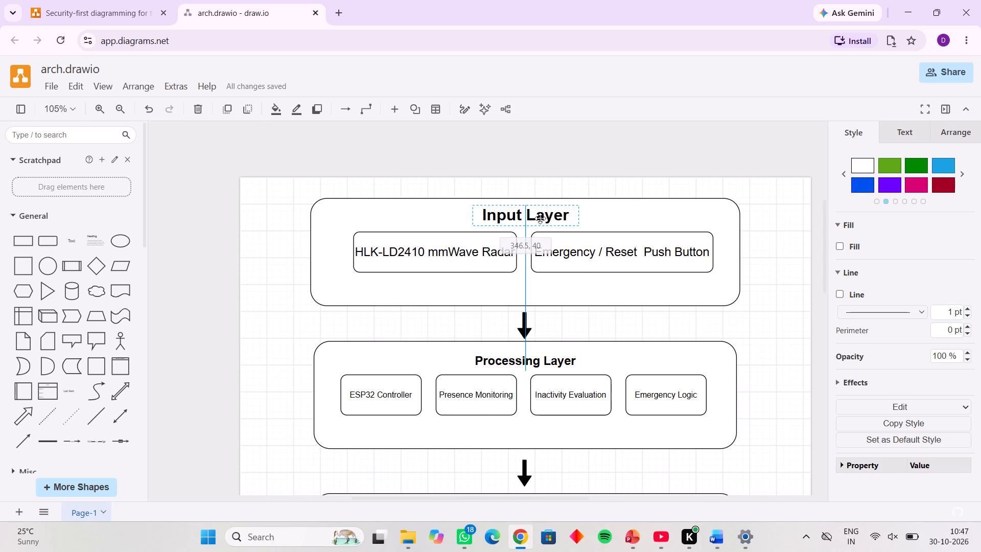
drag(540, 218, 539, 218)
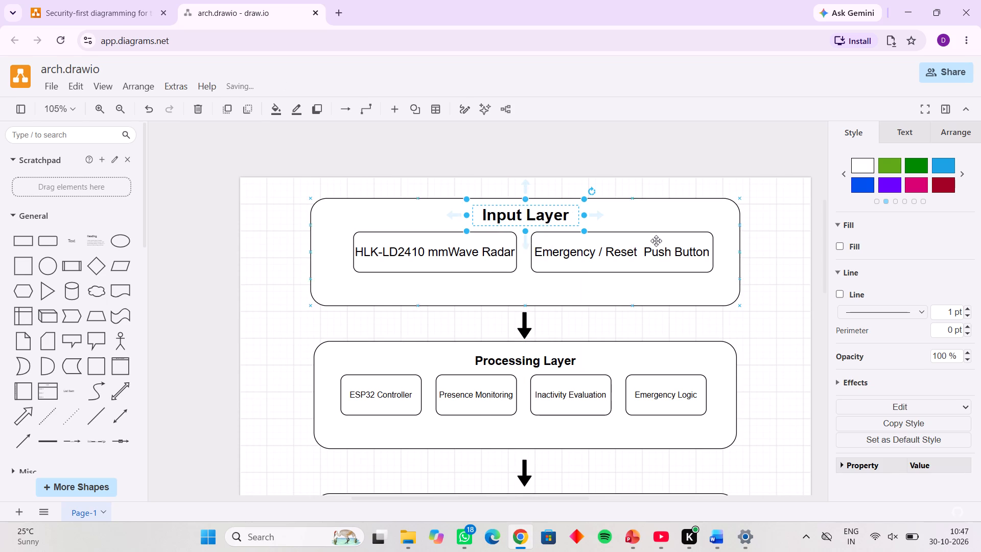
Shrink the Input Layer container to 630 wide, pulling in its right, bottom and top edges, and save the diagram.
click(731, 265)
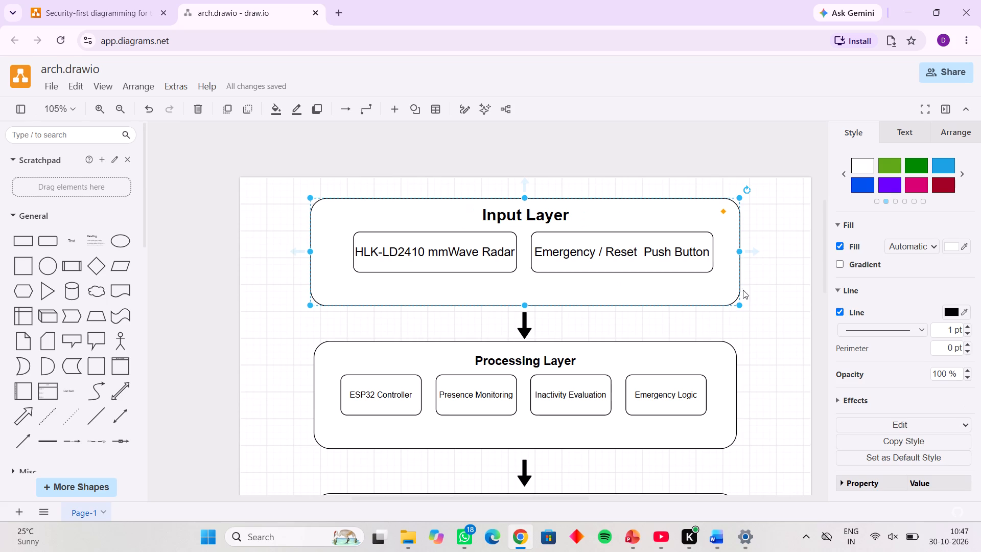
drag(736, 306, 730, 295)
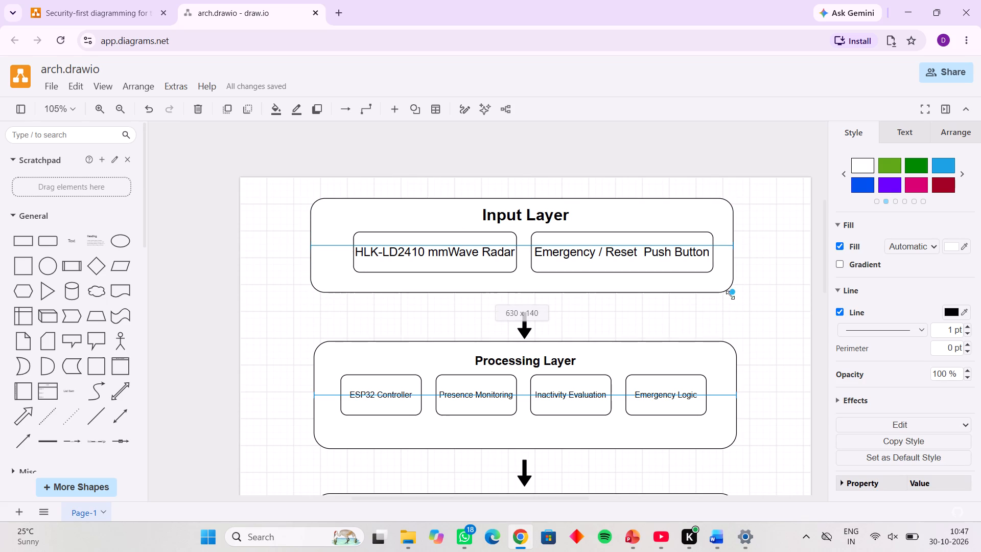
drag(730, 295, 729, 291)
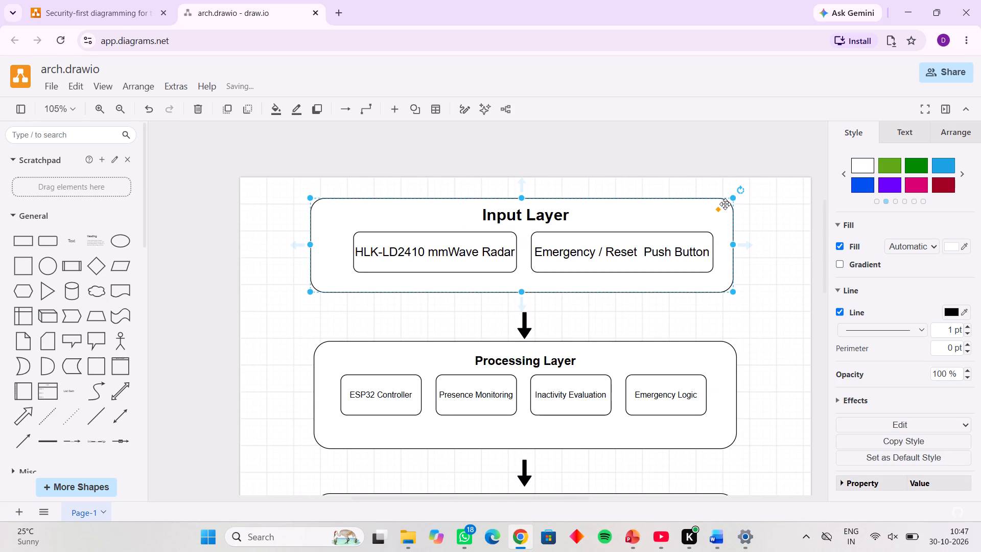
click(730, 200)
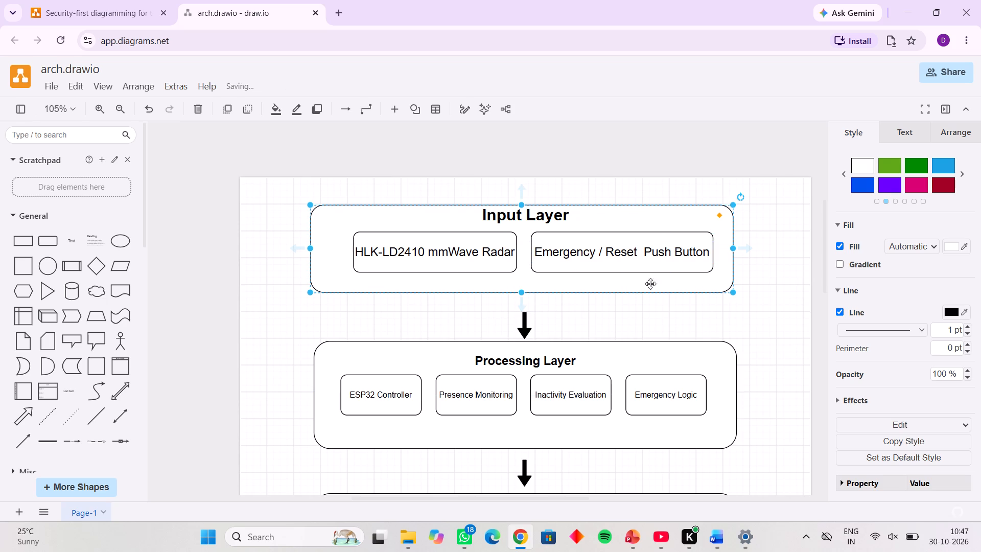
click(773, 300)
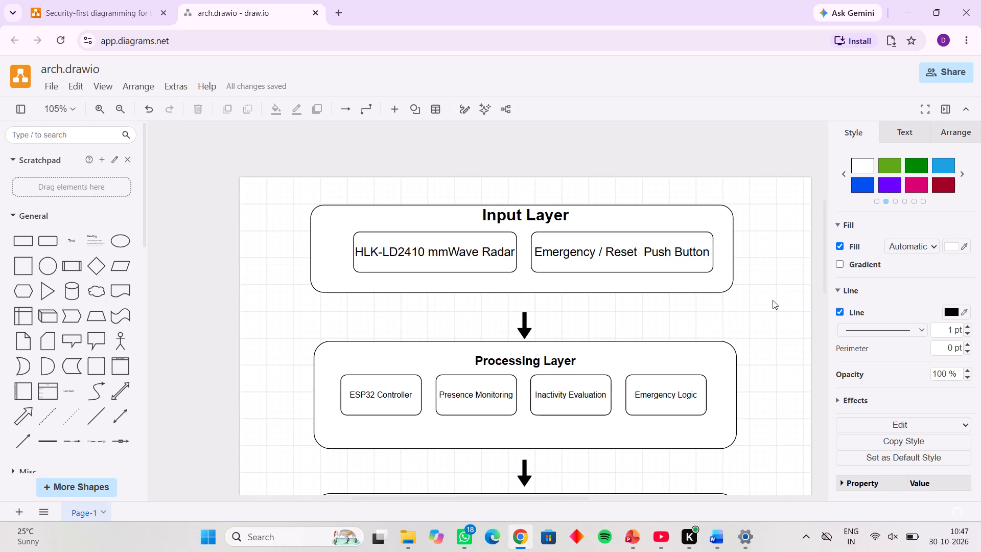
key(ctrl+s)
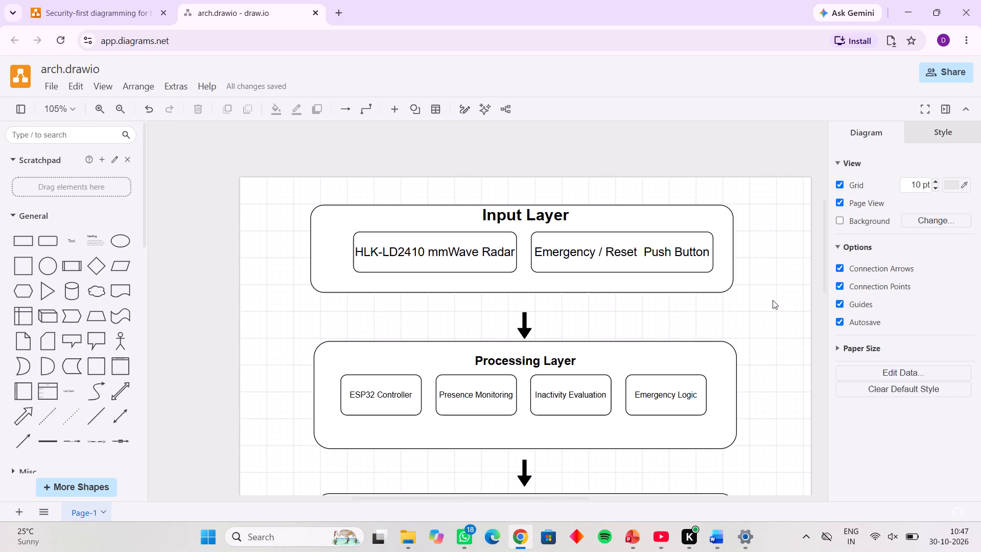
Spread the two Input Layer blocks farther apart and slightly higher, keeping them level, with Emergency / Reset Push Button at about 425, 75.
click(429, 245)
drag(429, 245, 411, 243)
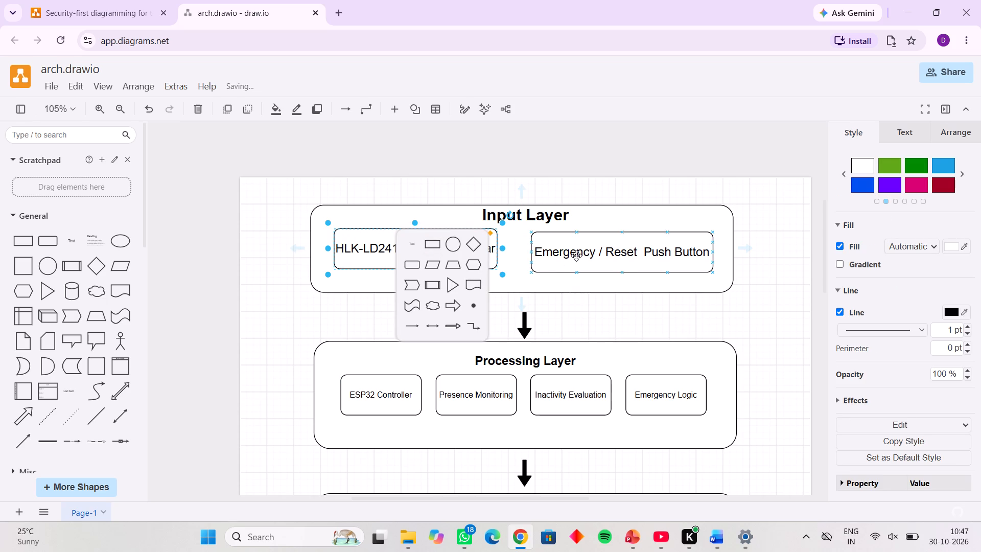
click(576, 256)
drag(595, 249, 595, 243)
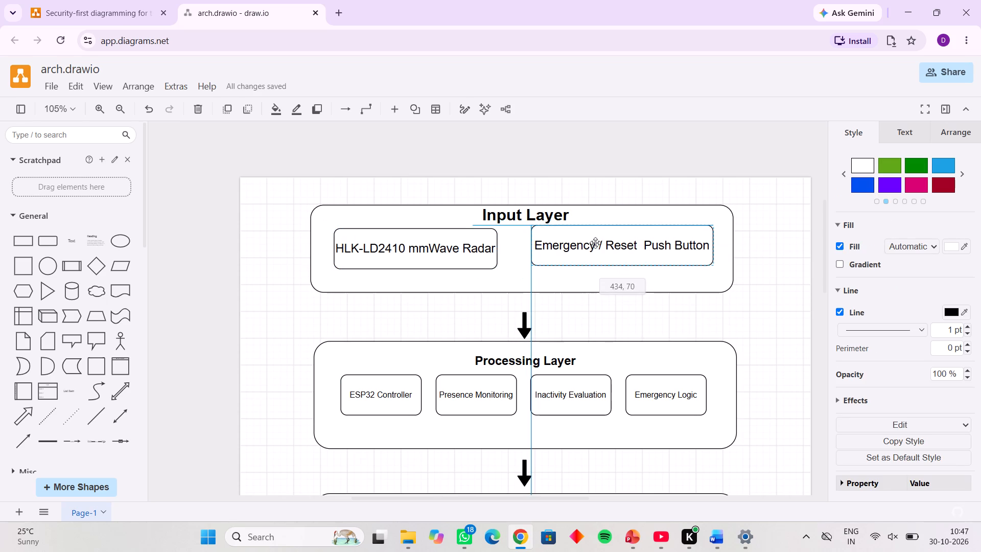
drag(595, 243, 592, 248)
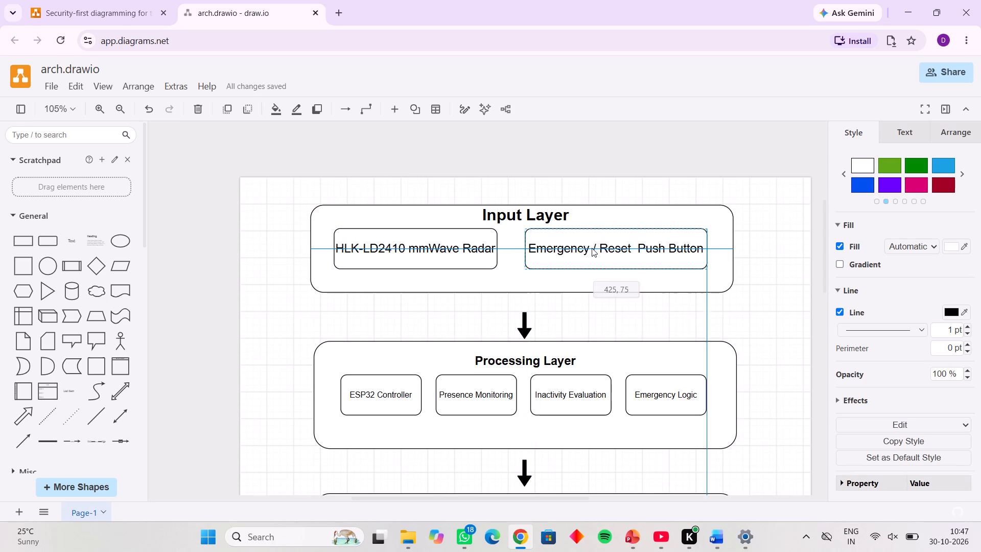
drag(592, 248, 591, 248)
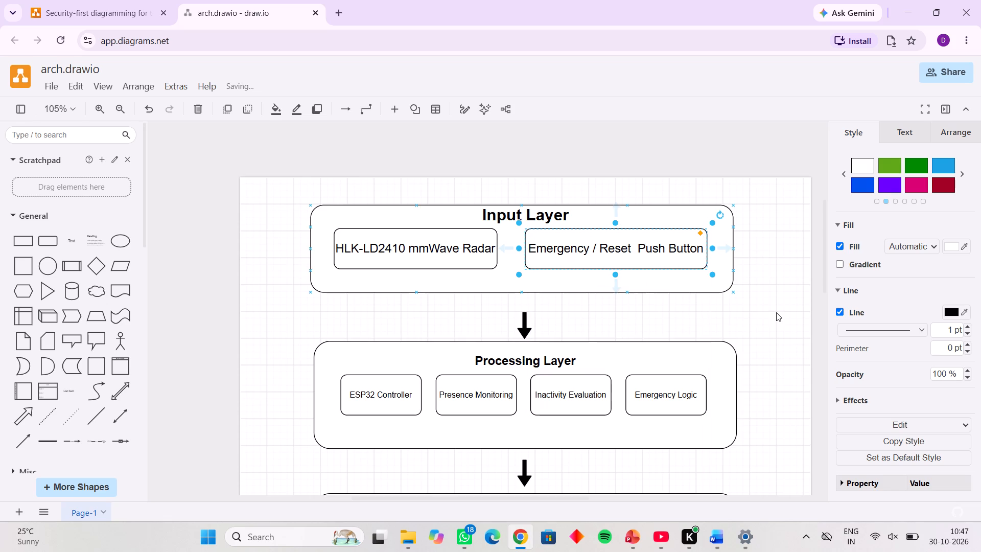
click(776, 311)
Move the arrow between the Input and Processing layers up until it sits centred in the gap.
scroll(776, 311, down, 1)
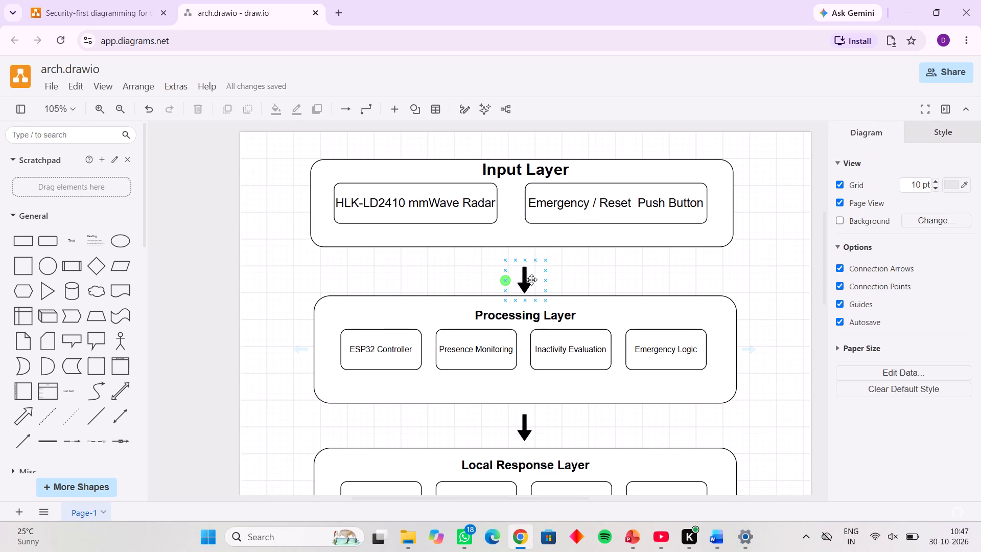
click(531, 279)
drag(524, 279, 524, 275)
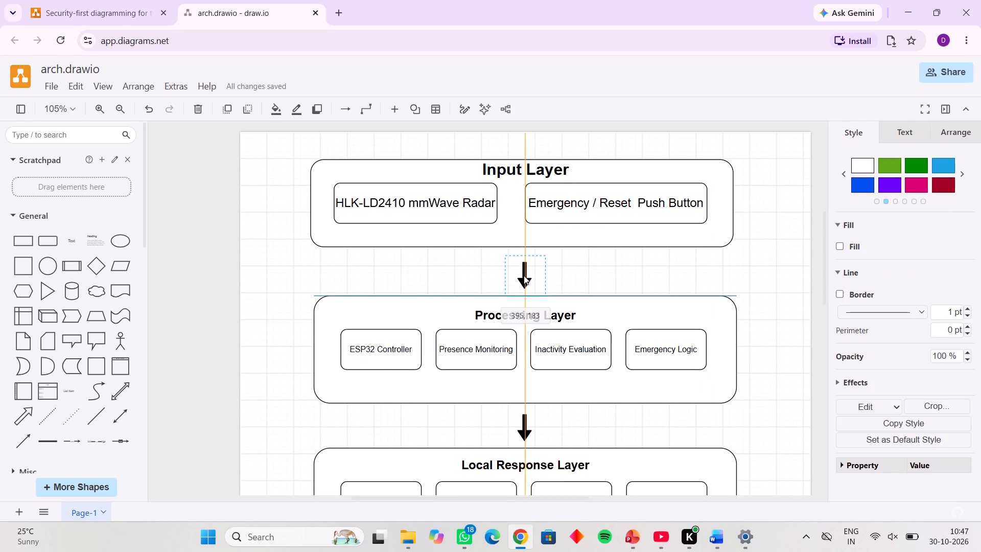
drag(524, 275, 524, 269)
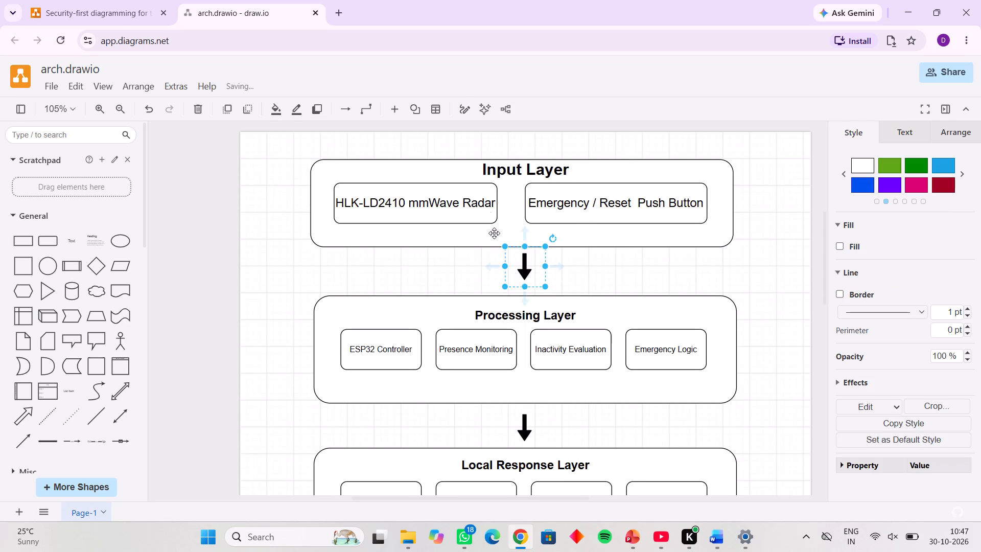
click(510, 152)
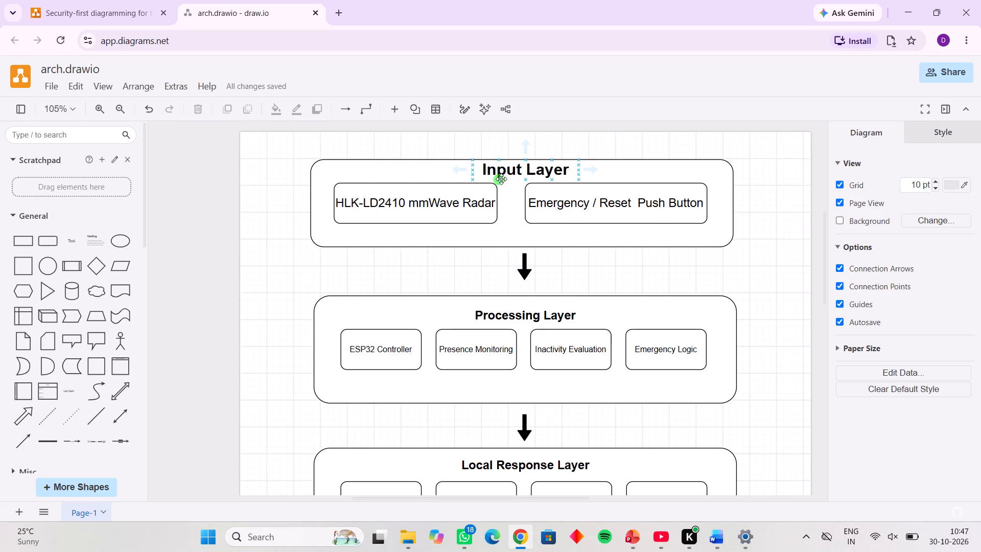
Nudge the Input Layer heading very slightly to the left within its container.
click(519, 172)
click(519, 172)
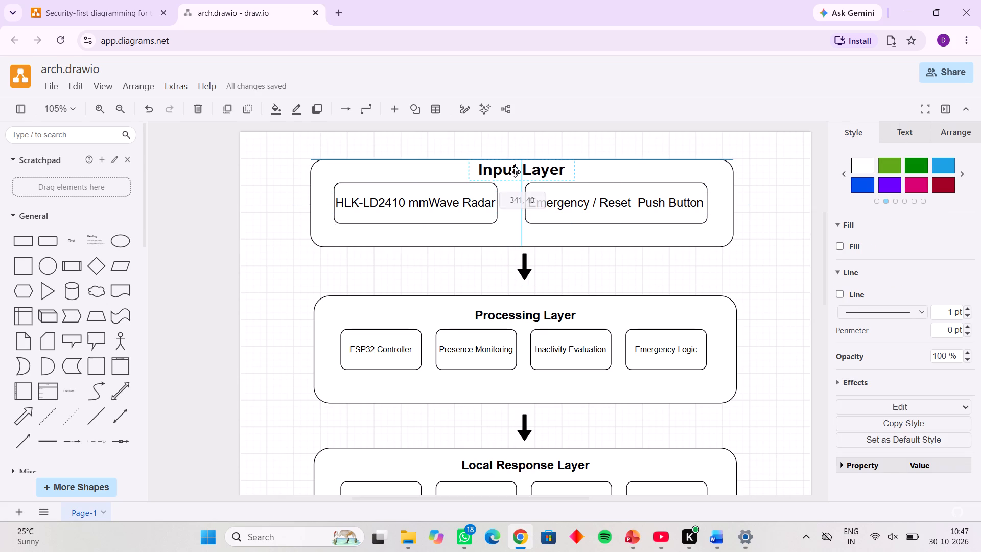
click(401, 285)
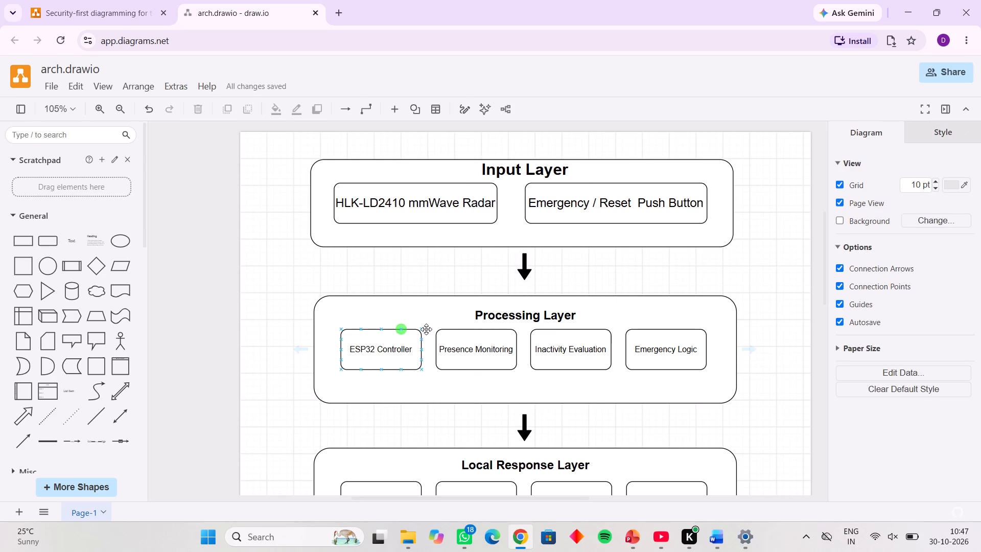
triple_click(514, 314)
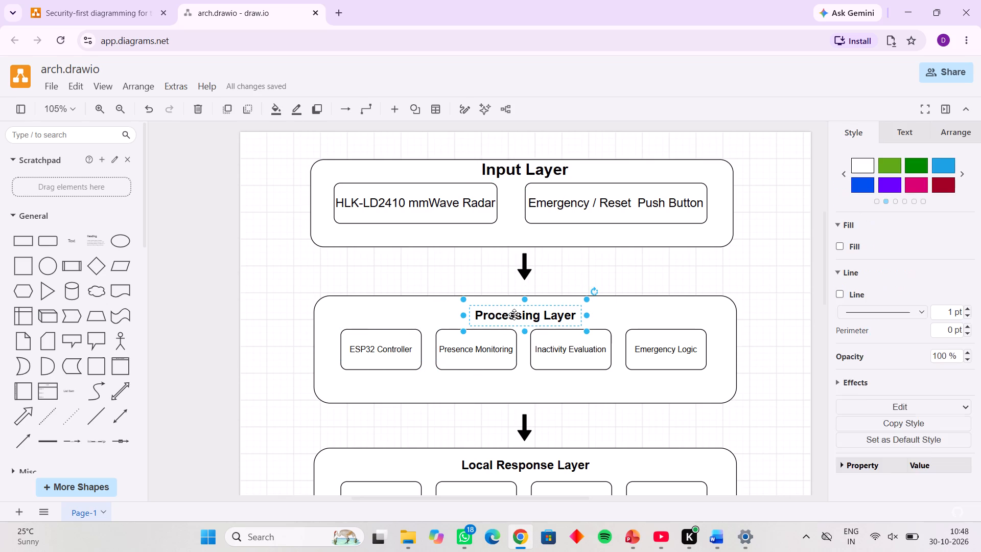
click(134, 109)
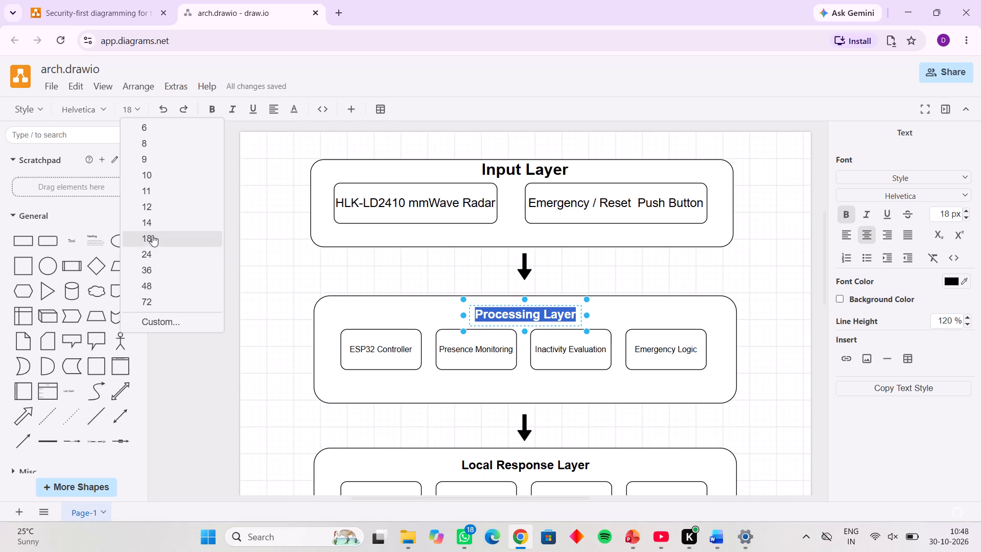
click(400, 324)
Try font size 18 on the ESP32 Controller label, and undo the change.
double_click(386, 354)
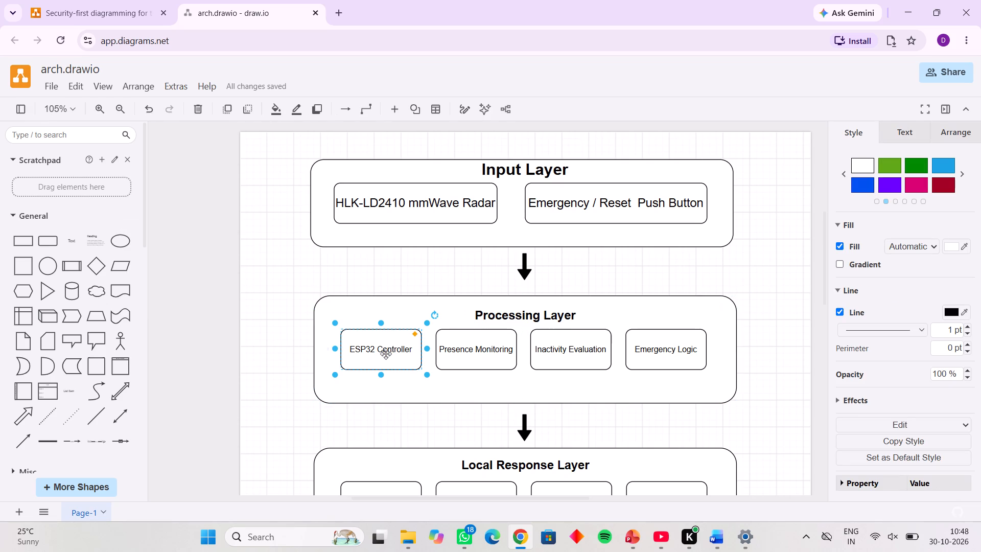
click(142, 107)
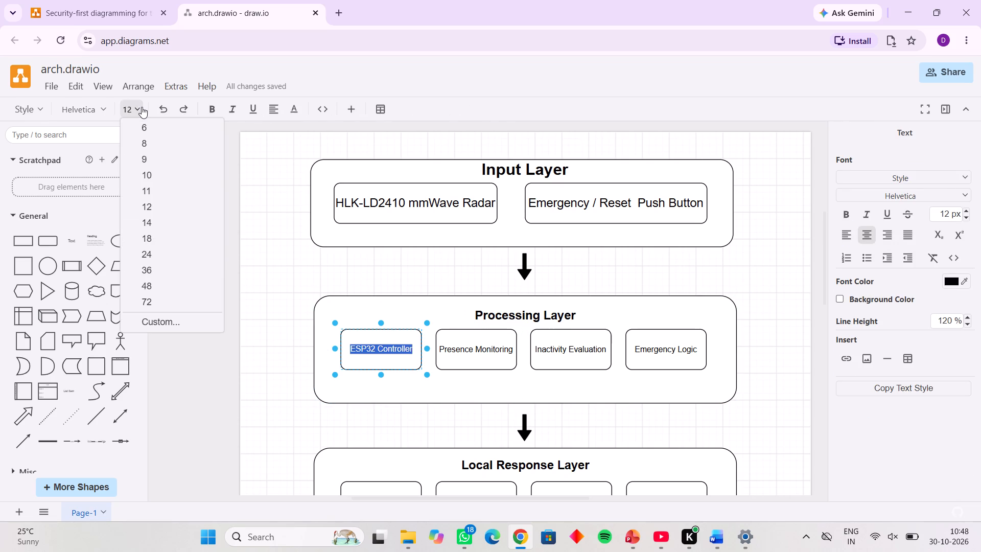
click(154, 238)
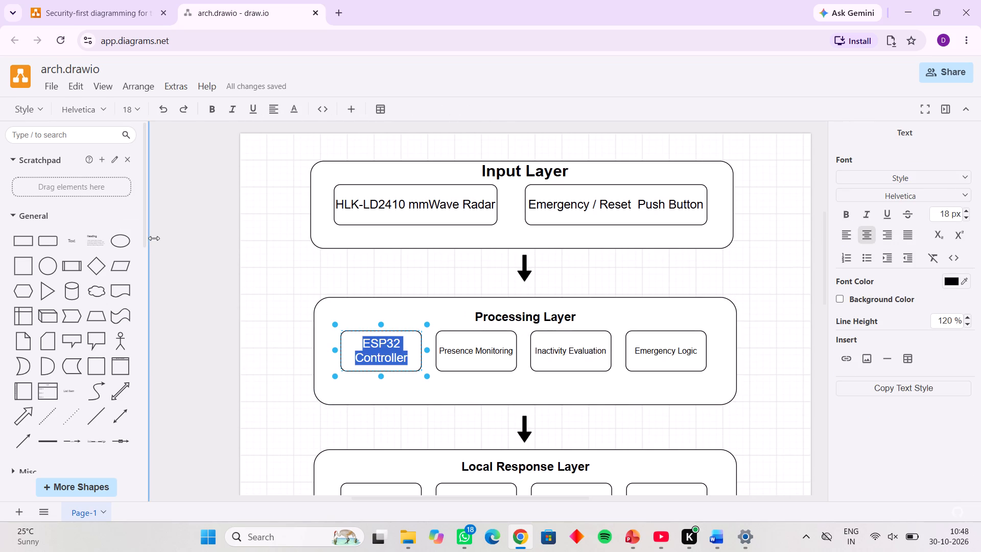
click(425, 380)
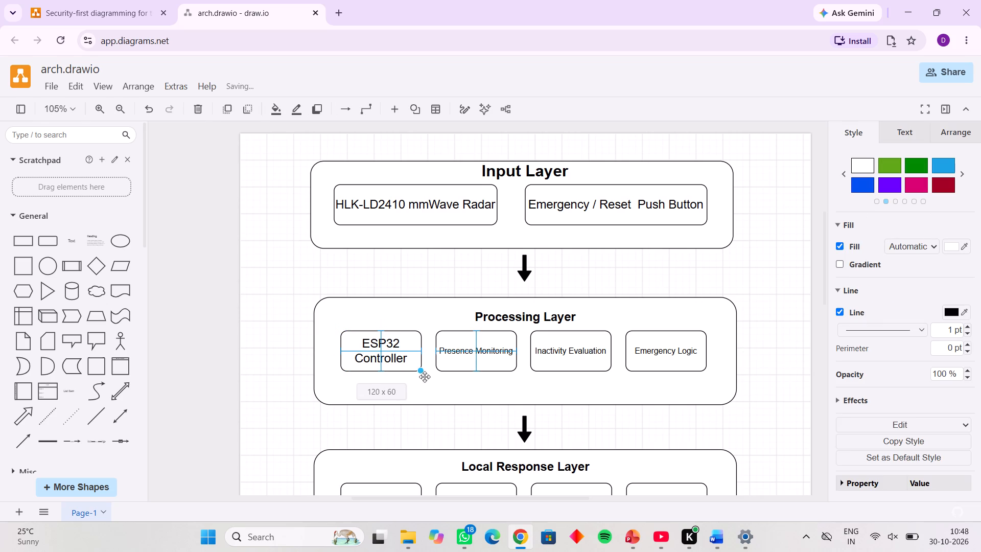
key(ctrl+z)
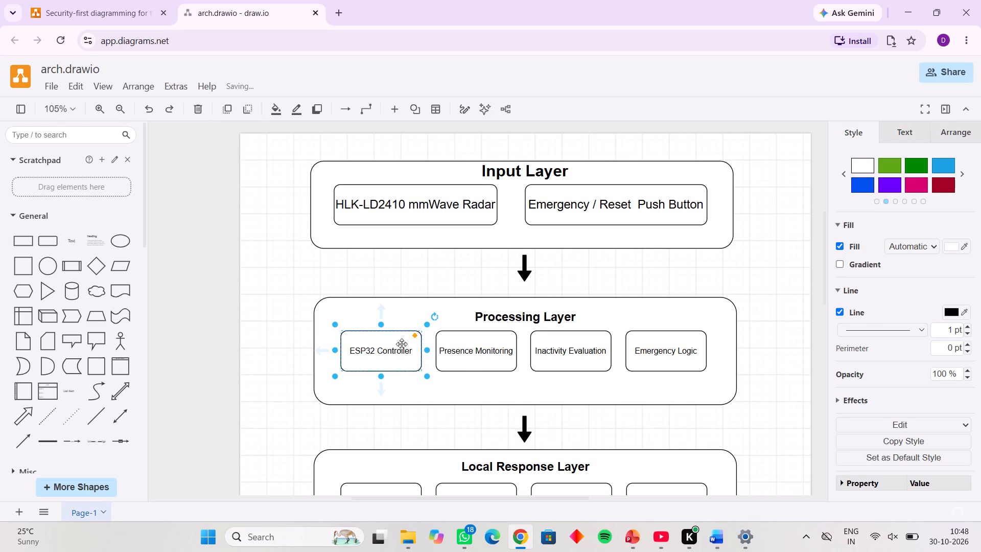
Set the ESP32 Controller label's font size to 18 and widen its block until the label fits on one line.
double_click(381, 349)
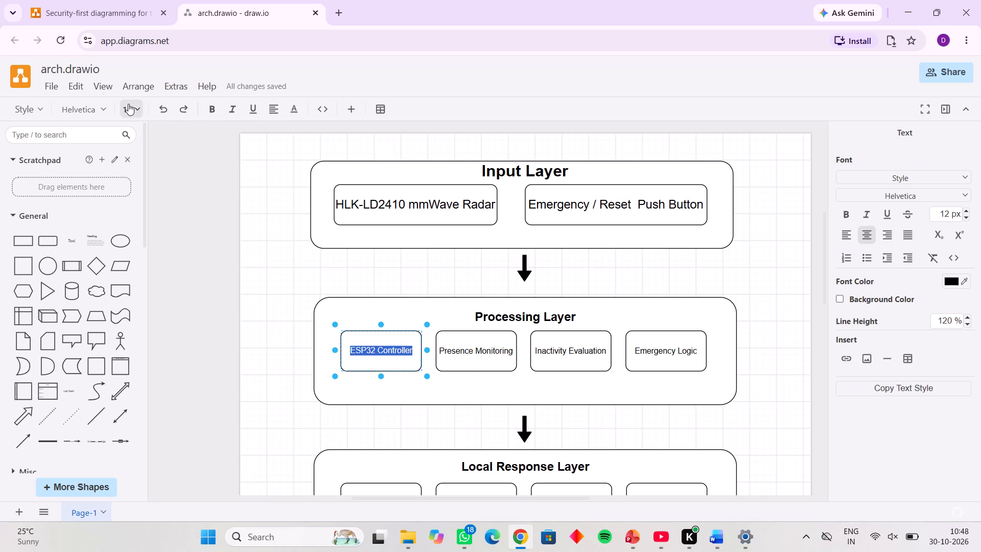
click(135, 110)
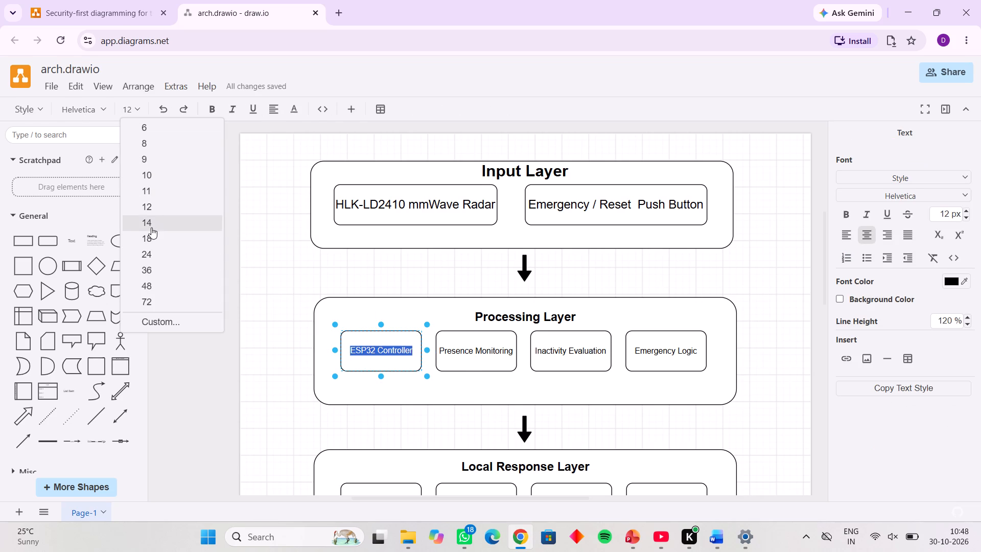
click(151, 241)
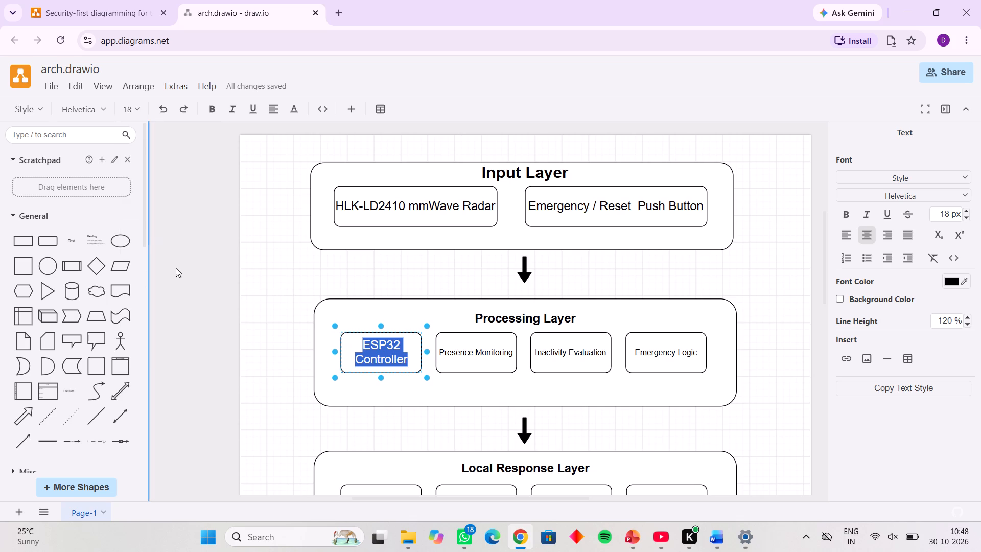
drag(427, 352, 433, 353)
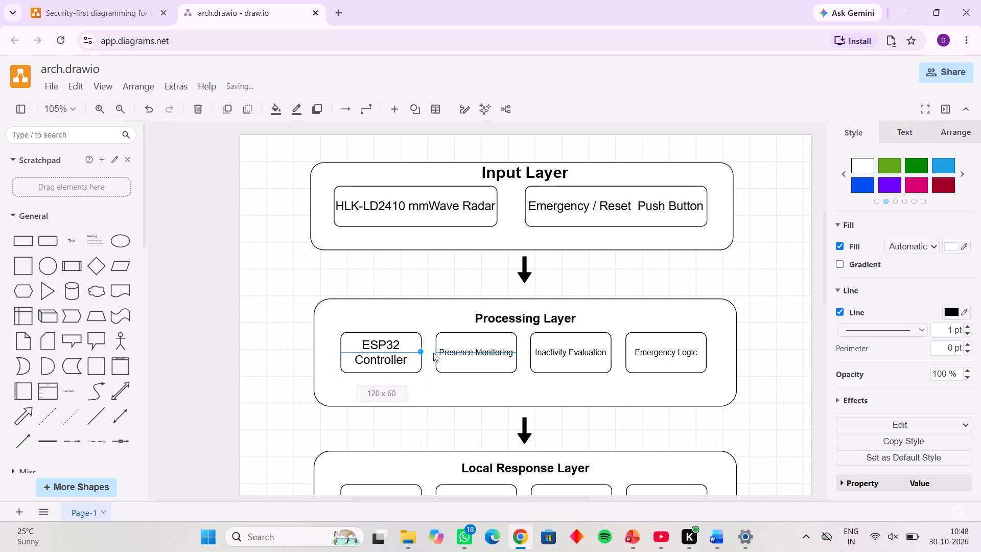
drag(433, 353, 455, 354)
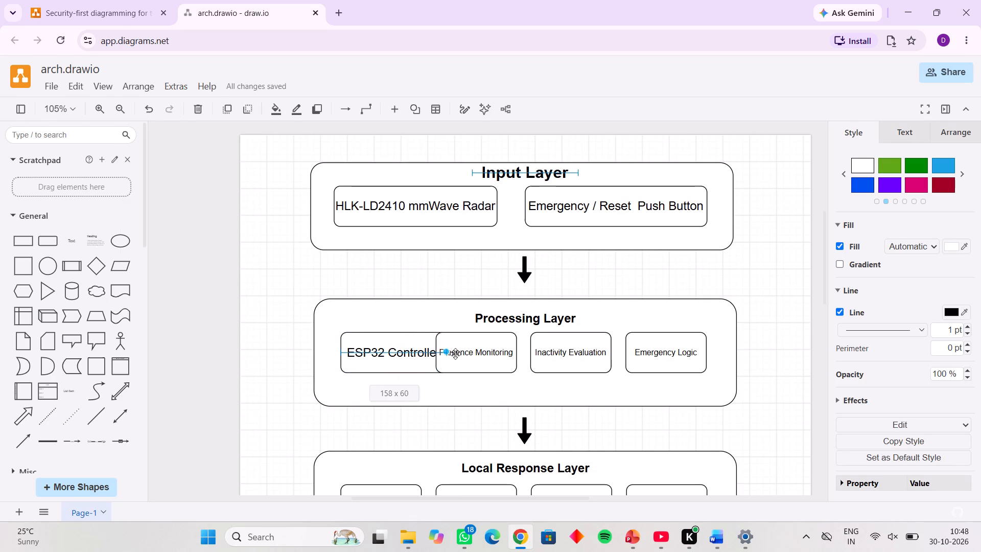
drag(455, 354, 466, 357)
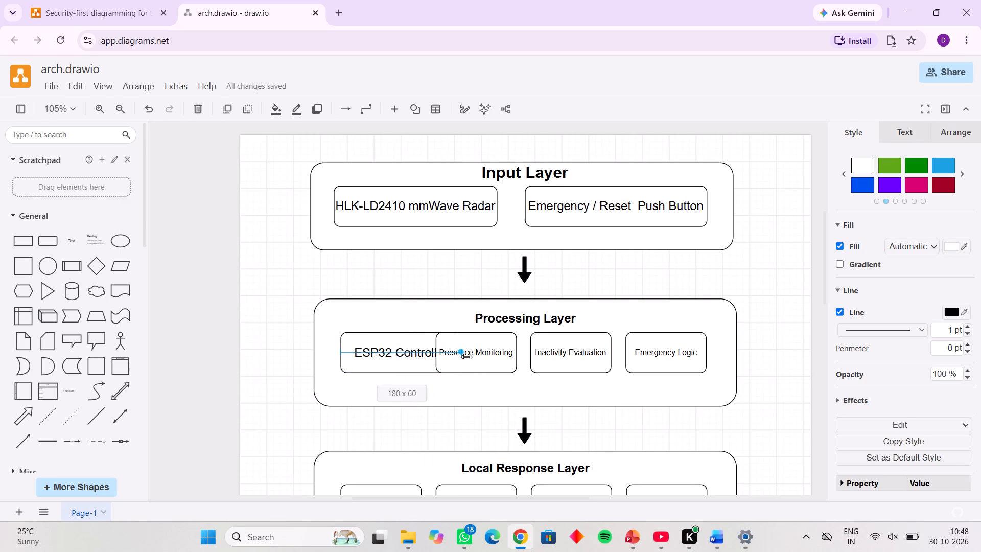
drag(466, 357, 457, 356)
Shift the ESP32 Controller block to its container's left edge and narrow it to about 145.5 wide, keeping the label on one line.
drag(380, 351, 363, 350)
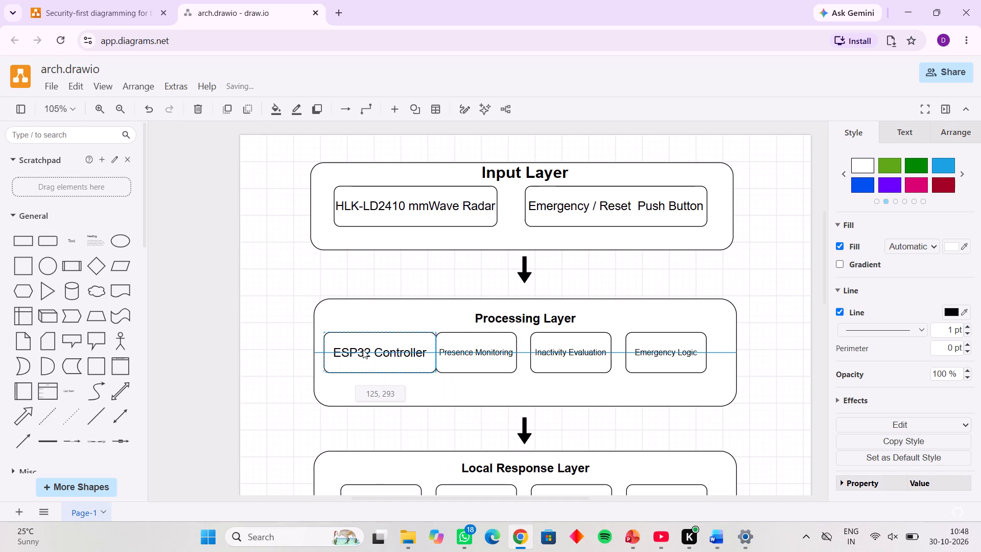
drag(363, 350, 359, 350)
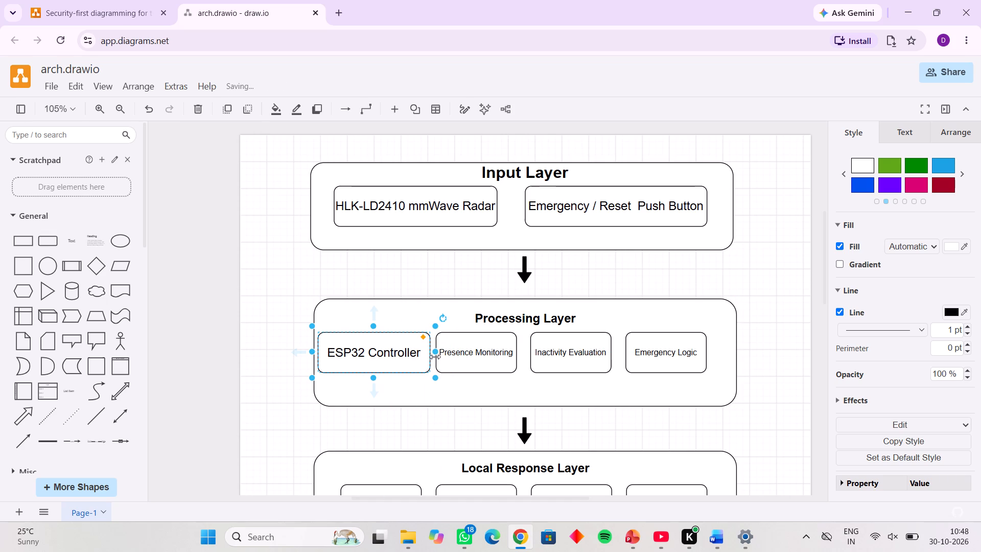
drag(434, 352, 422, 352)
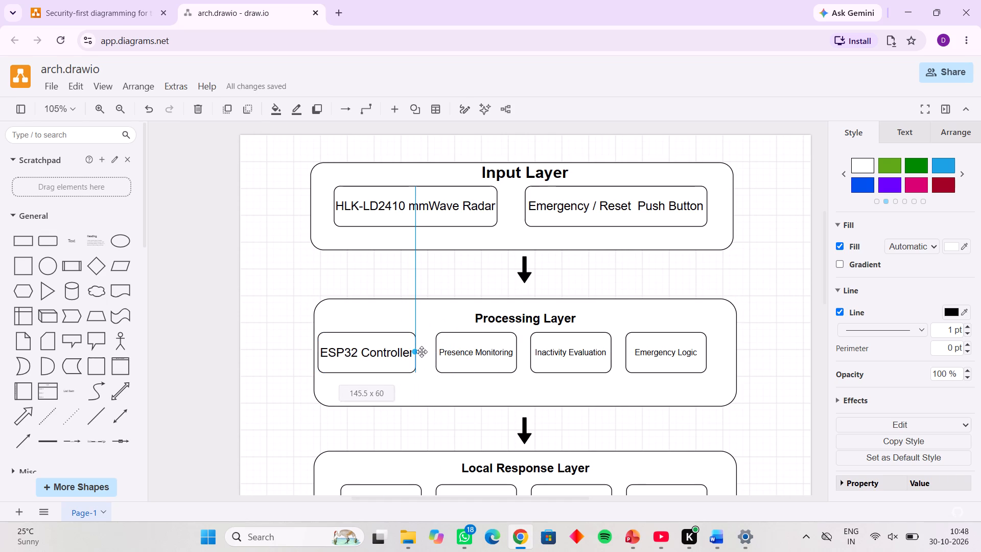
drag(422, 352, 414, 351)
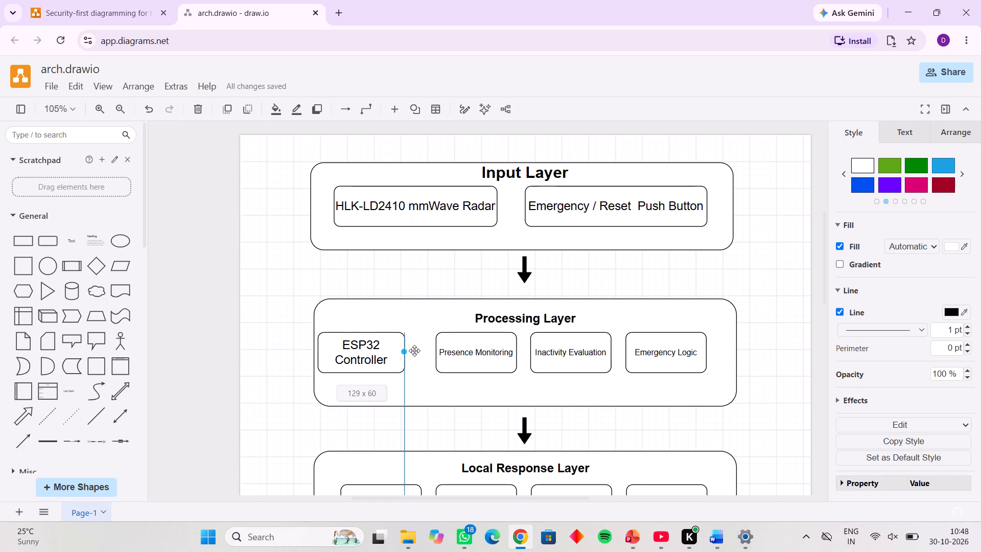
drag(414, 351, 417, 351)
Set the Presence Monitoring label's font size to 18, widen its block to about 180 for one line, and shift it toward ESP32 Controller.
click(480, 358)
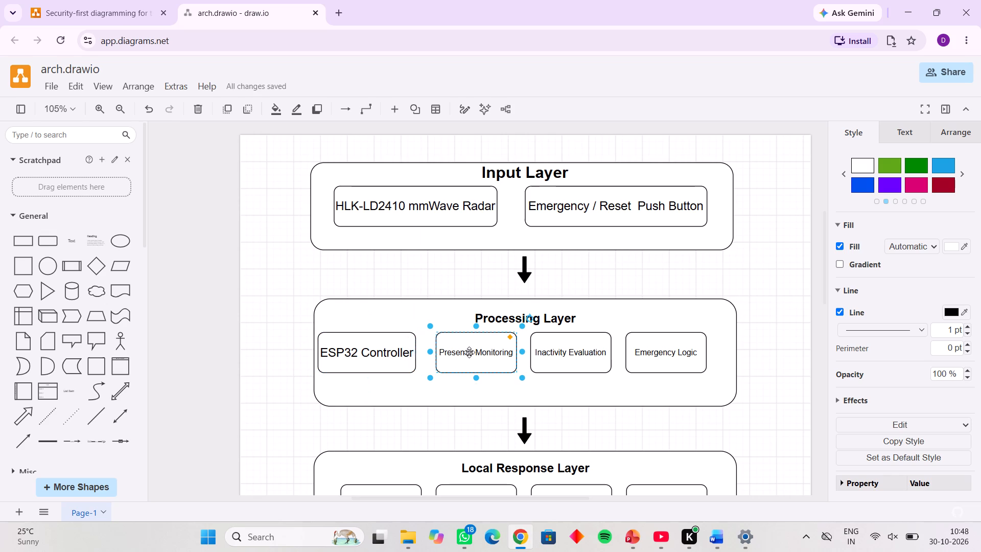
double_click(469, 352)
click(139, 106)
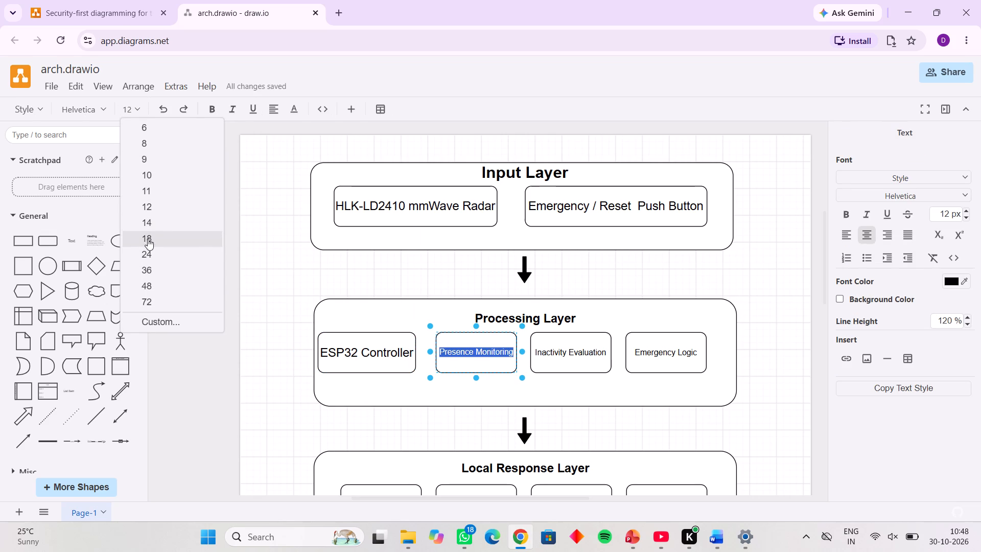
click(148, 238)
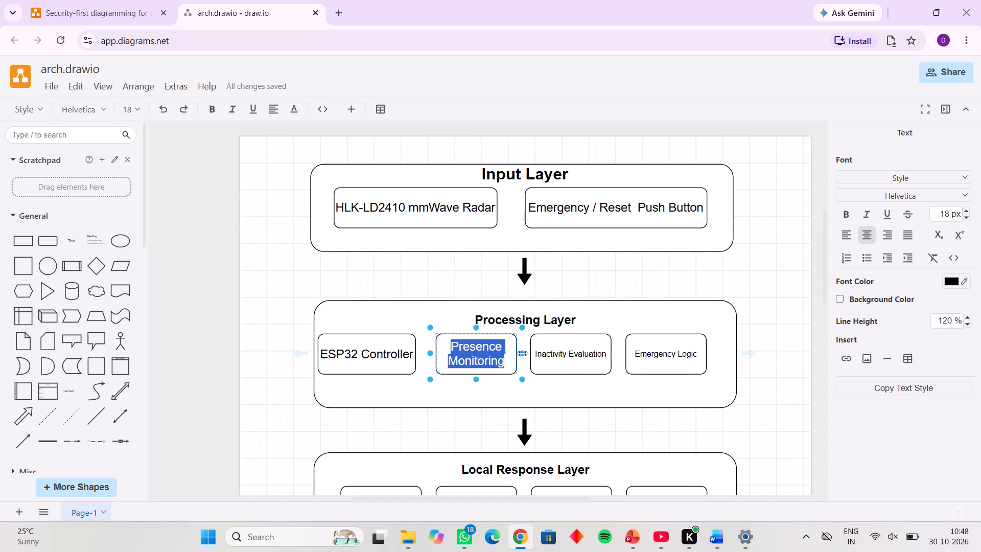
drag(522, 351, 559, 352)
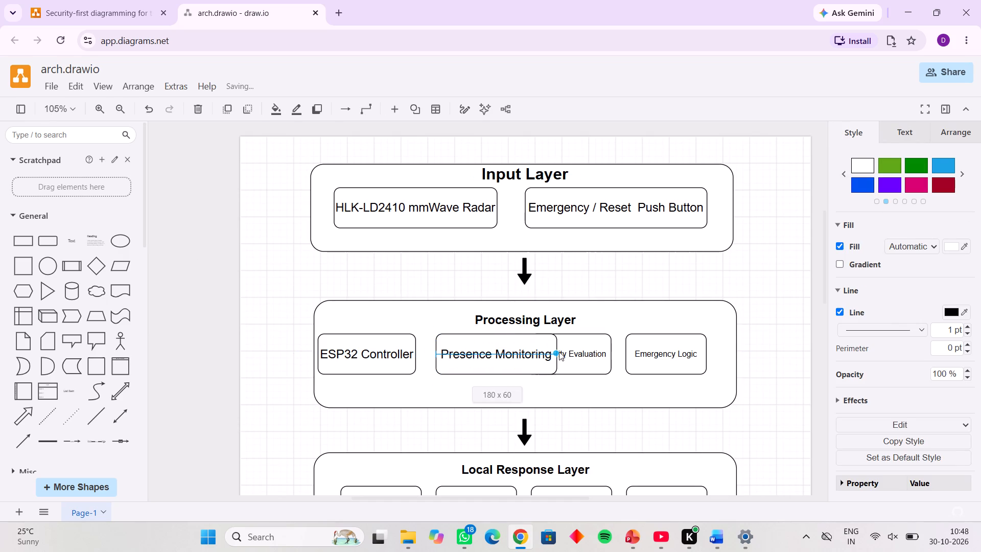
drag(559, 352, 557, 352)
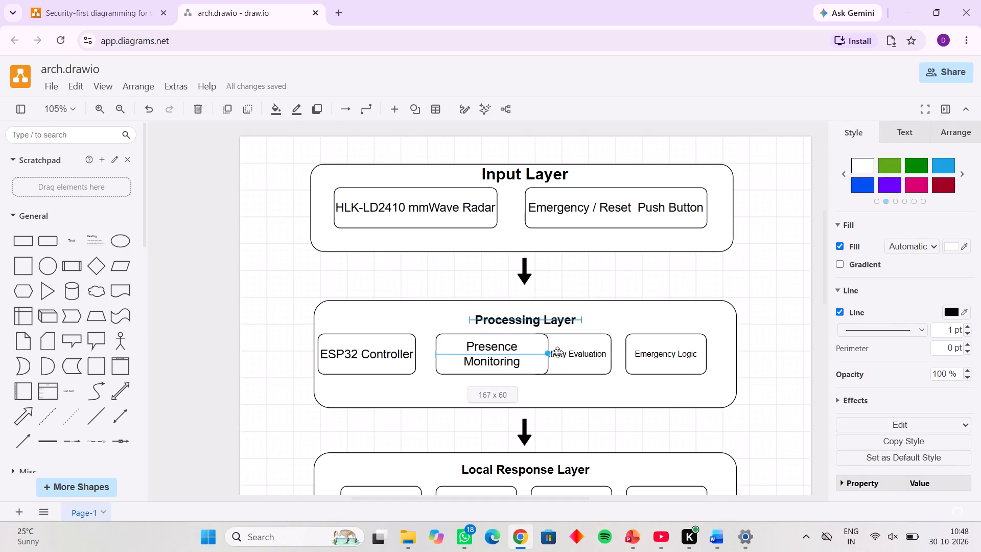
drag(557, 352, 559, 353)
drag(486, 359, 473, 359)
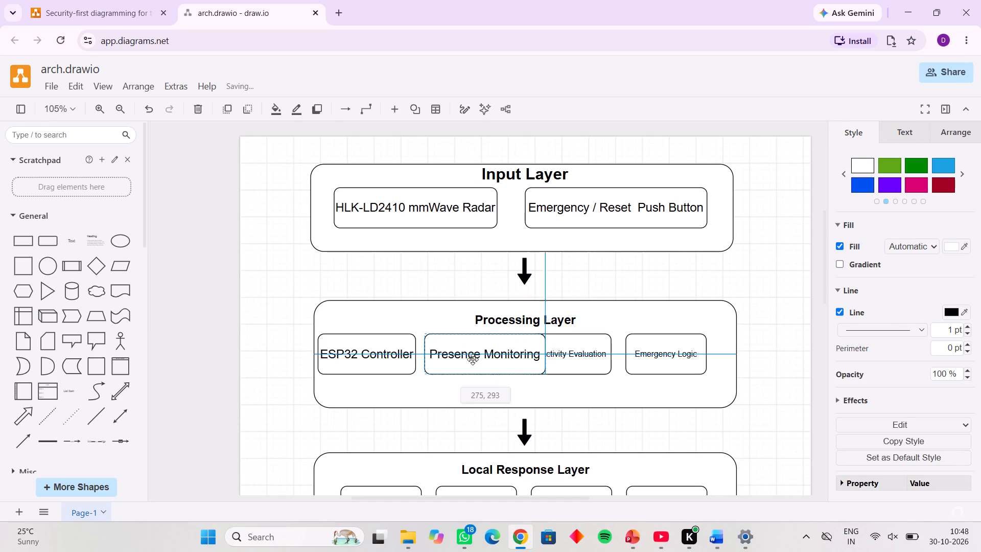
drag(473, 359, 437, 355)
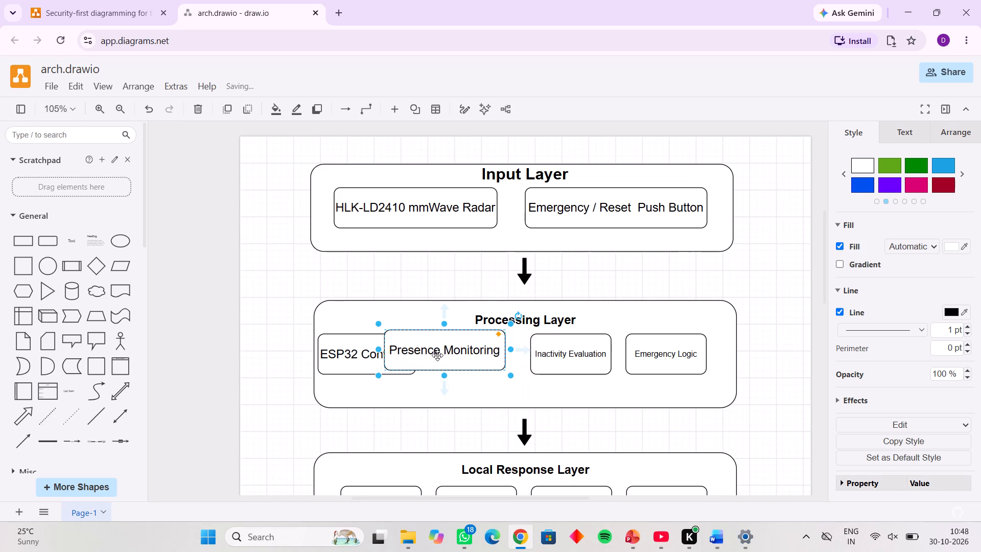
Set the Inactivity Evaluation label's font size to 18, widen its block to about 167, and shift it toward the Presence Monitoring block.
double_click(562, 356)
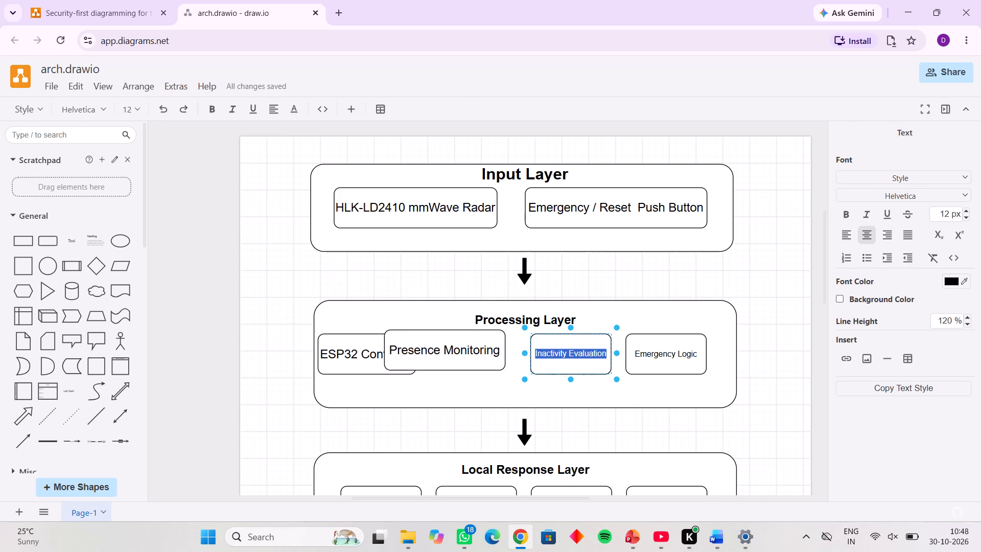
click(139, 102)
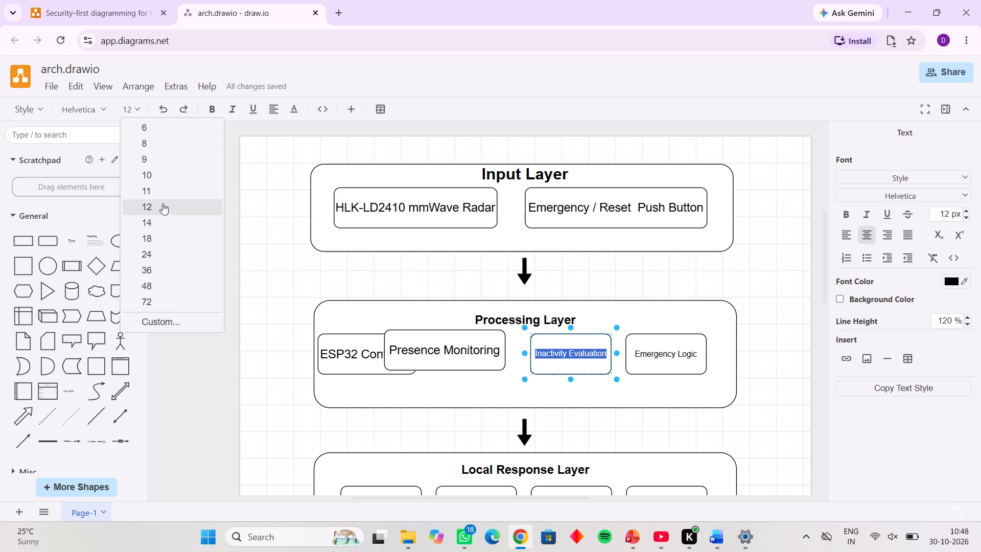
click(154, 239)
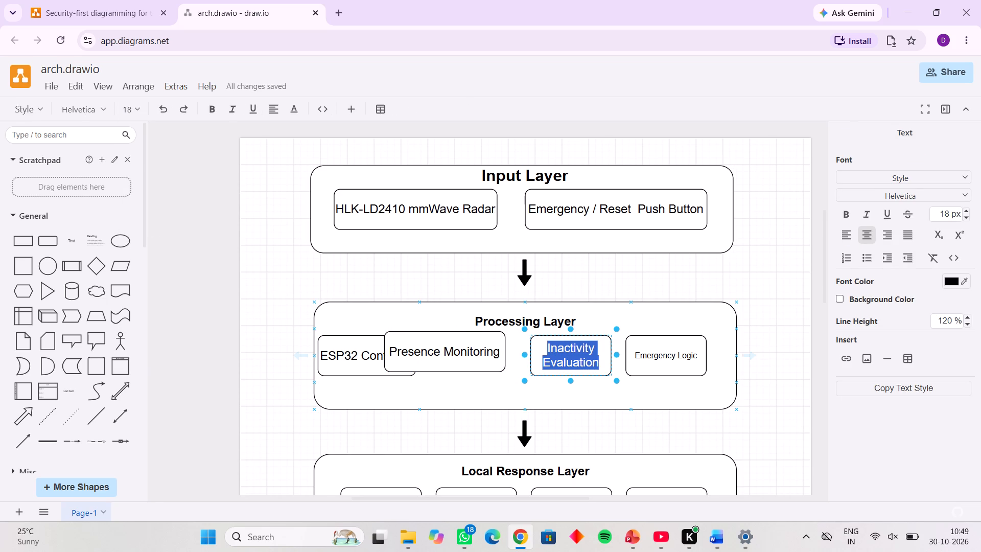
click(611, 356)
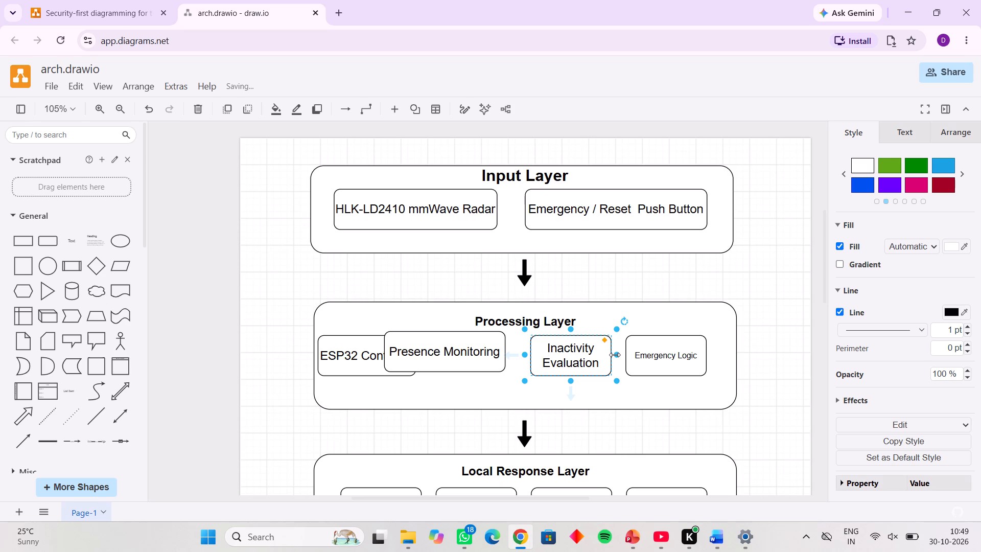
drag(611, 355, 644, 356)
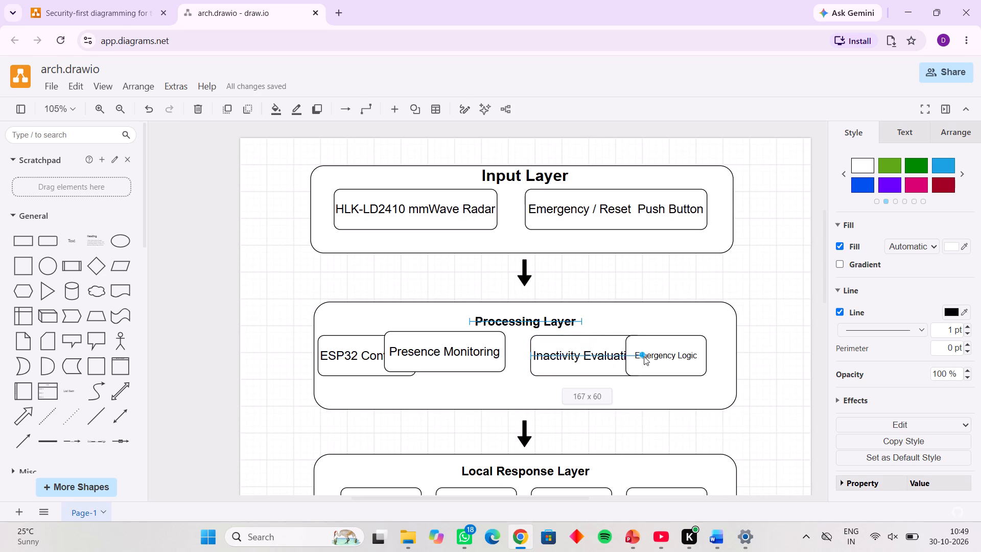
drag(644, 356, 645, 356)
drag(587, 353, 550, 349)
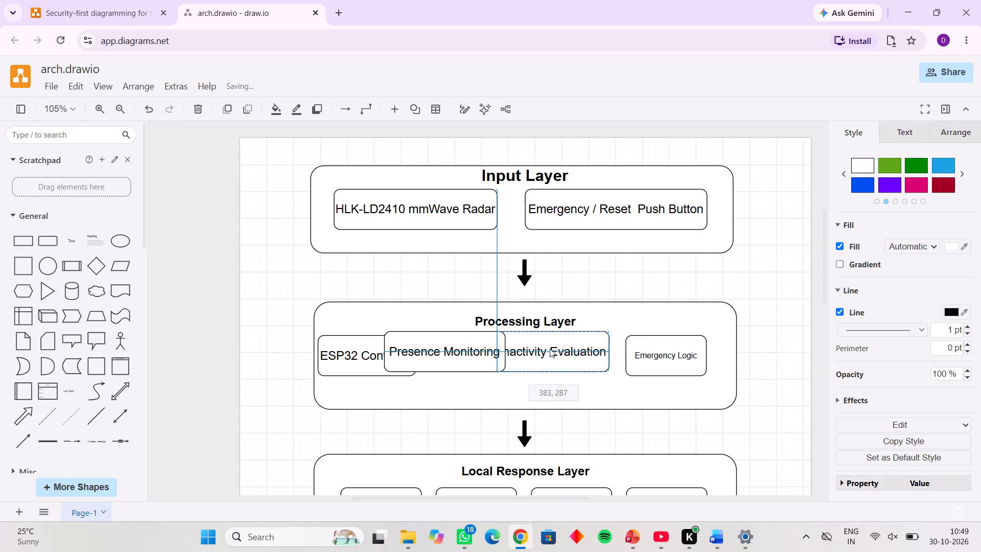
drag(550, 349, 546, 349)
Set the Emergency Logic label's font size to 18, widen its block to one line, and place it directly beside Inactivity Evaluation.
double_click(648, 353)
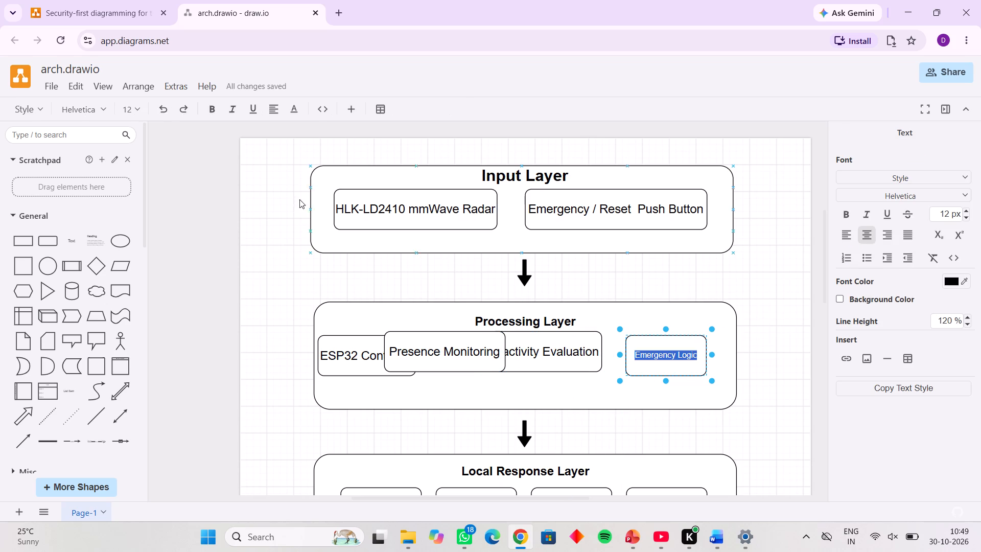
click(143, 113)
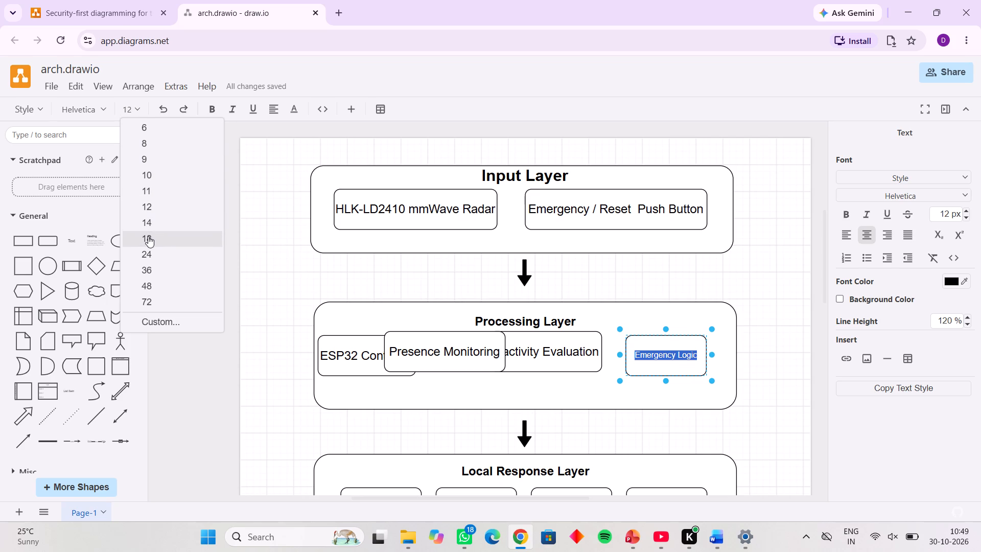
click(148, 236)
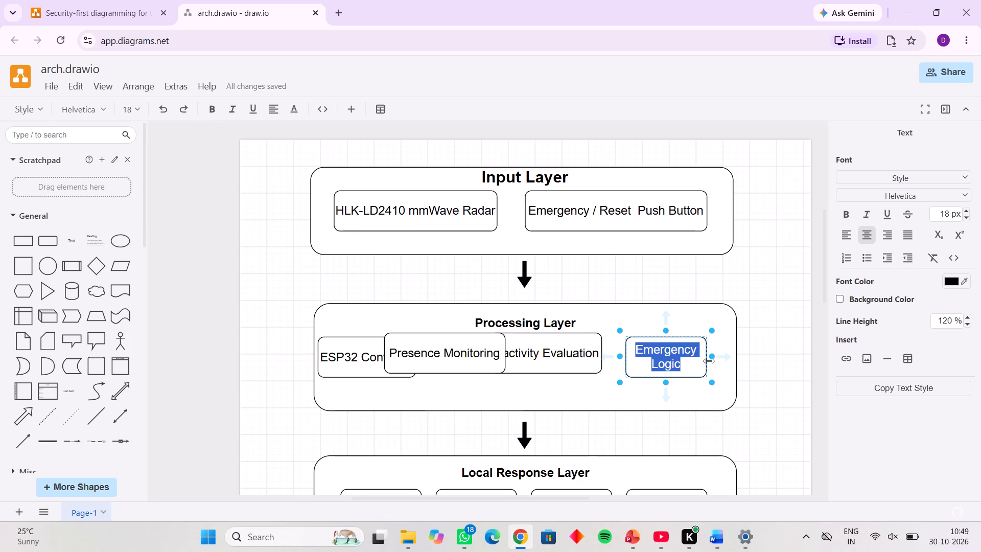
drag(711, 357, 734, 357)
drag(691, 358, 667, 353)
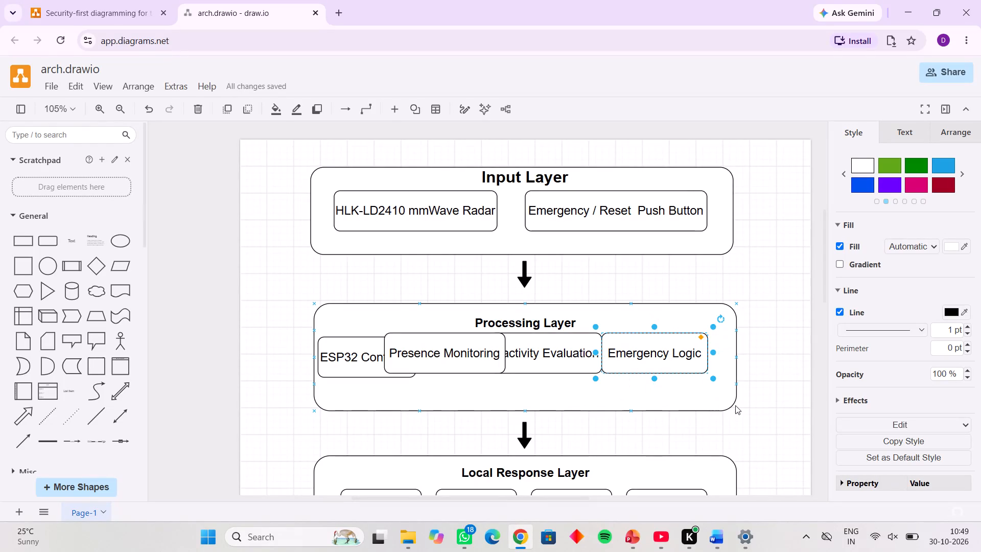
Set the Processing Layer heading's font size to 24 and widen its text box until the heading fits on one line.
double_click(555, 325)
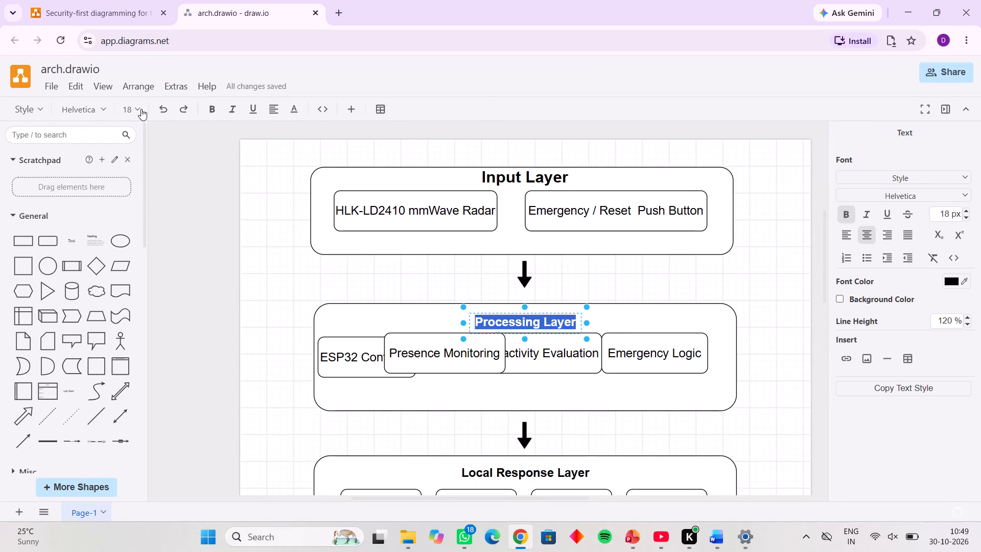
click(141, 108)
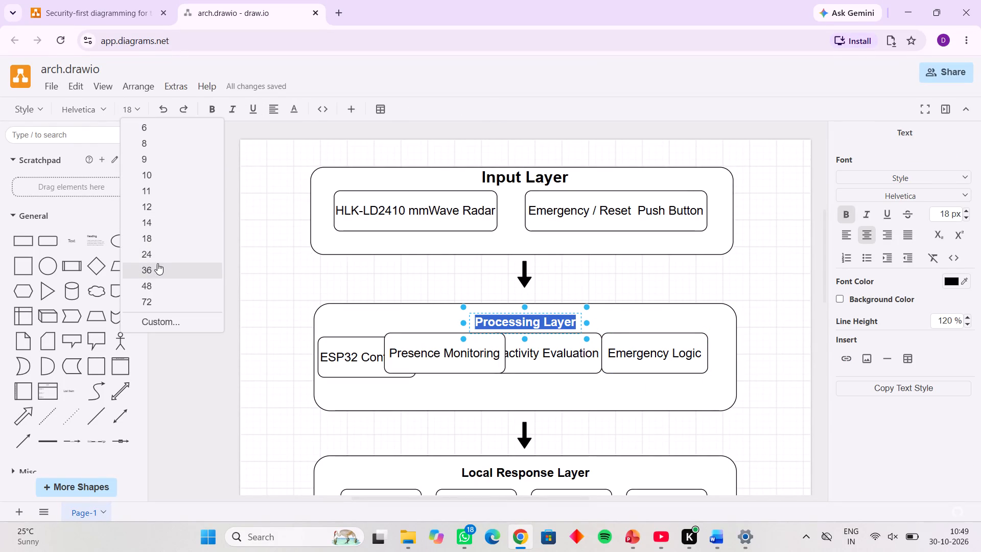
click(157, 252)
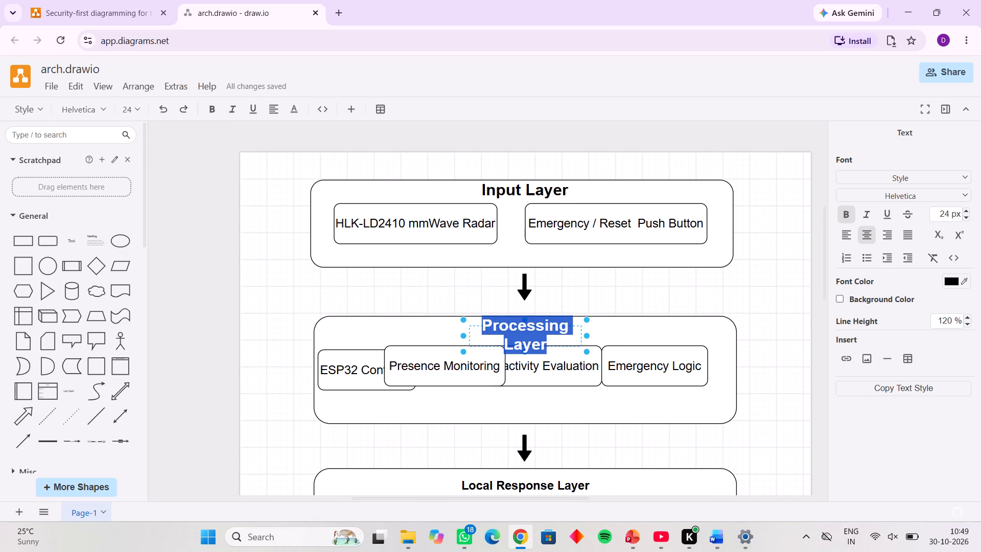
drag(587, 337, 624, 337)
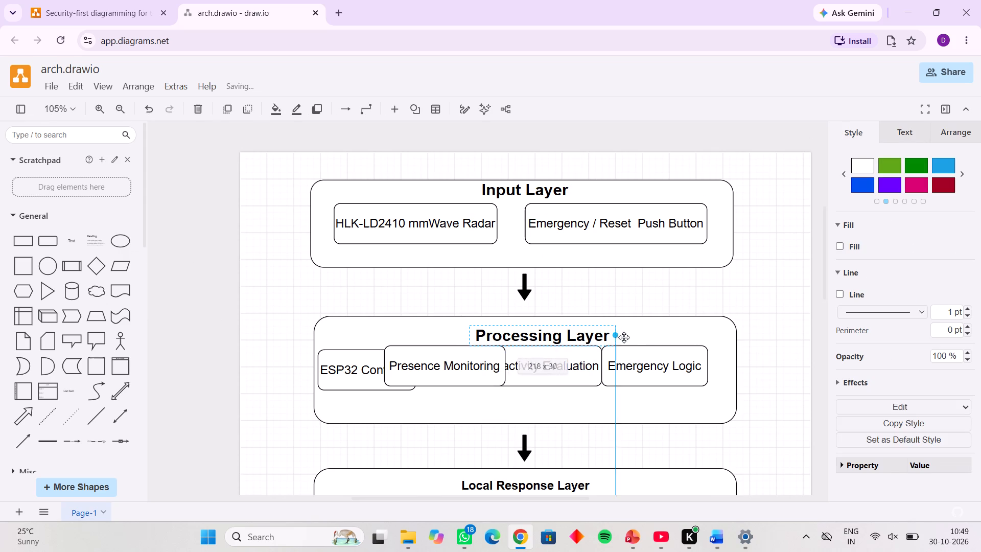
drag(624, 337, 625, 337)
Reposition the Processing Layer heading so it is centred horizontally above the blocks in its container.
drag(559, 339, 549, 331)
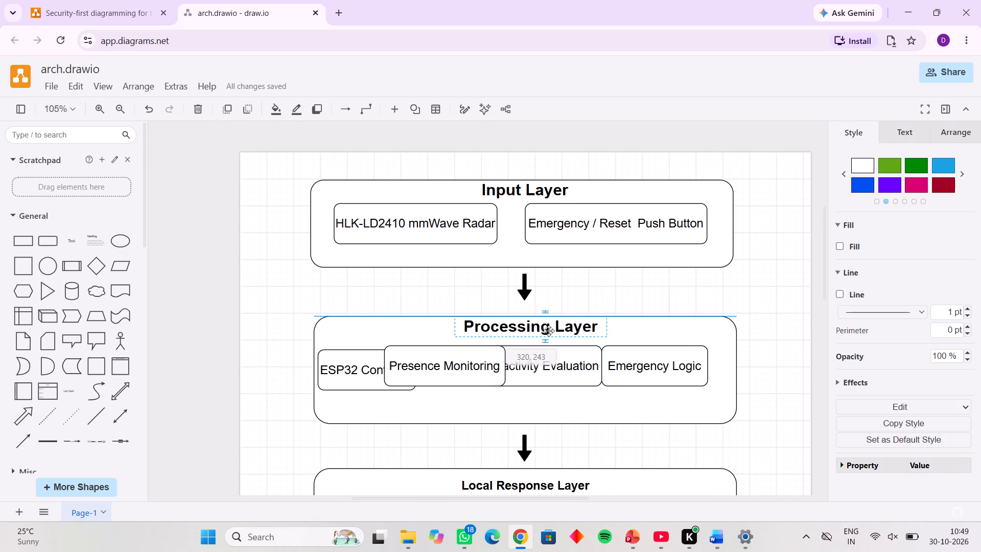
drag(549, 331, 552, 333)
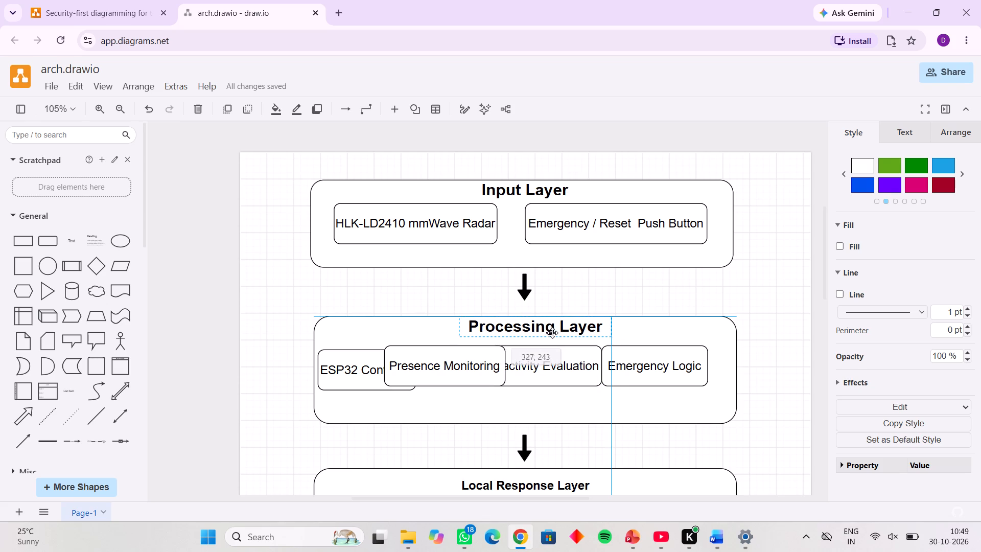
drag(552, 333, 555, 336)
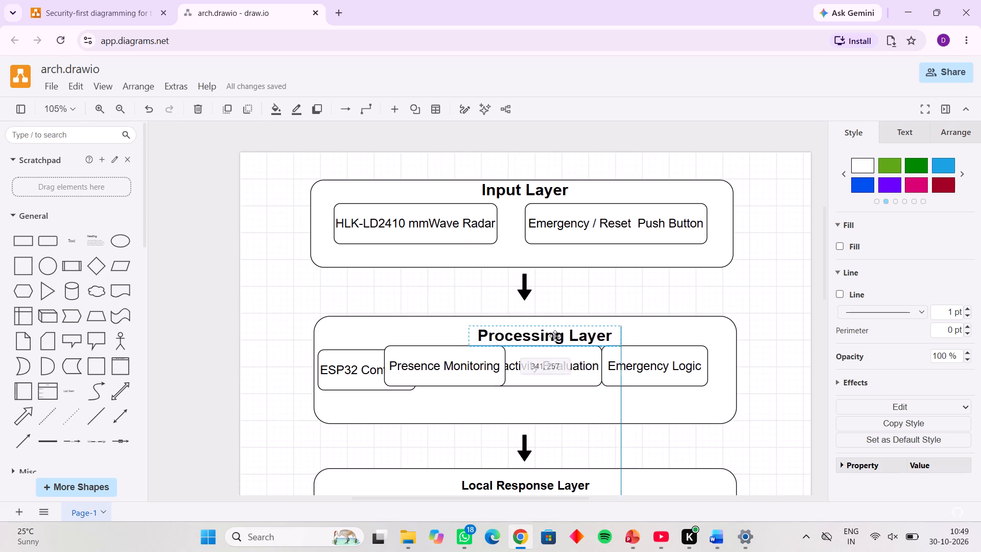
drag(555, 336, 547, 334)
click(366, 368)
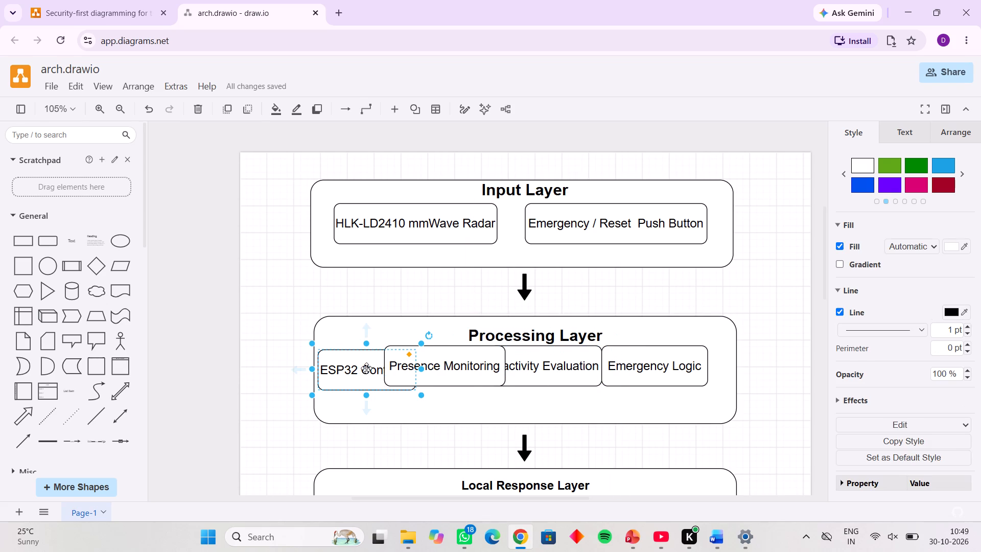
click(517, 338)
drag(517, 338, 515, 334)
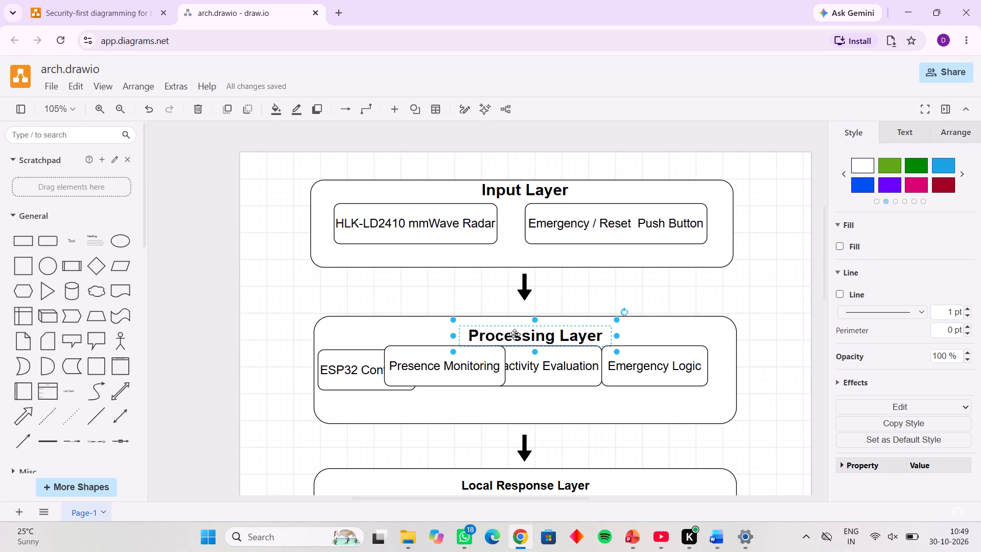
drag(515, 334, 506, 334)
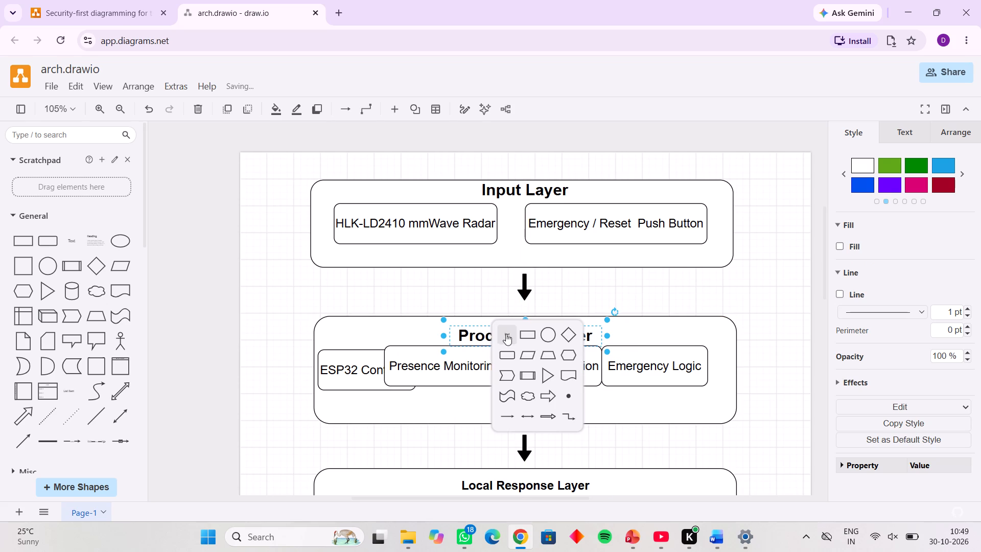
With the Presence Monitoring block moved aside, align ESP32 Controller to the container's left edge and narrow it to a two-line label.
click(434, 376)
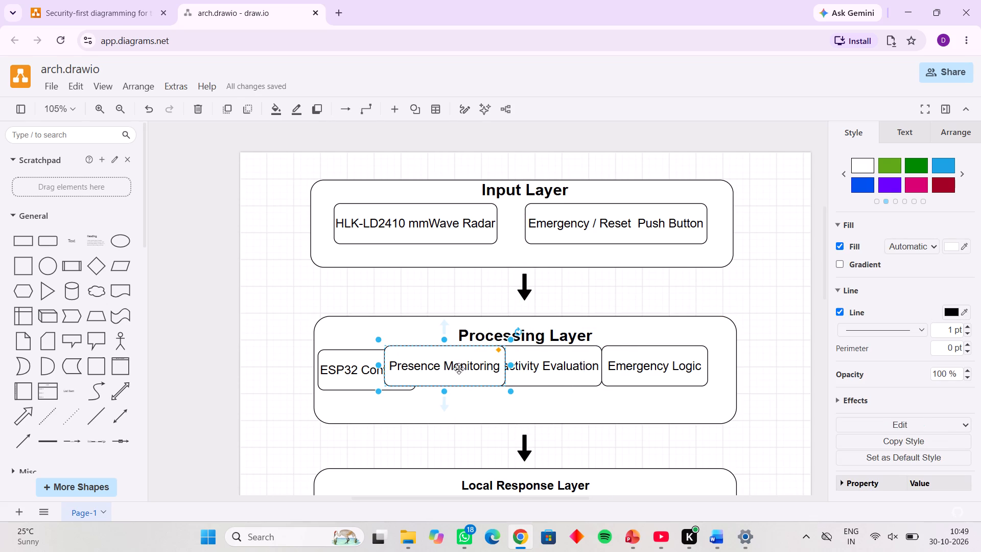
drag(456, 371, 485, 410)
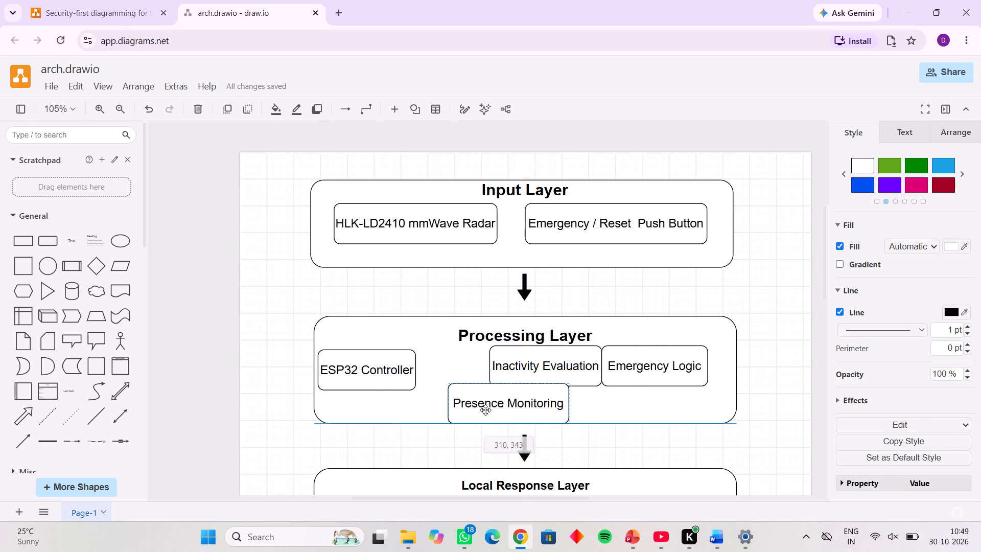
drag(485, 410, 410, 418)
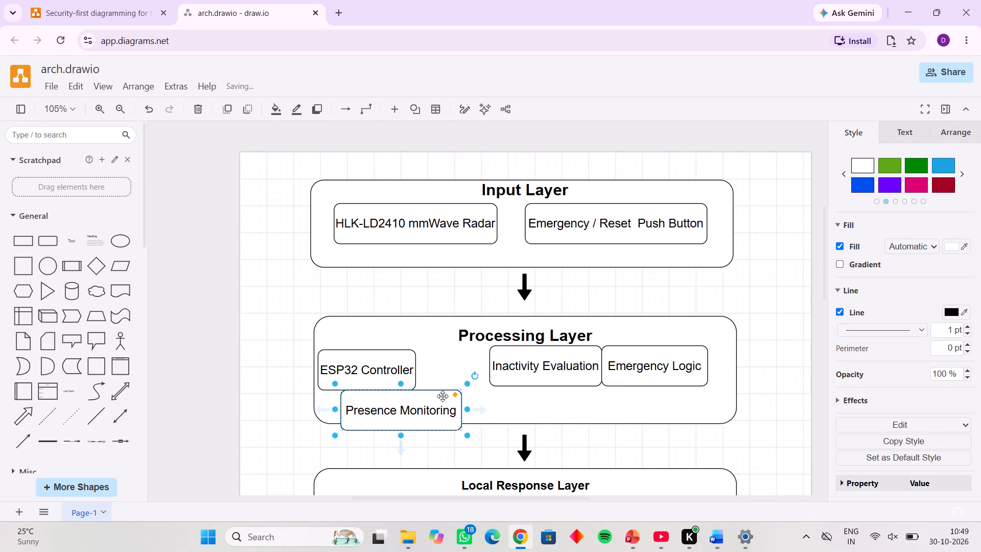
click(388, 372)
drag(388, 372, 390, 360)
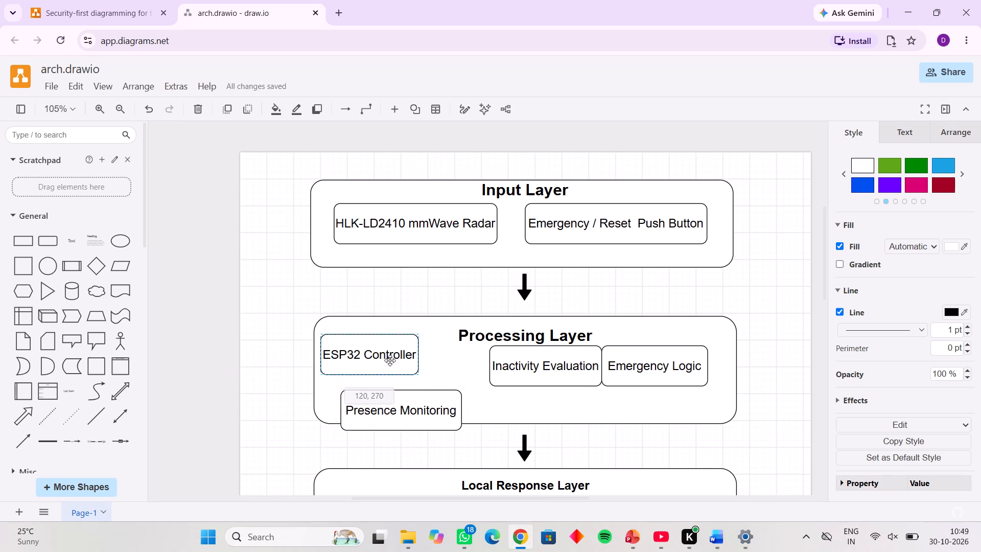
drag(390, 360, 383, 367)
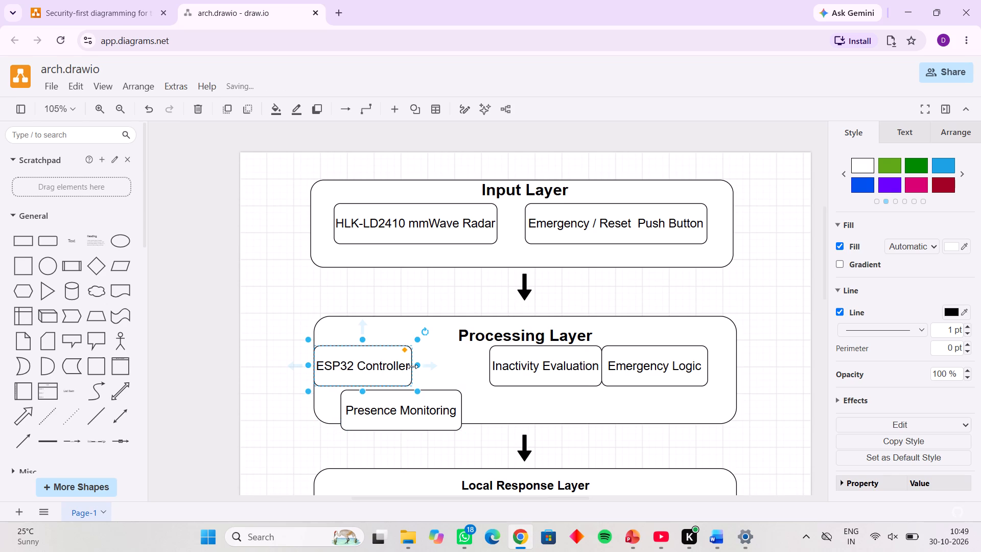
drag(412, 366, 404, 365)
Place the Presence Monitoring block just after ESP32 Controller and narrow it to about 158 wide, wrapping its label onto two lines.
click(407, 410)
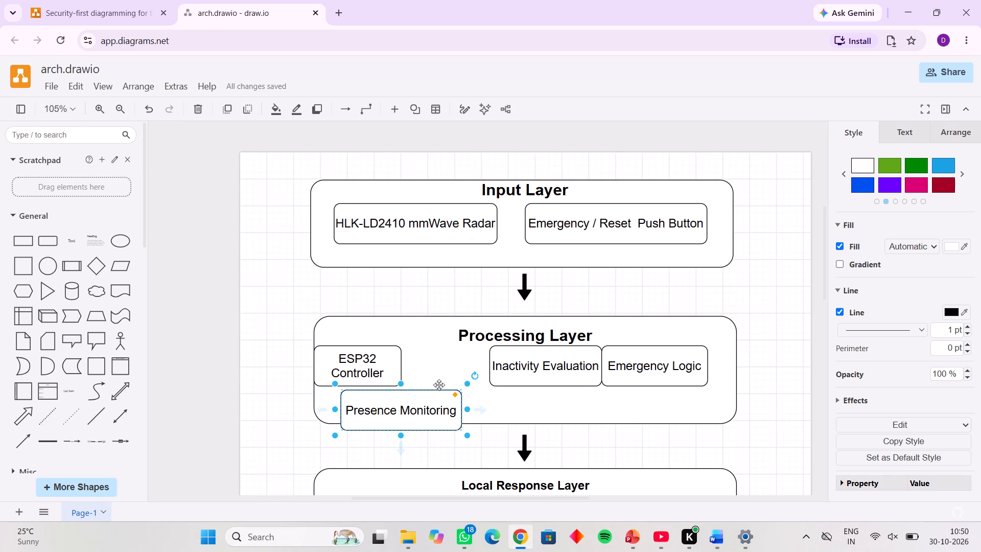
drag(406, 413, 473, 372)
drag(535, 370, 522, 370)
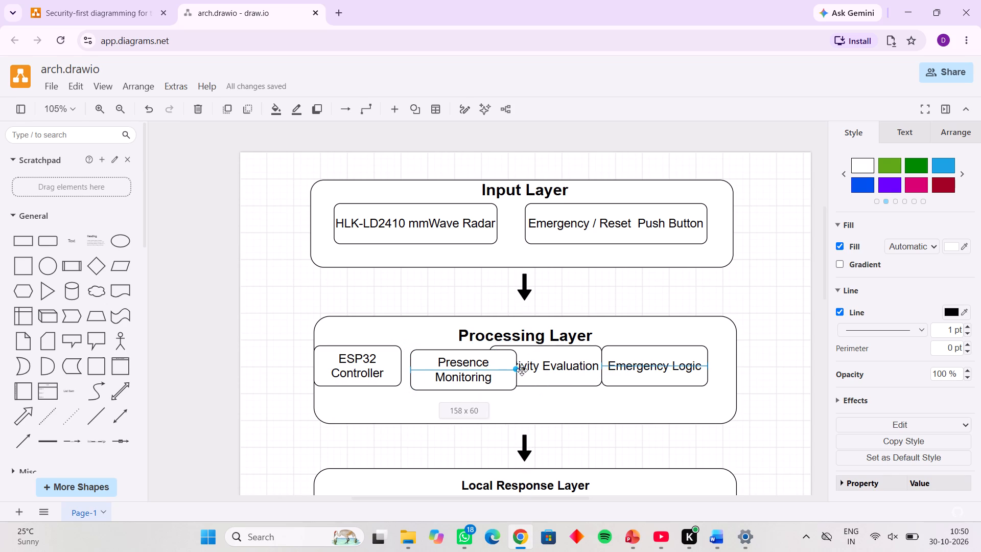
drag(522, 370, 516, 370)
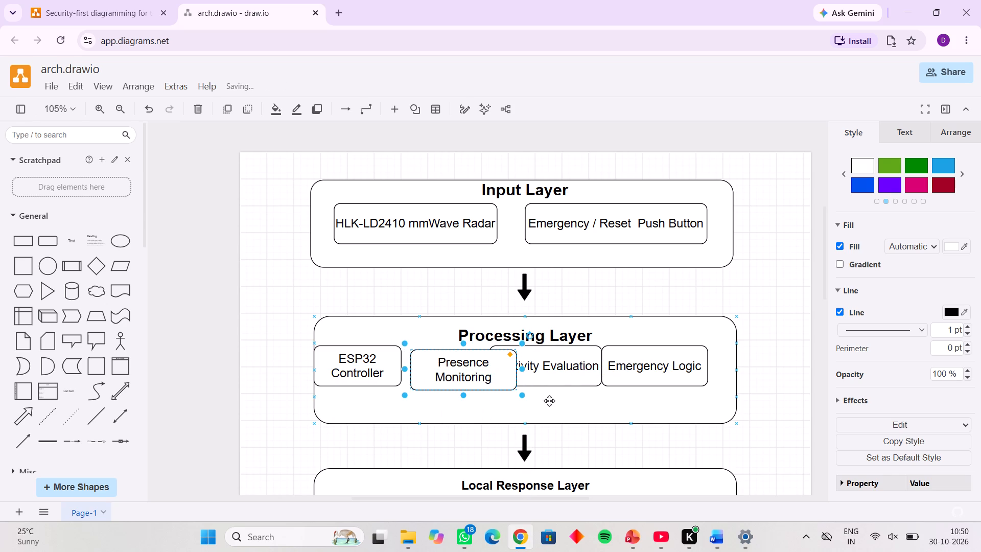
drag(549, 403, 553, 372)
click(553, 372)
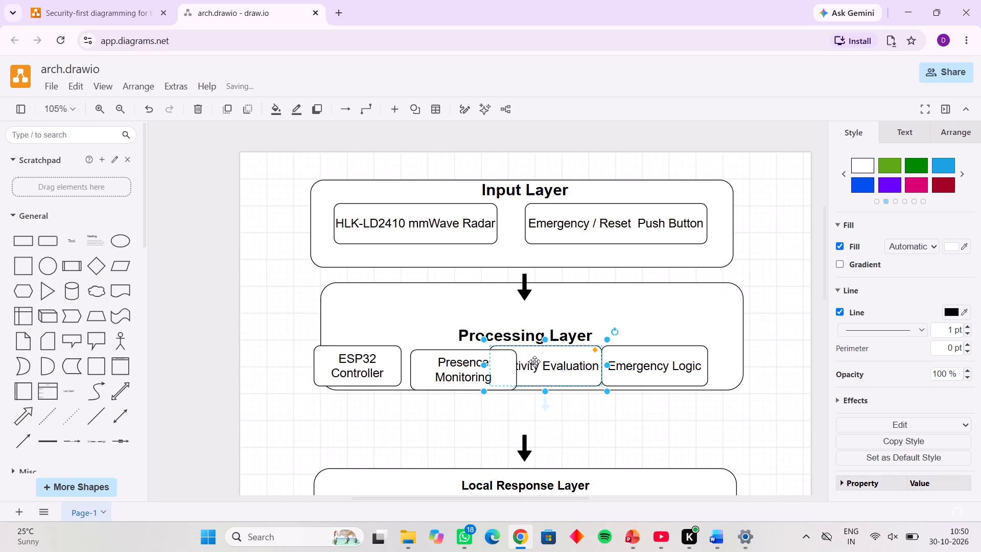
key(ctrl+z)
Narrow the Inactivity Evaluation and Emergency Logic blocks so each label wraps onto two lines.
click(548, 381)
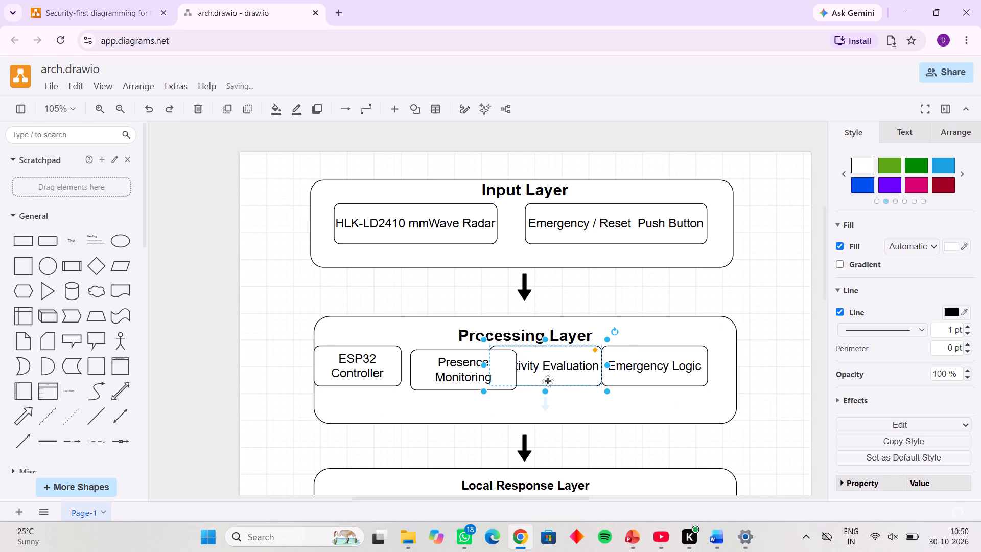
drag(605, 366, 594, 366)
click(664, 377)
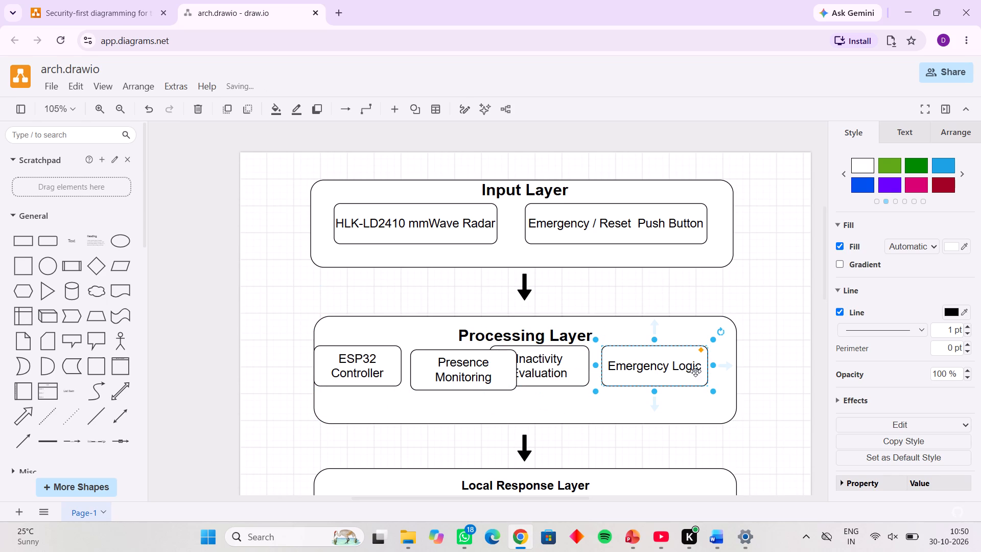
drag(709, 365, 695, 366)
Move Emergency Logic near the container's right edge and place Inactivity Evaluation between it and Presence Monitoring, level with the row.
drag(647, 369, 684, 366)
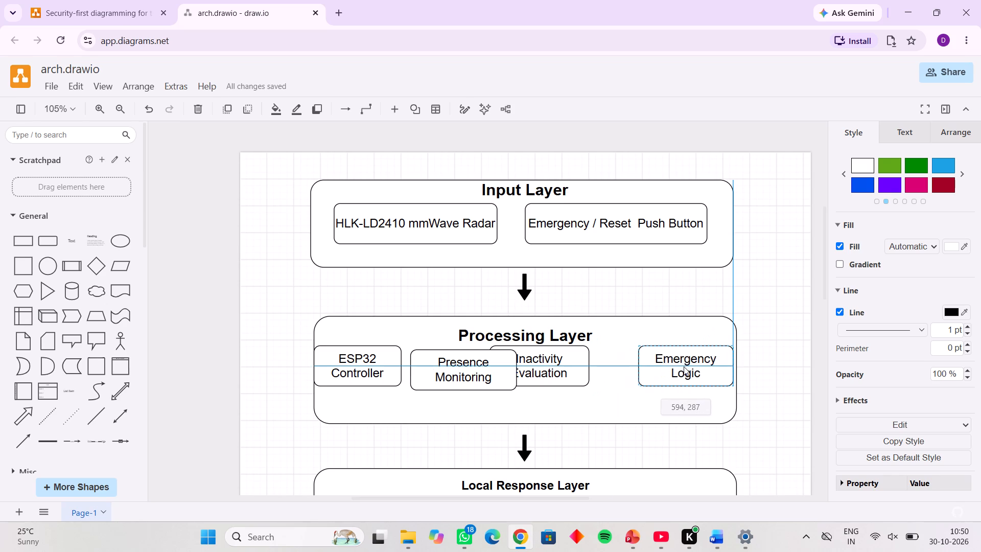
drag(684, 366, 680, 371)
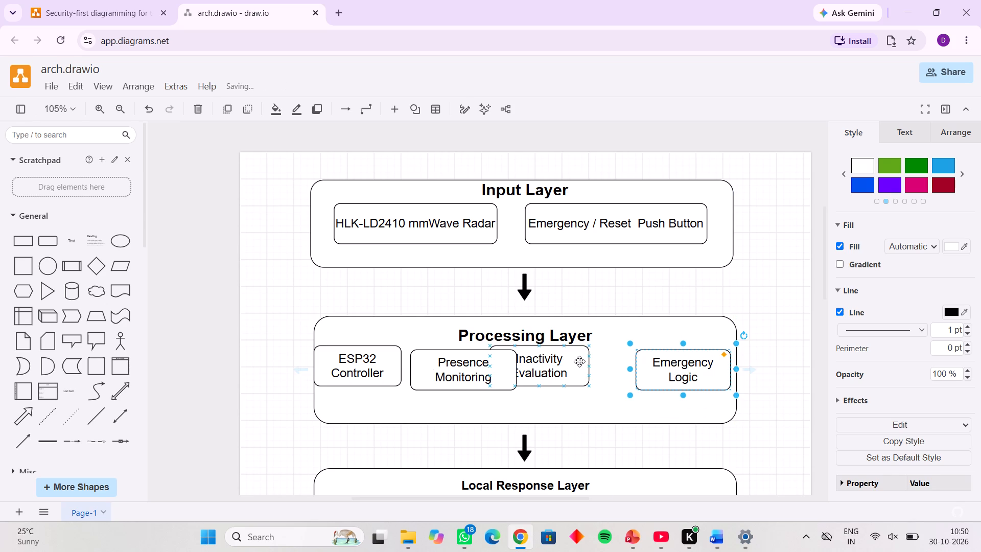
click(539, 366)
drag(539, 366, 577, 374)
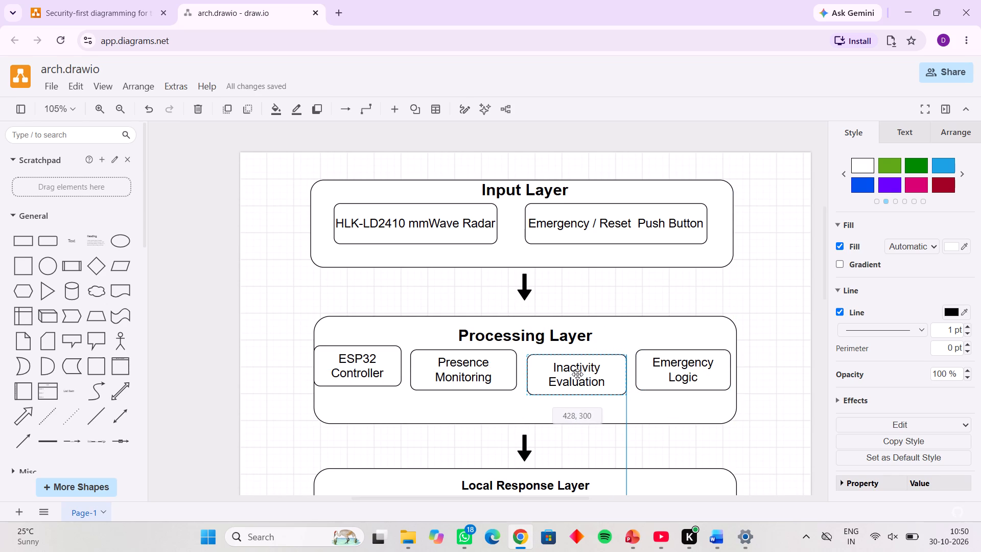
drag(577, 374, 578, 373)
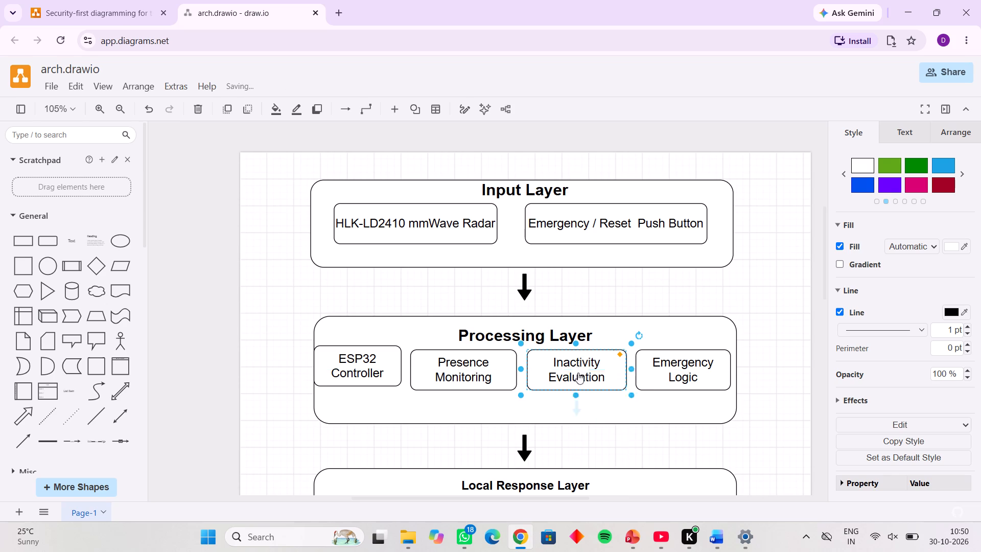
Line up ESP32 Controller with the other blocks just inside the container's left edge, and nudge Presence Monitoring slightly right.
double_click(470, 366)
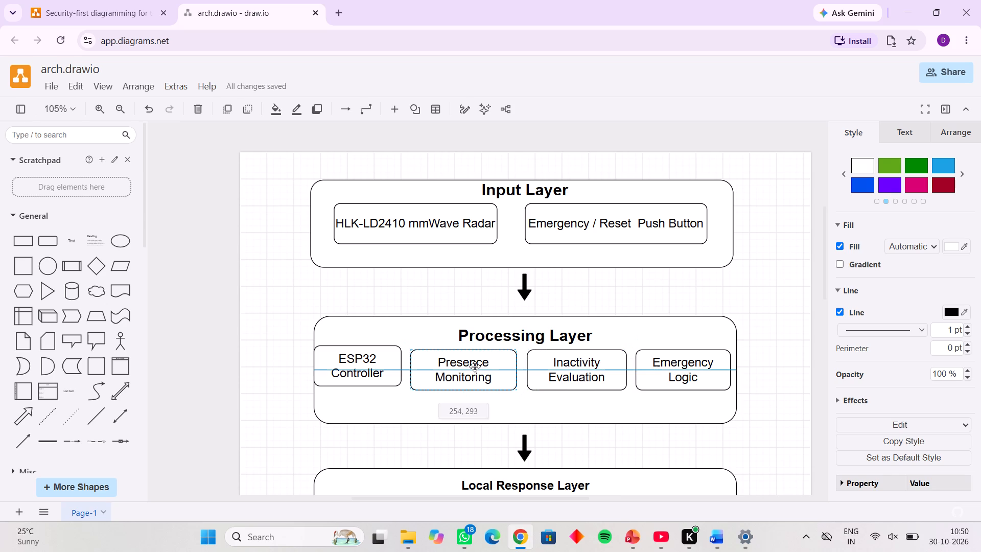
drag(366, 360, 364, 365)
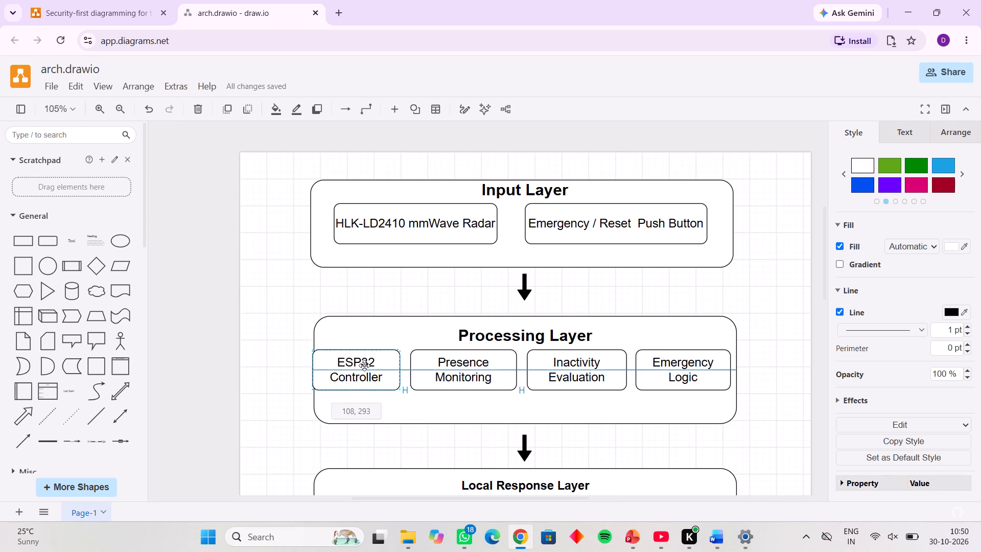
drag(364, 365, 364, 366)
drag(352, 367, 355, 367)
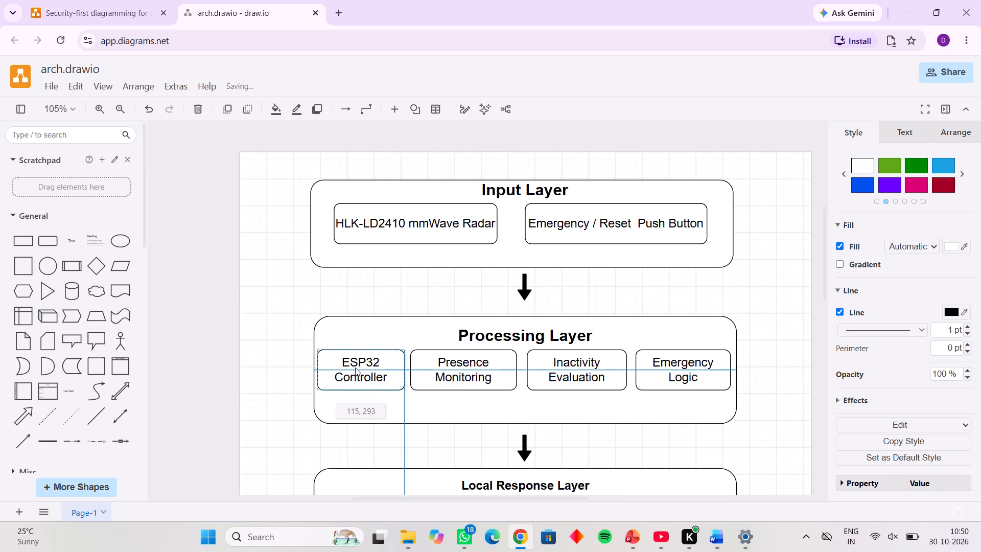
drag(355, 367, 357, 368)
drag(357, 368, 358, 368)
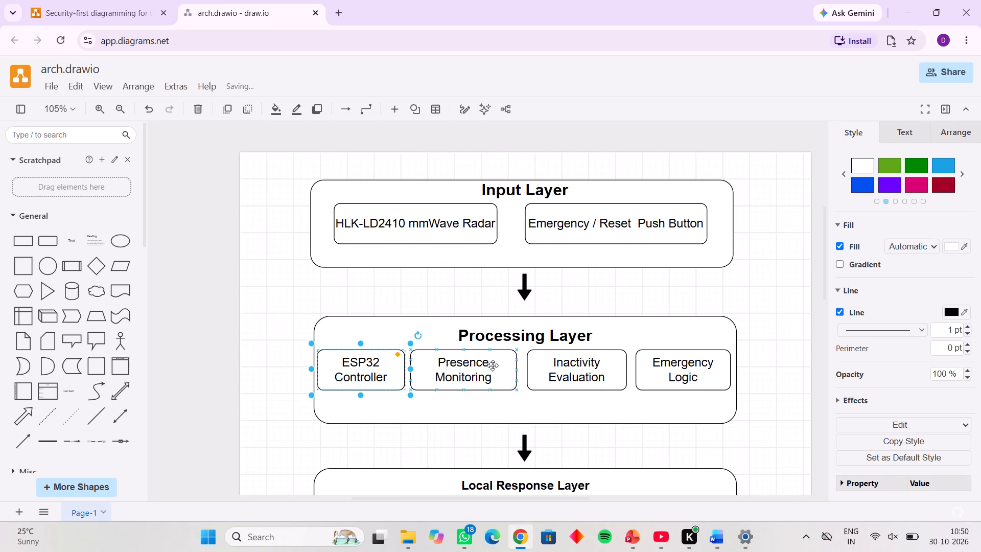
click(479, 368)
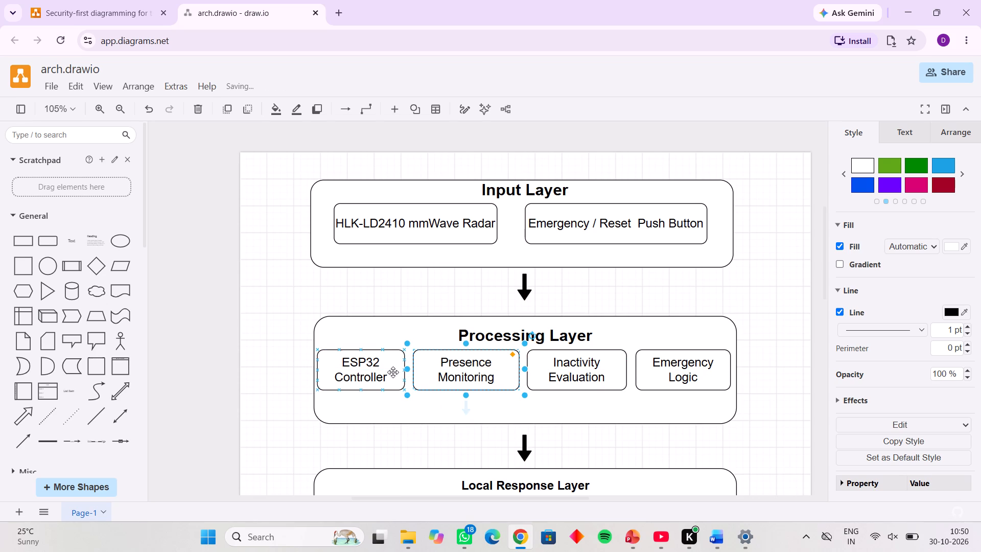
click(354, 370)
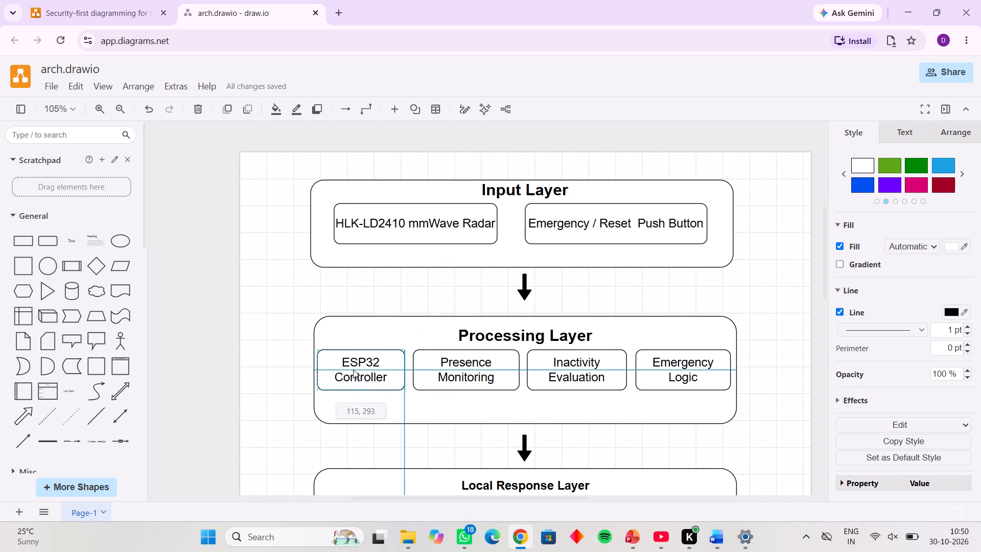
click(394, 298)
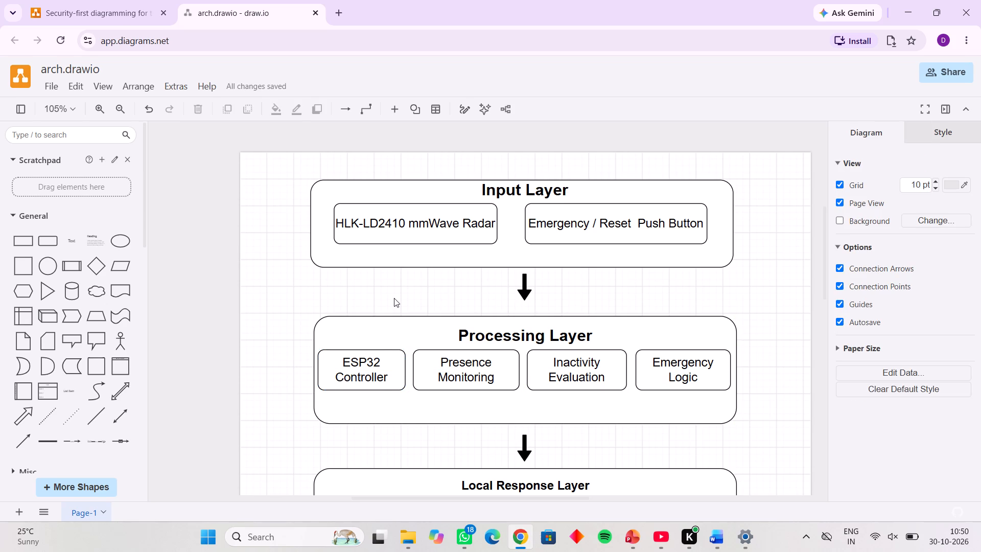
Shift Inactivity Evaluation, Presence Monitoring and ESP32 Controller slightly right to leave small, even gaps between the four processing blocks.
click(363, 369)
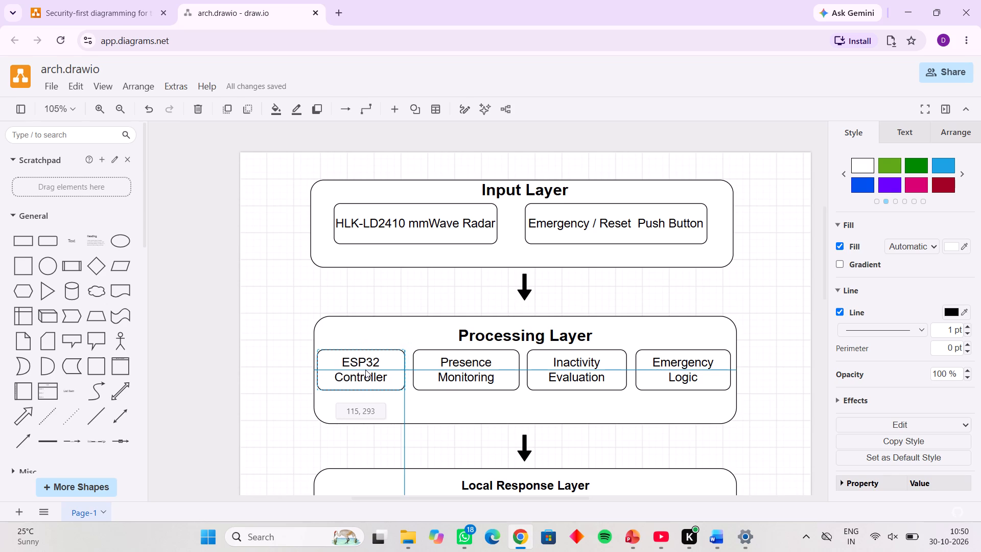
click(573, 371)
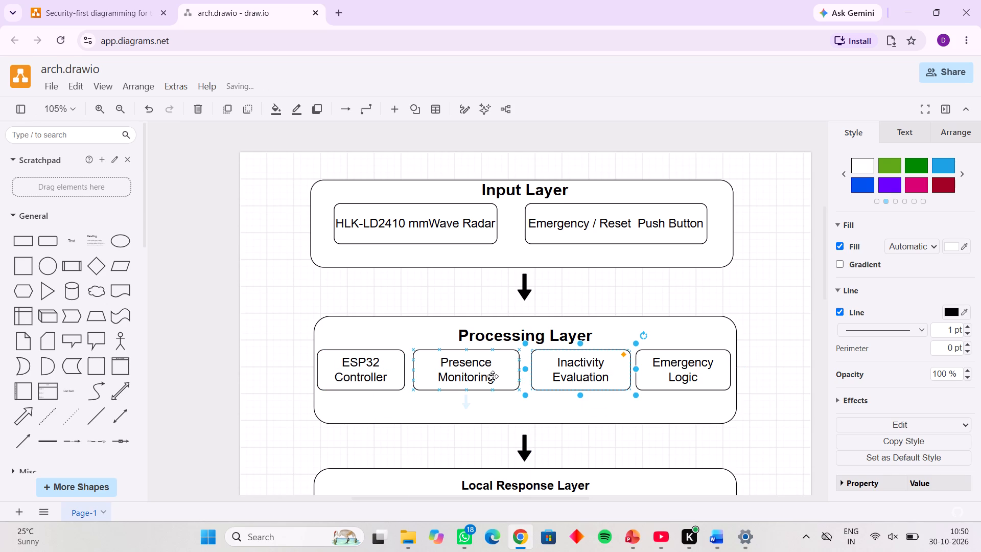
click(482, 372)
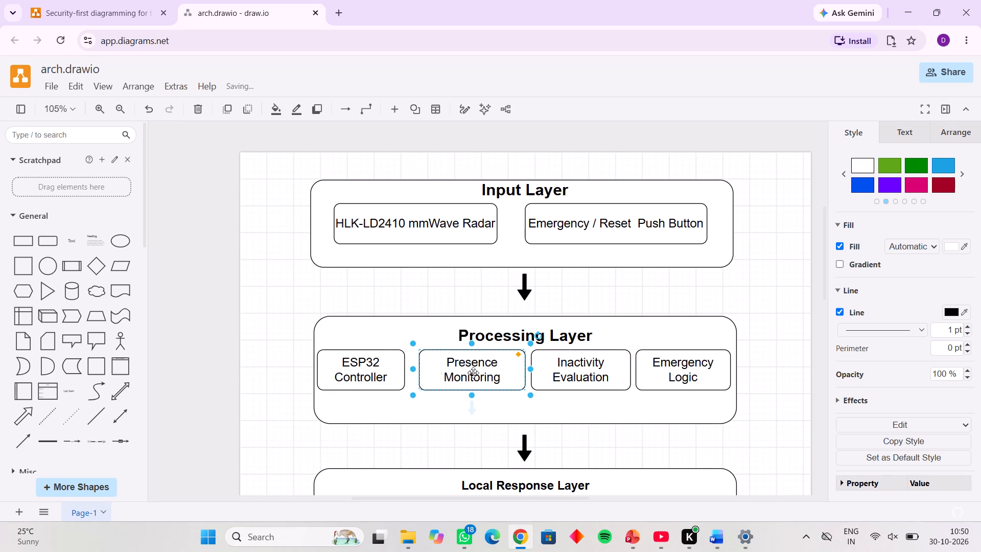
click(370, 368)
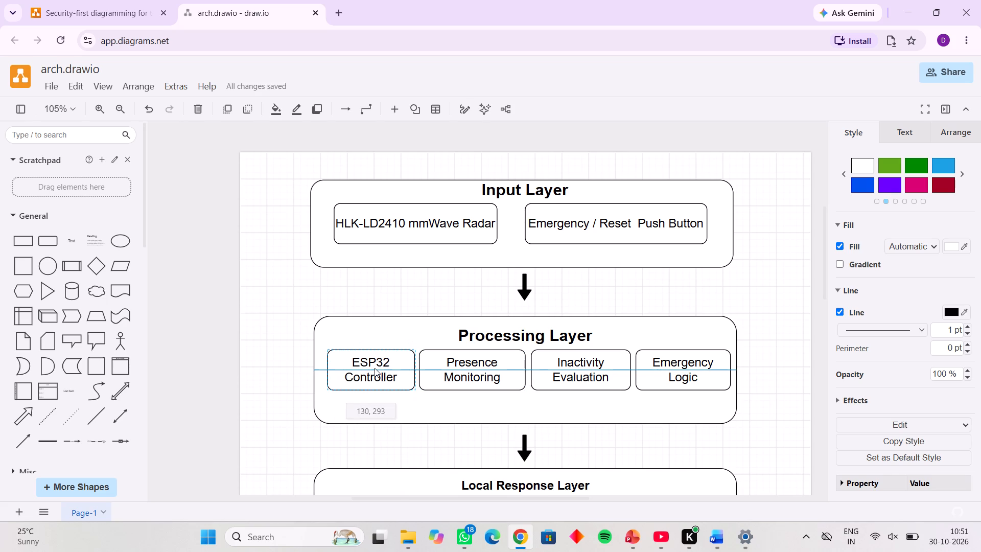
click(373, 368)
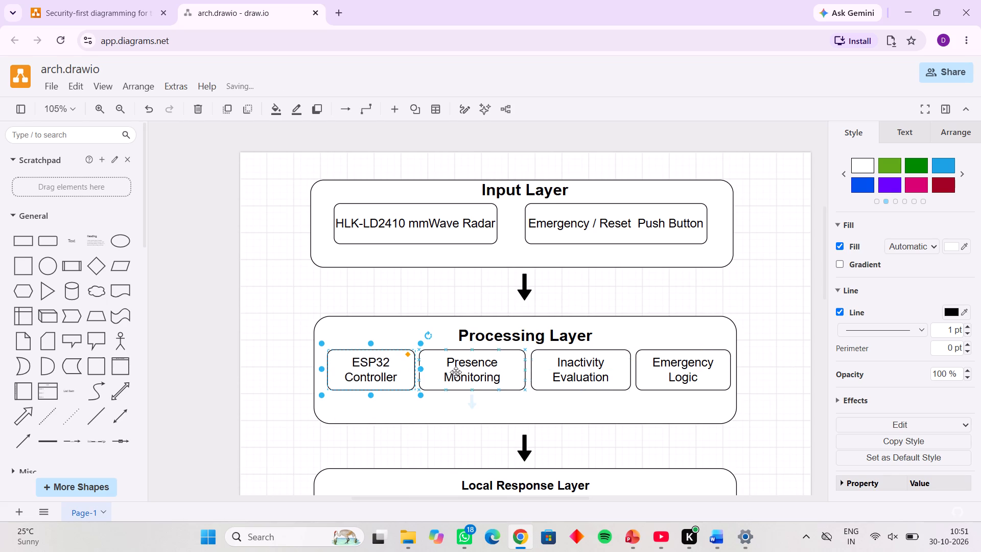
Widen ESP32 Controller toward the container's left edge to about 141 wide.
click(366, 375)
click(323, 370)
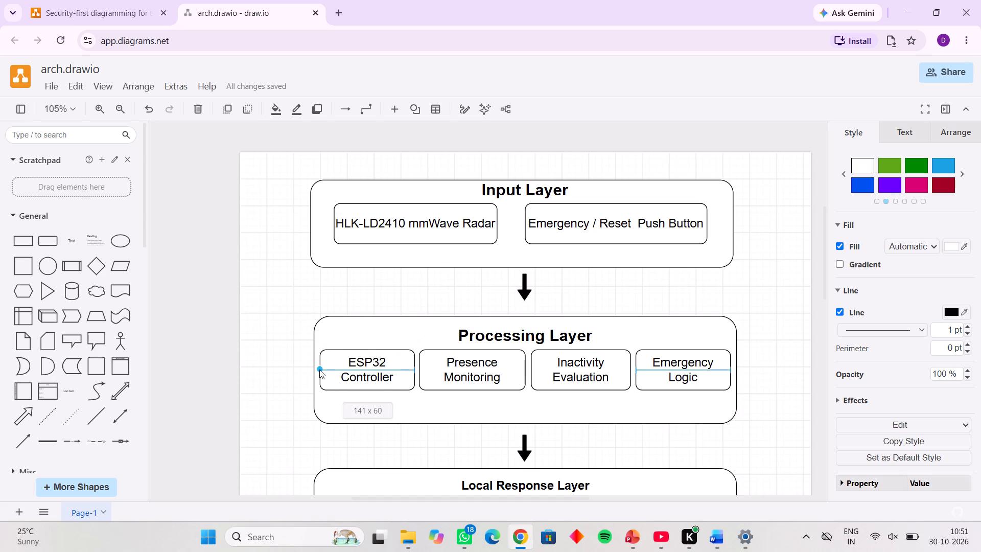
click(233, 387)
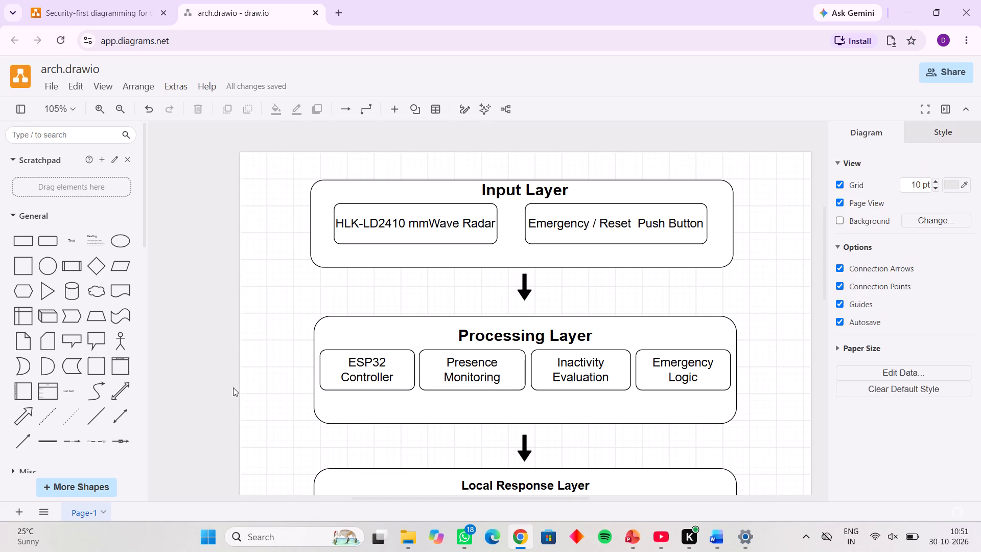
Reduce the Processing Layer container's height to about 147 by raising its bottom edge.
click(511, 418)
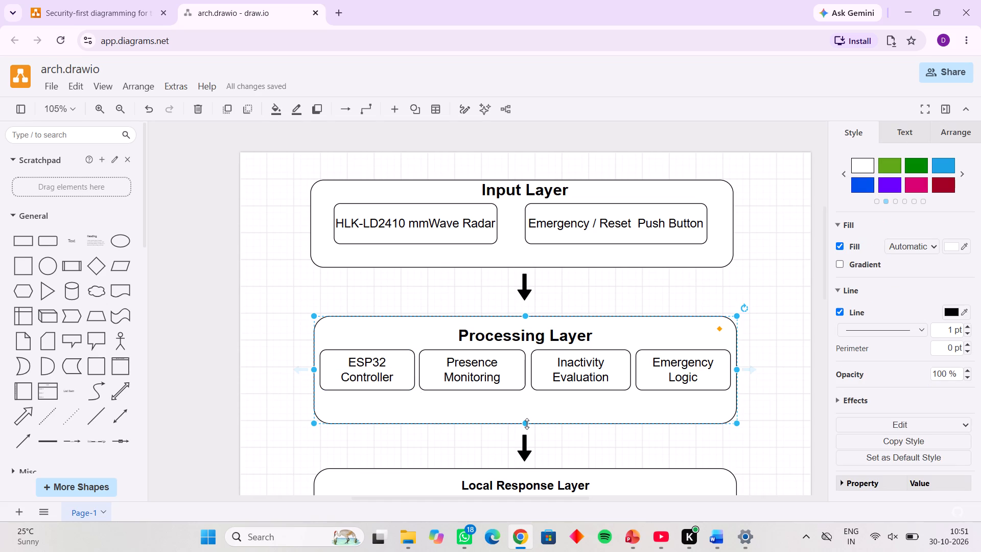
drag(527, 424, 526, 413)
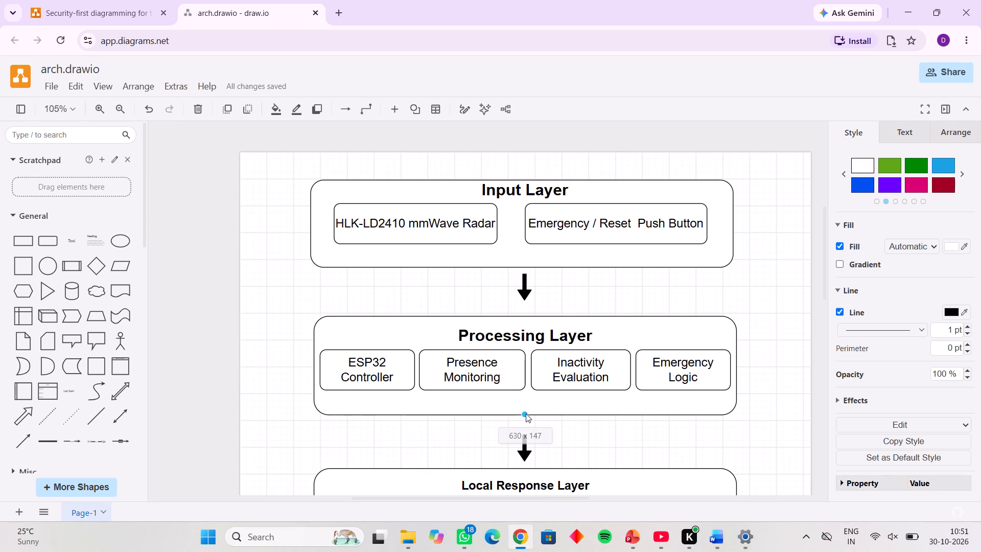
drag(526, 413, 525, 413)
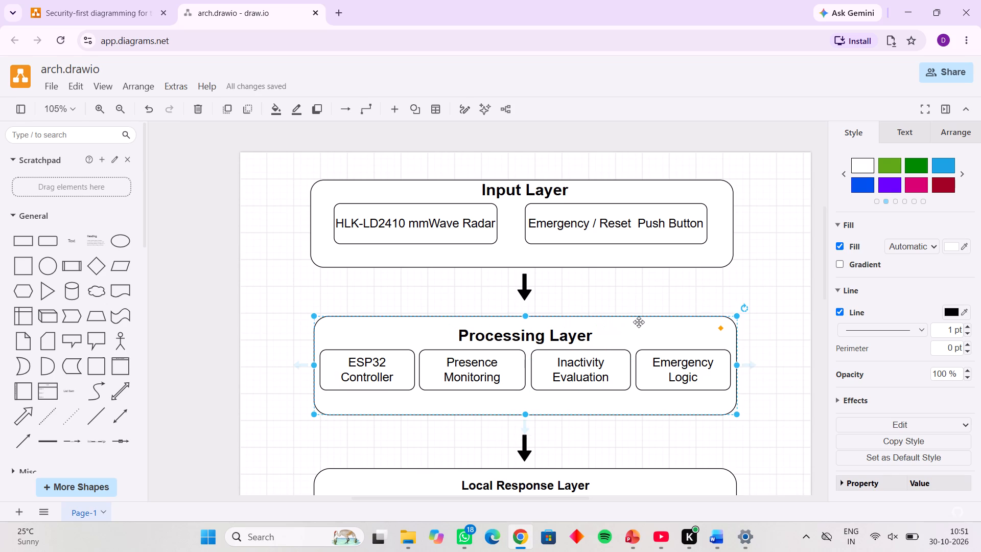
Move the Processing Layer container, its heading and its four blocks up together, closer to the Input Layer.
drag(639, 322, 638, 315)
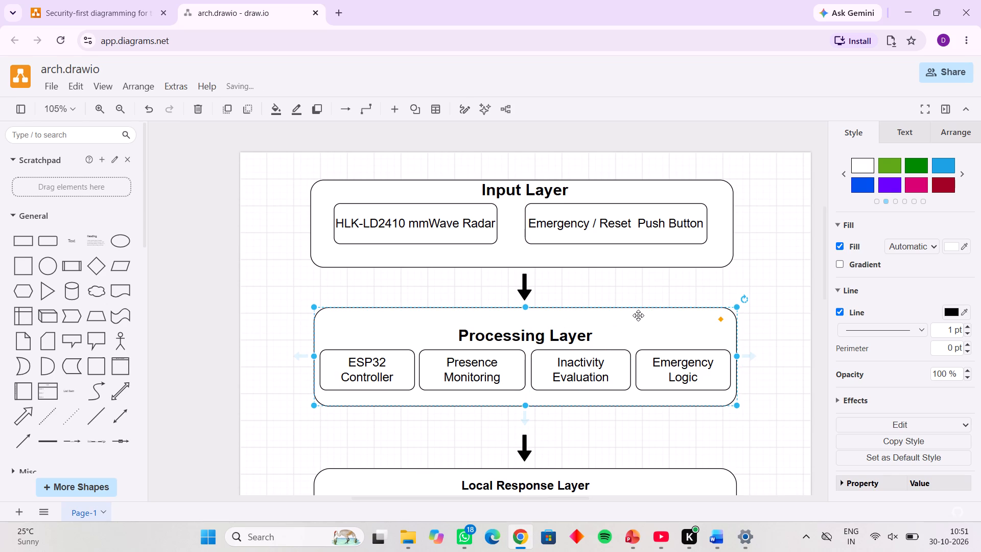
key(ctrl+z)
shift+click(692, 385)
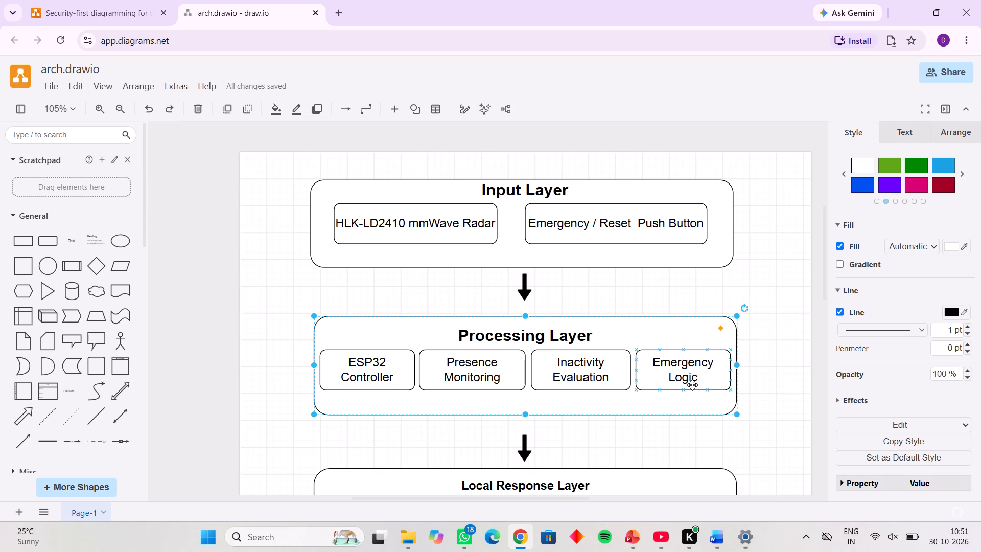
drag(325, 303, 415, 327)
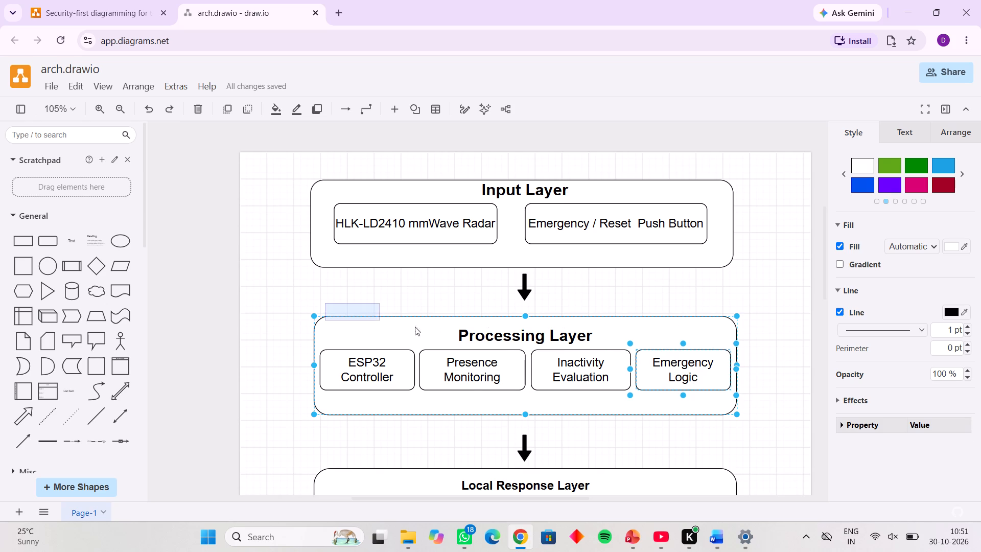
drag(415, 327, 740, 414)
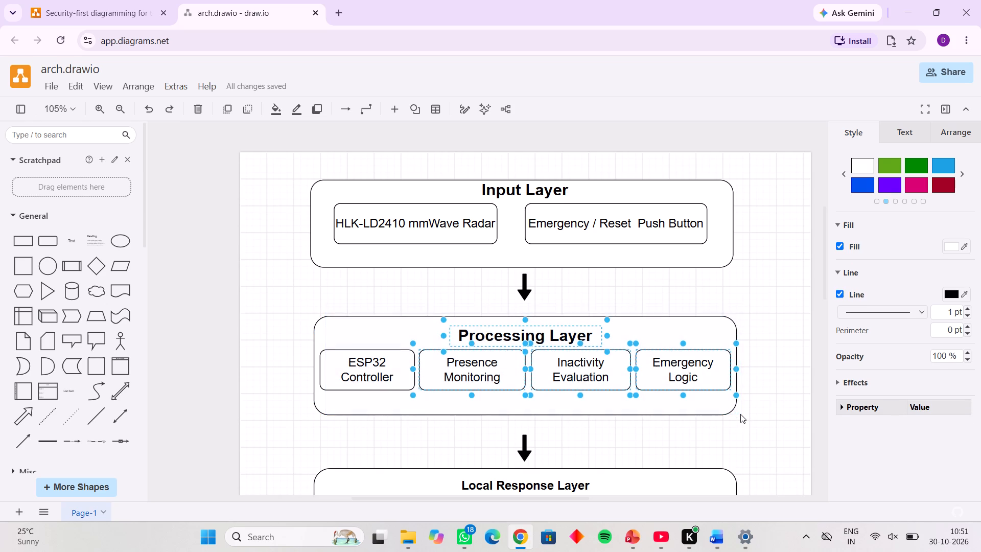
drag(300, 311, 632, 427)
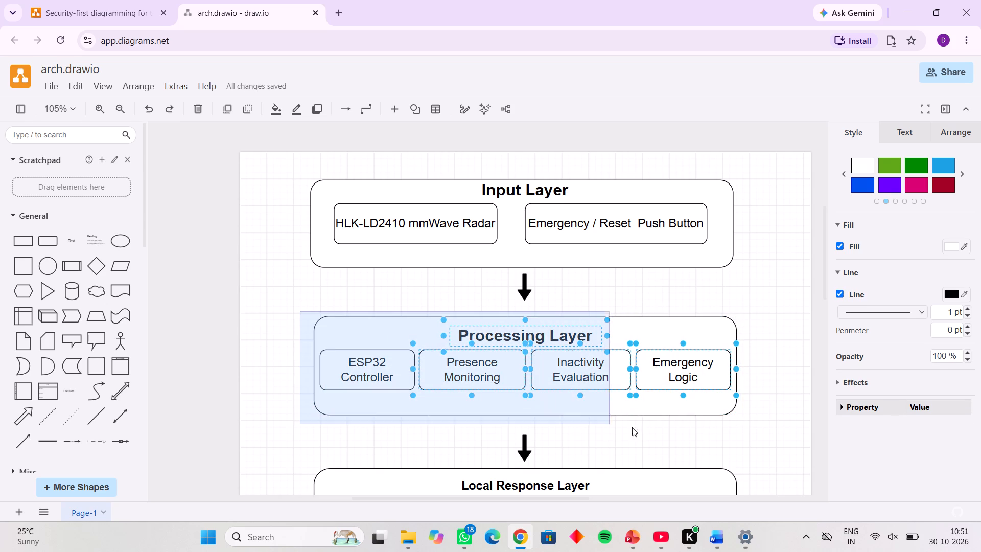
drag(632, 427, 755, 425)
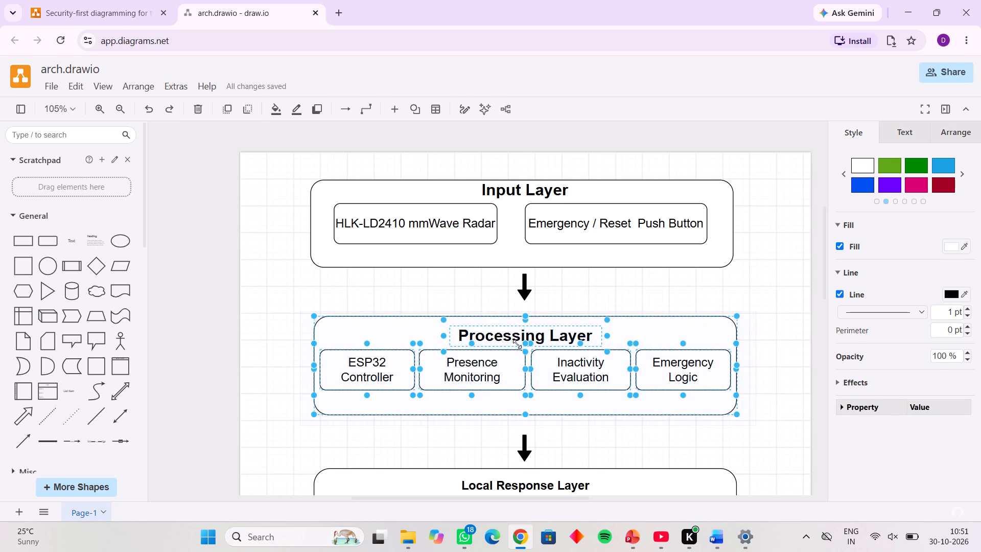
drag(545, 360, 543, 350)
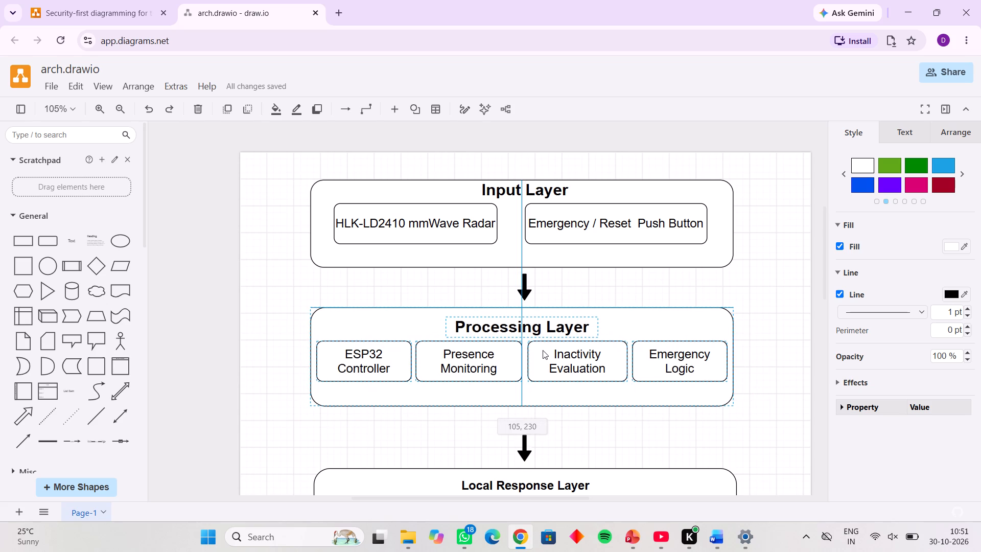
drag(543, 350, 545, 348)
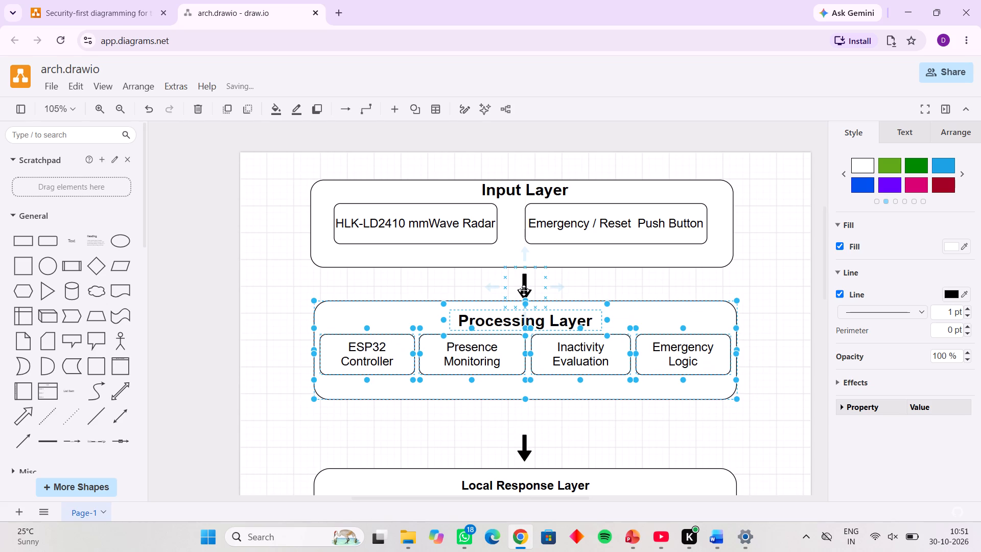
Move the arrow below the Input Layer up so it fits between the Input Layer and Processing Layer containers.
click(524, 290)
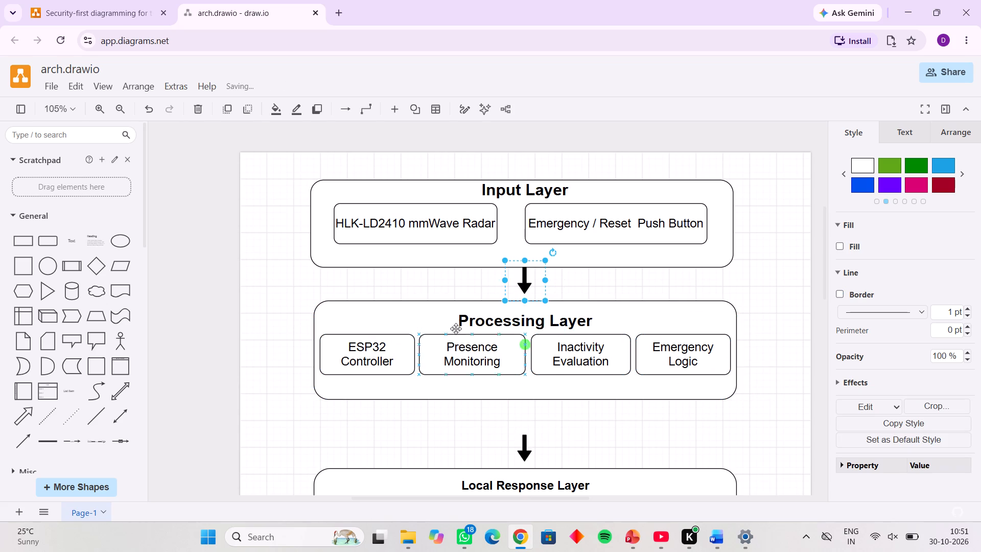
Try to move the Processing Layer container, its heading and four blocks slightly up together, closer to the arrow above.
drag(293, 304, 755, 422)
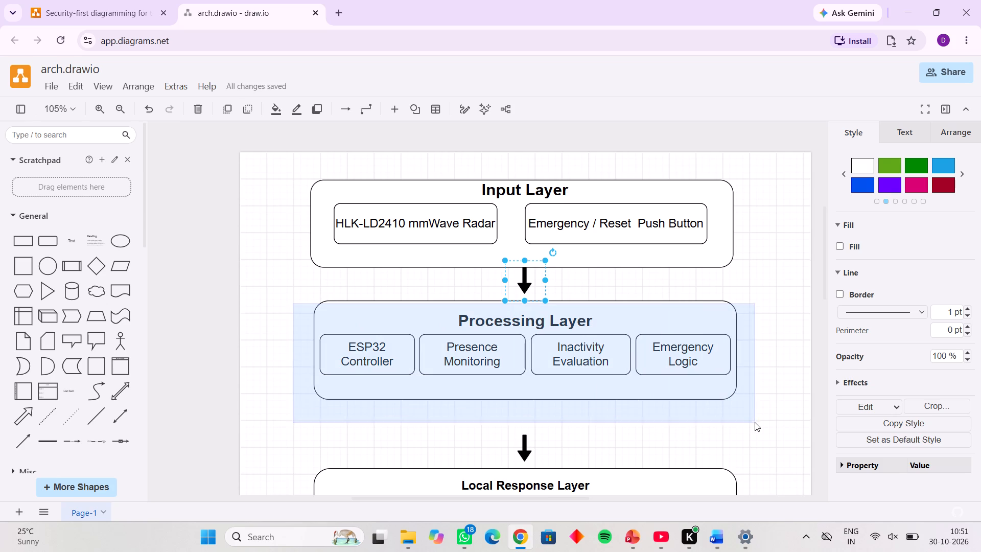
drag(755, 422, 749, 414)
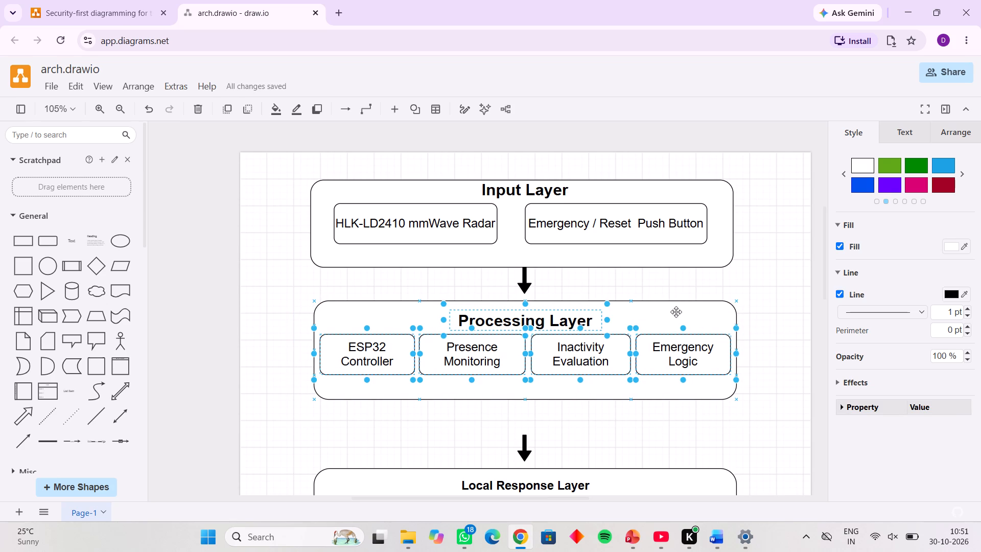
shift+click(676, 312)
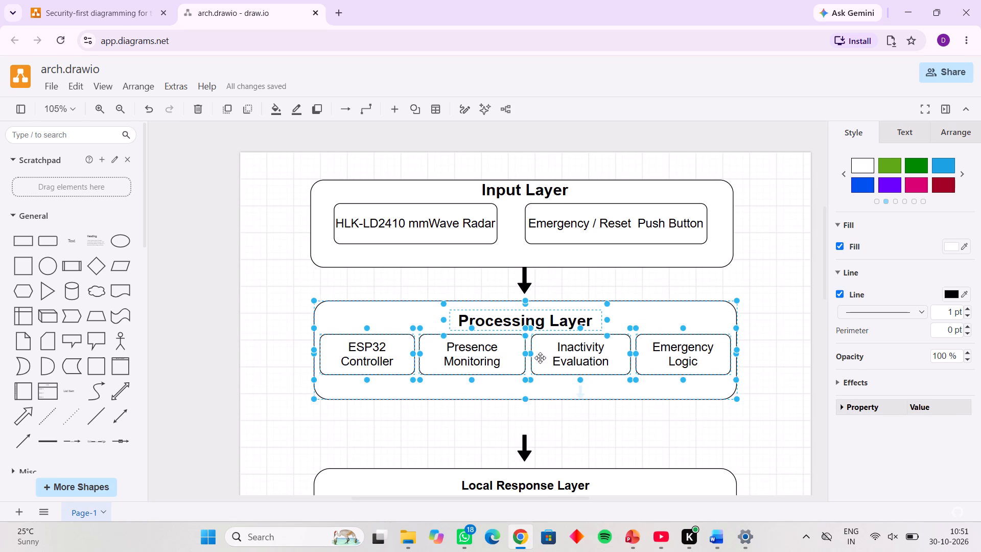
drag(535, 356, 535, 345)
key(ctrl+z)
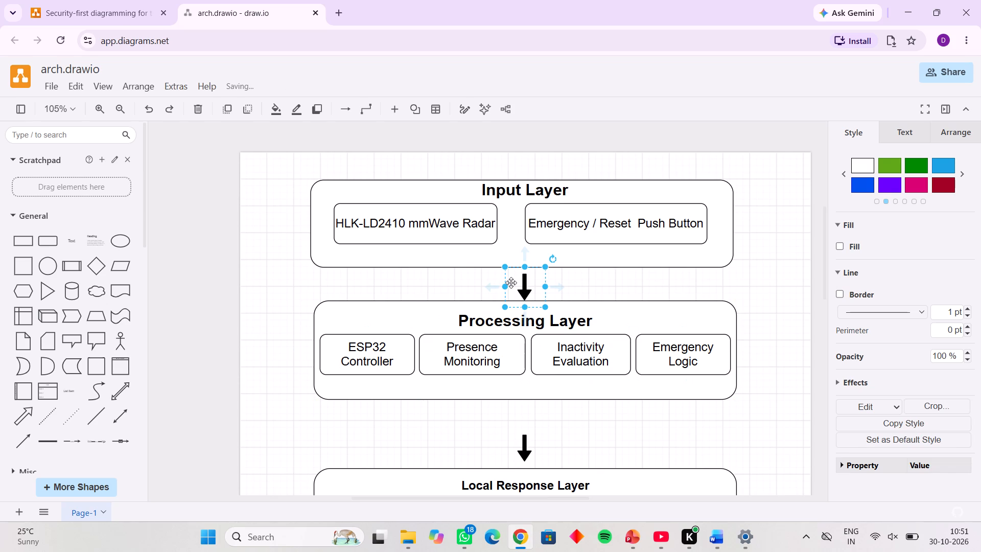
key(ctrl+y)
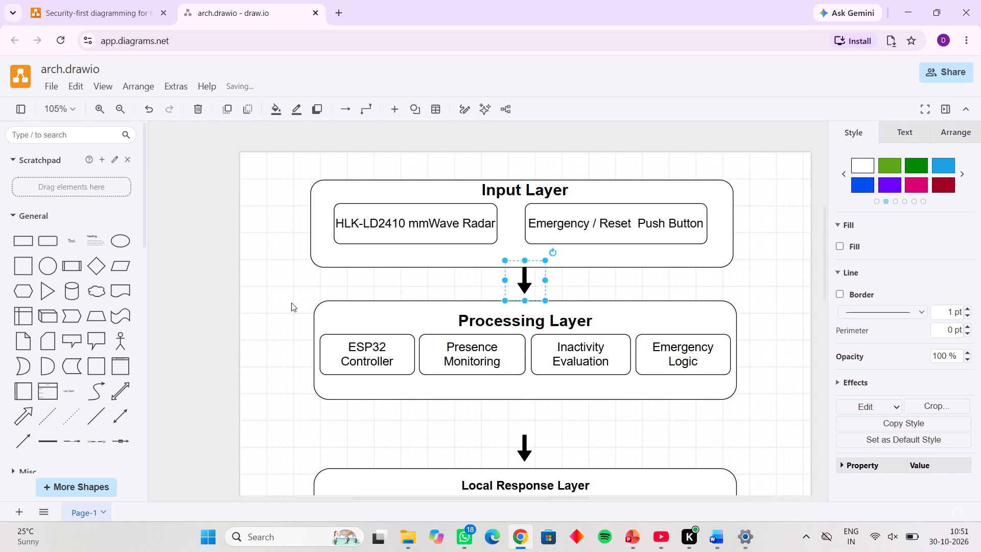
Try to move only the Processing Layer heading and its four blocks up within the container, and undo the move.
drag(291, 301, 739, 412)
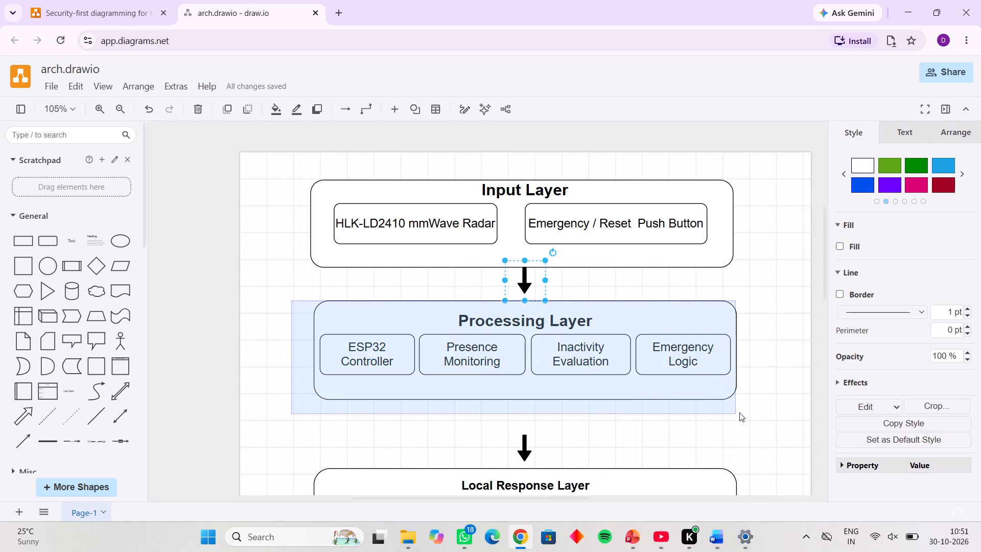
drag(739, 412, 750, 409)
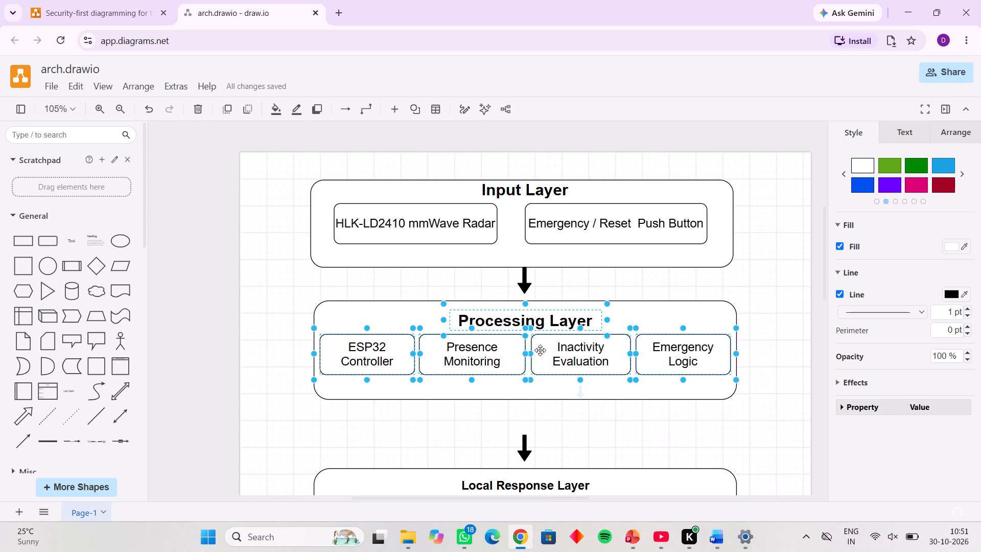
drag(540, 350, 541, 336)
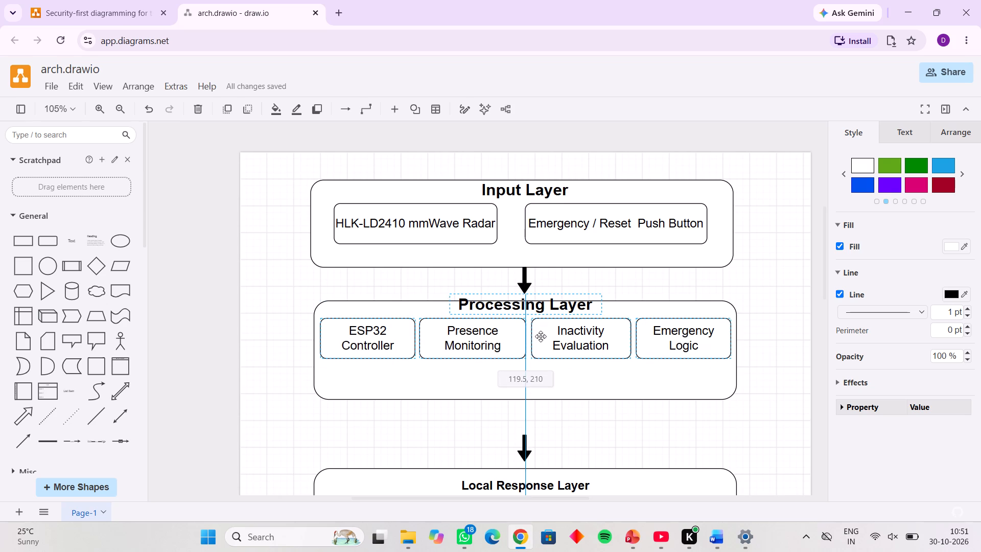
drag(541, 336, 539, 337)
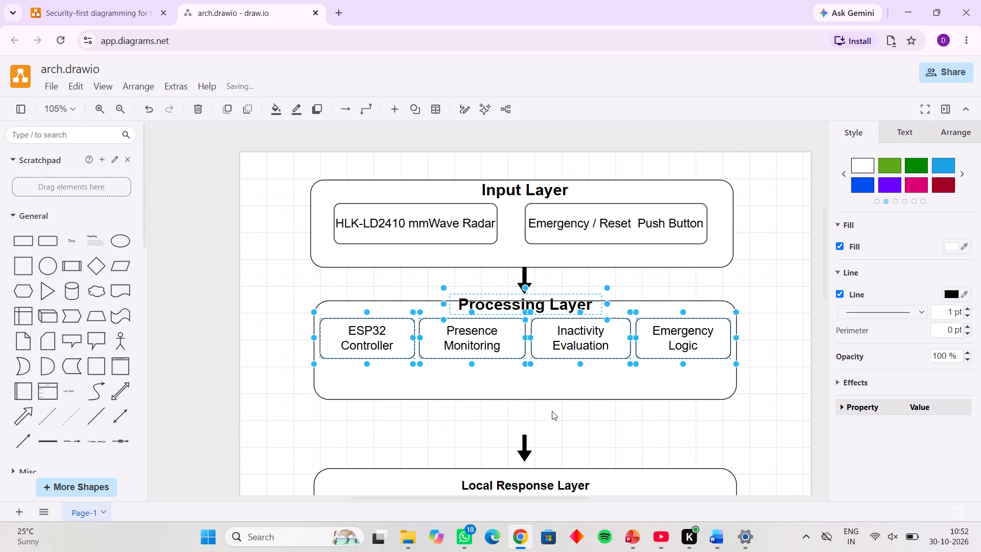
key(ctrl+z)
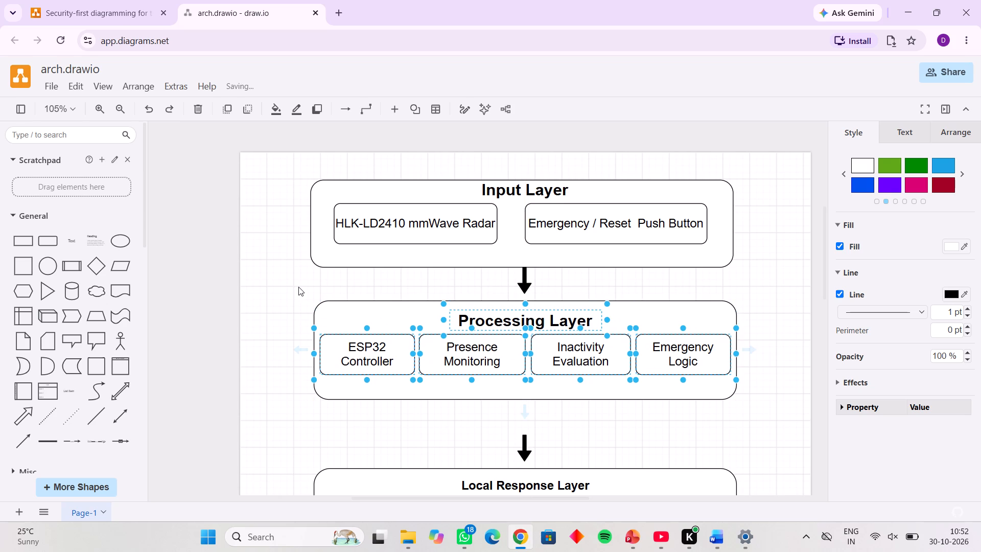
Move the Processing Layer container, heading and four blocks up together to y 210, against the tip of the arrow above.
drag(297, 286, 763, 409)
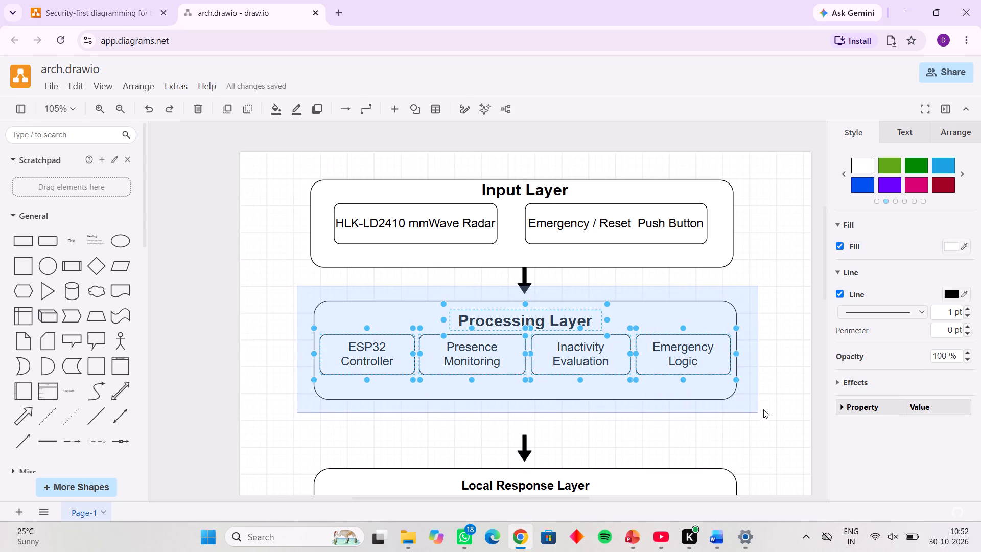
drag(763, 409, 764, 410)
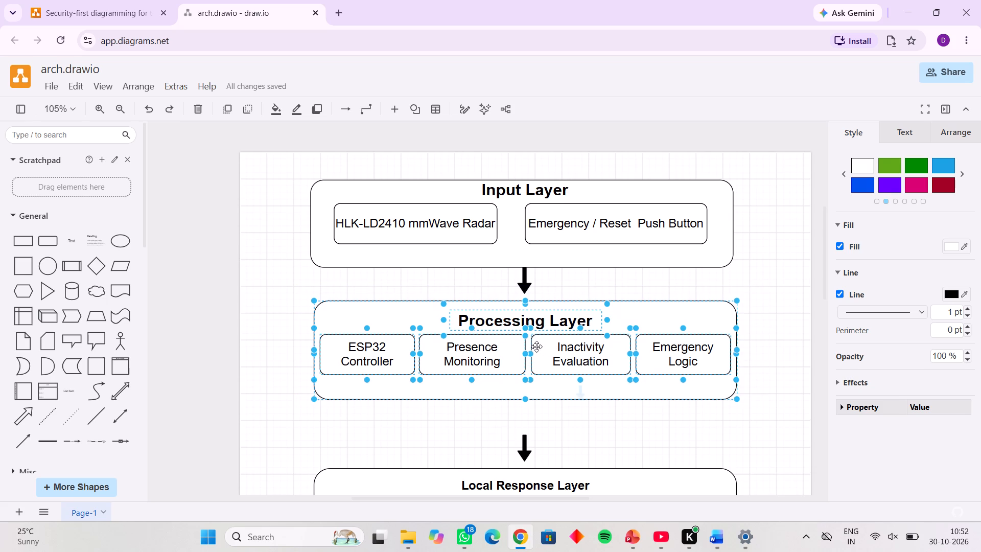
drag(536, 347, 536, 339)
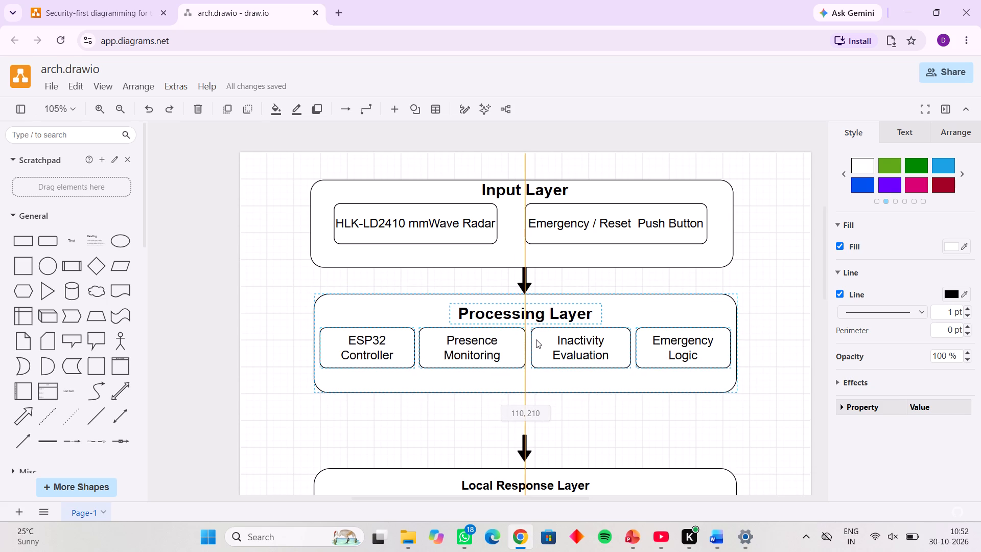
drag(536, 339, 535, 338)
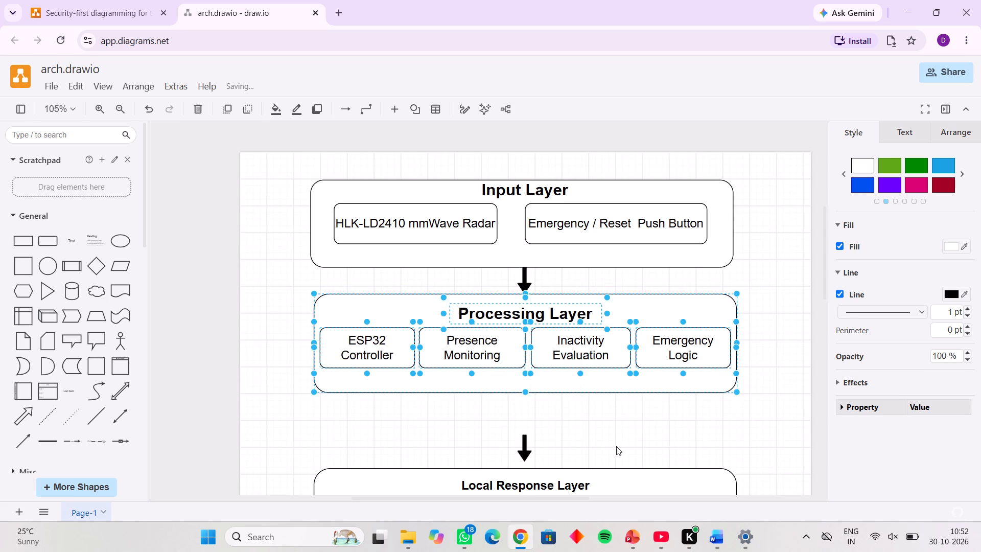
click(615, 445)
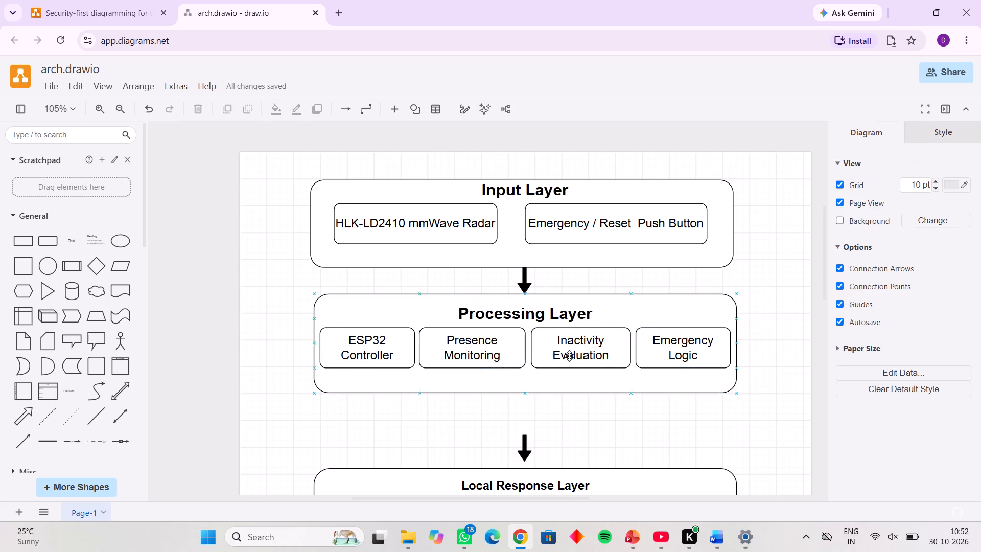
Reduce the Processing Layer container's height by lowering its top edge slightly, closer to the heading.
click(544, 318)
click(544, 318)
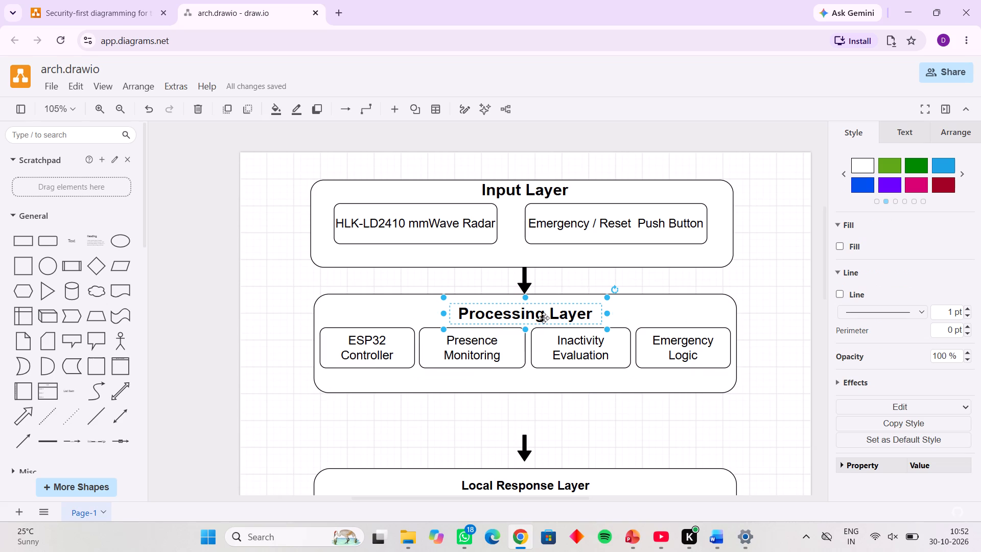
click(544, 318)
click(394, 313)
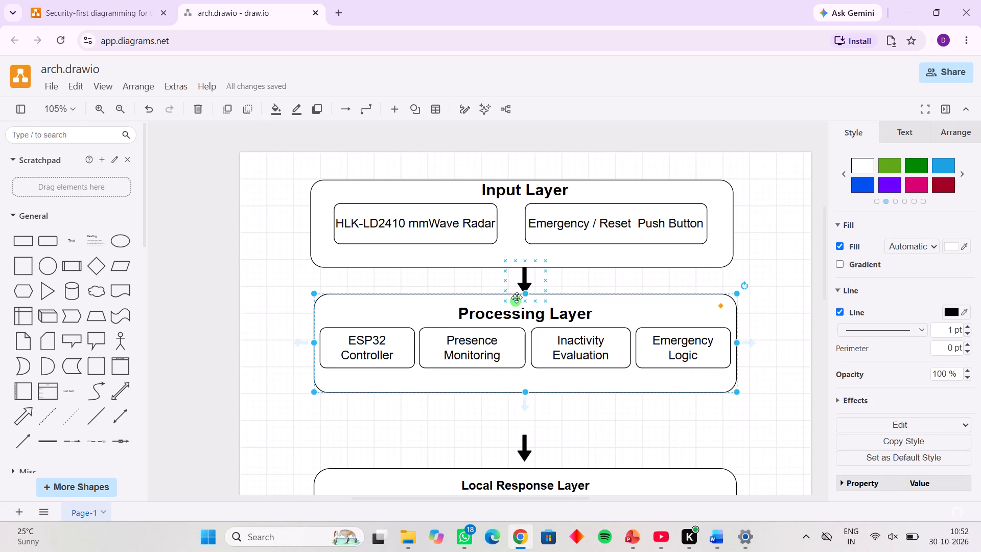
drag(524, 294, 525, 300)
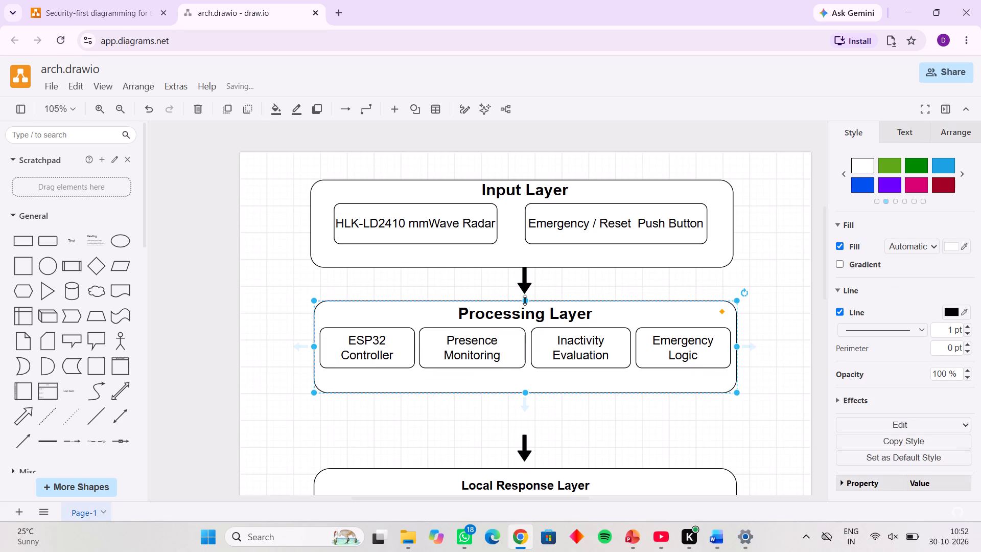
click(249, 369)
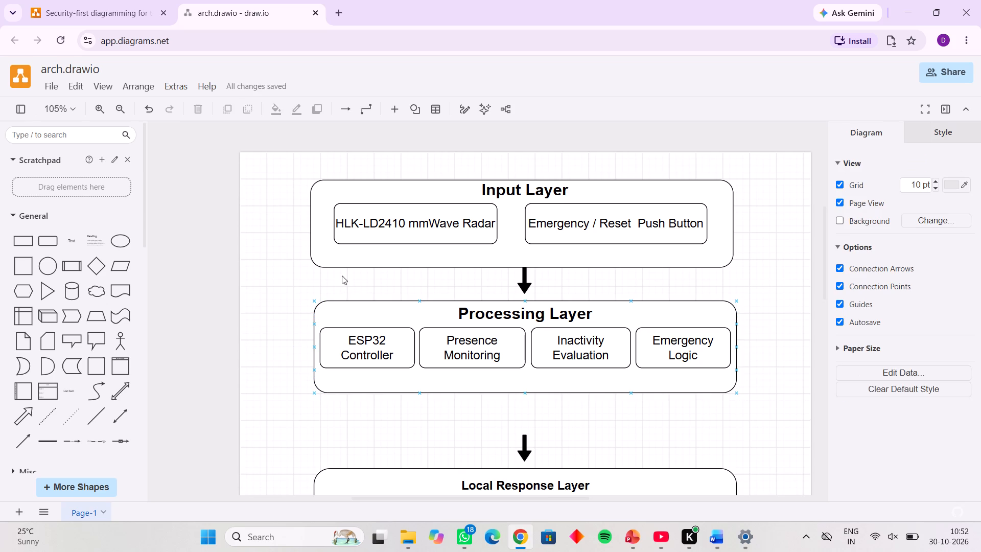
Move the shortened Processing Layer container, its heading and four blocks up together to y 210, touching the arrow tip.
drag(301, 294, 748, 415)
drag(541, 347, 542, 340)
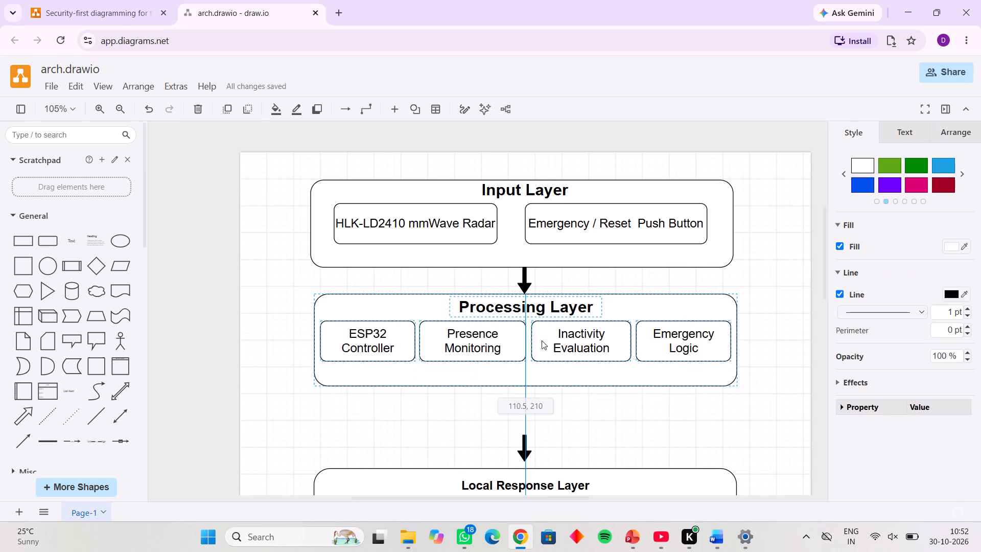
drag(542, 340, 540, 339)
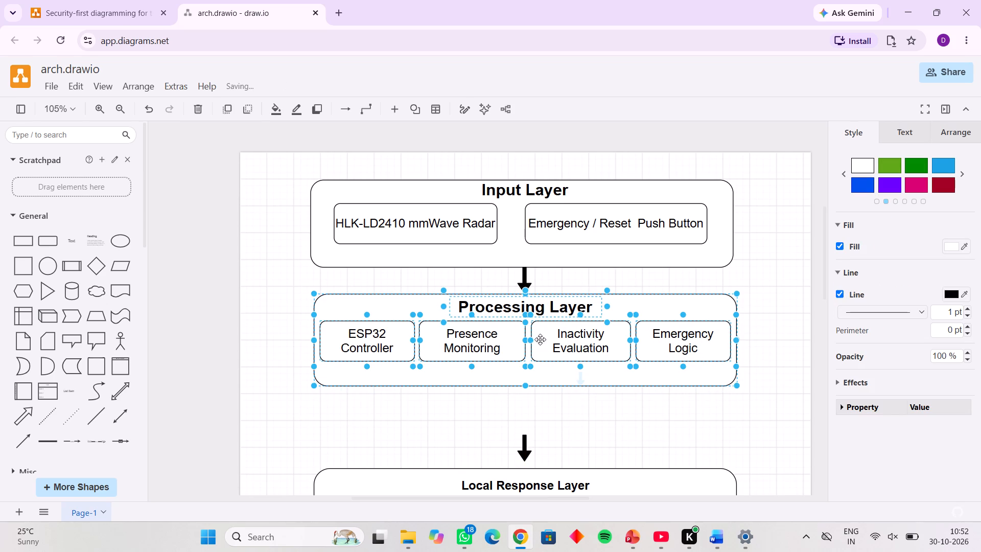
click(776, 404)
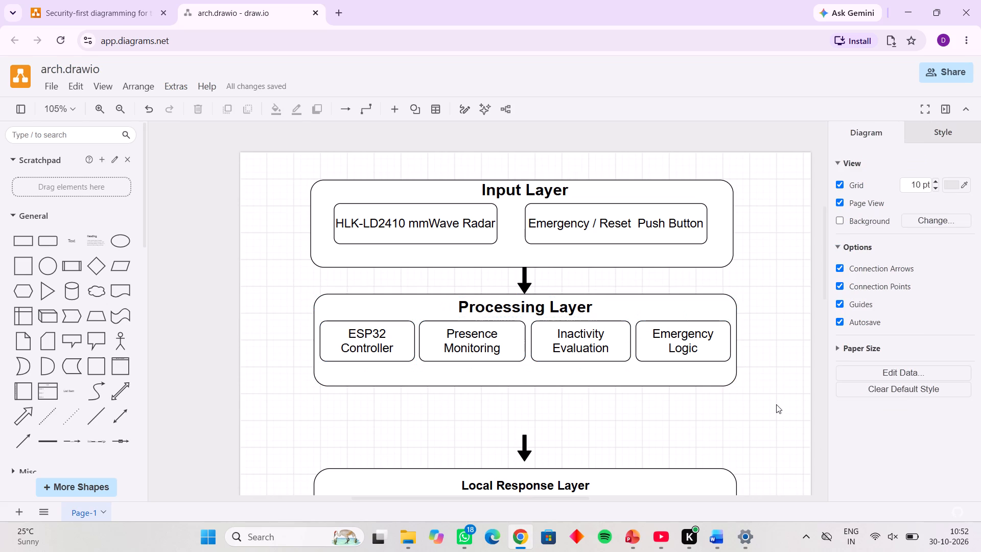
Save the diagram.
key(ctrl+s)
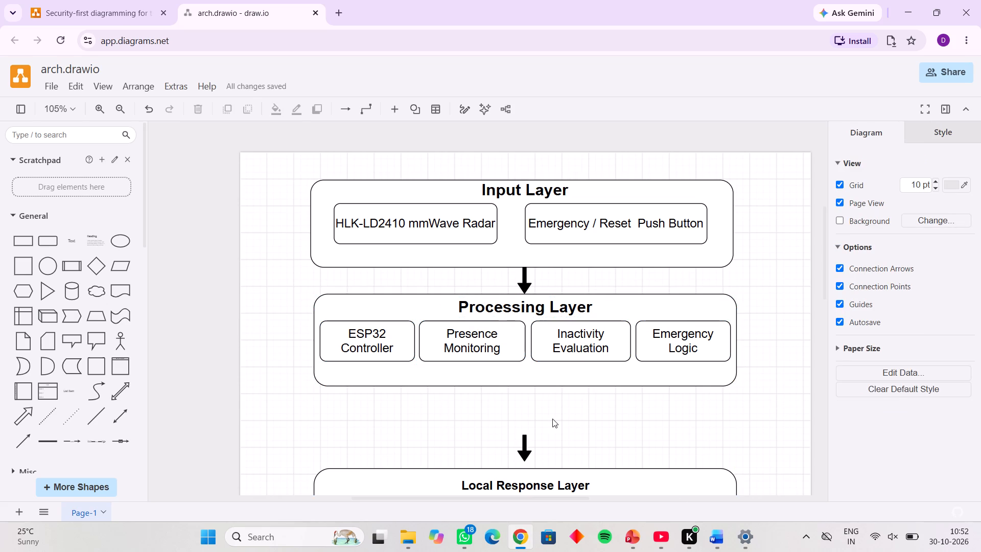
Move the arrow between the Processing and Local Response Layers up to about y 340, directly beneath the Processing Layer container.
click(529, 442)
drag(529, 442, 528, 402)
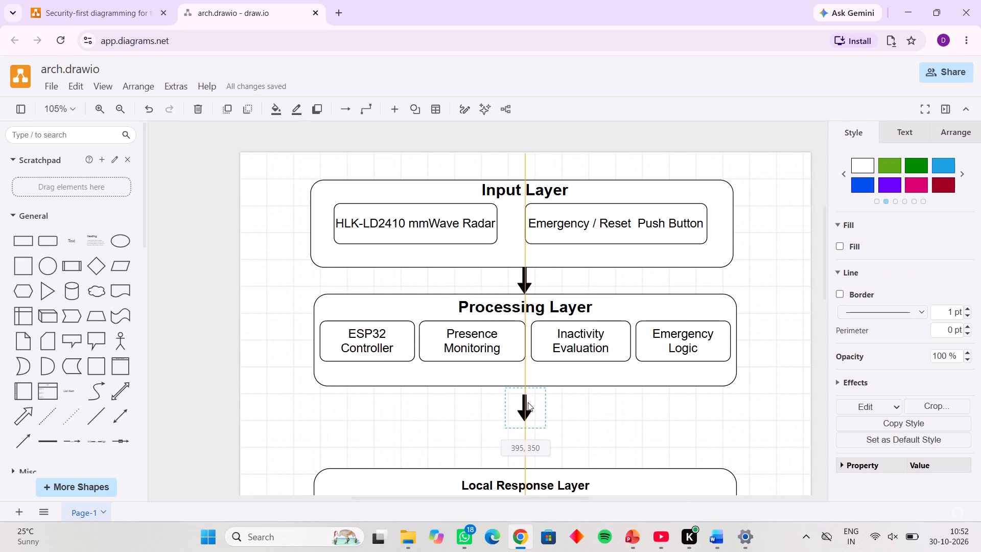
drag(528, 402, 528, 391)
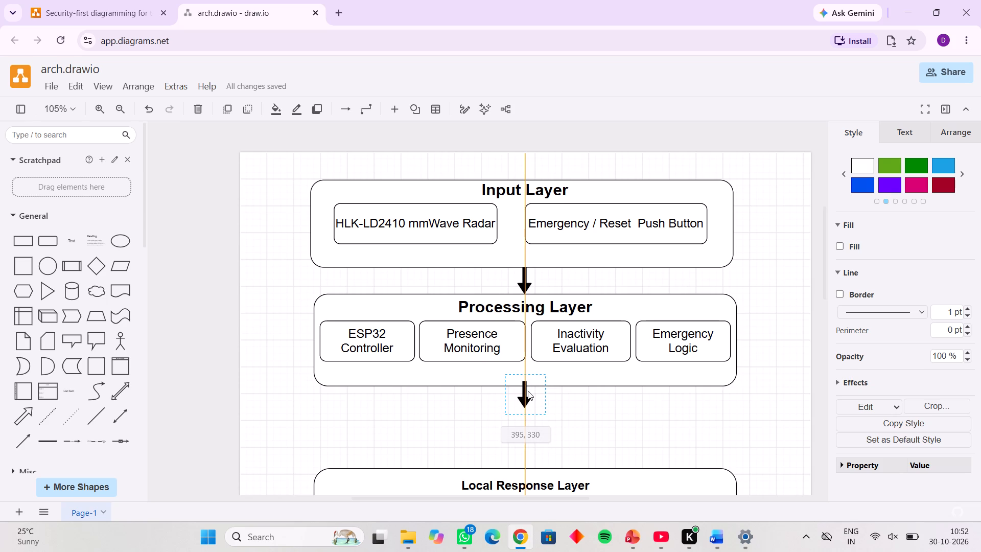
drag(528, 391, 528, 393)
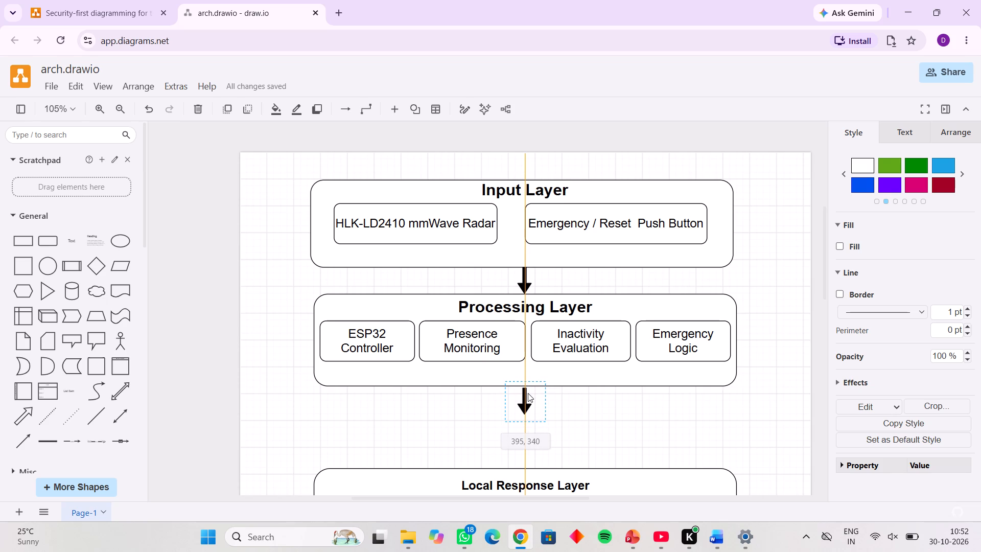
drag(528, 393, 528, 392)
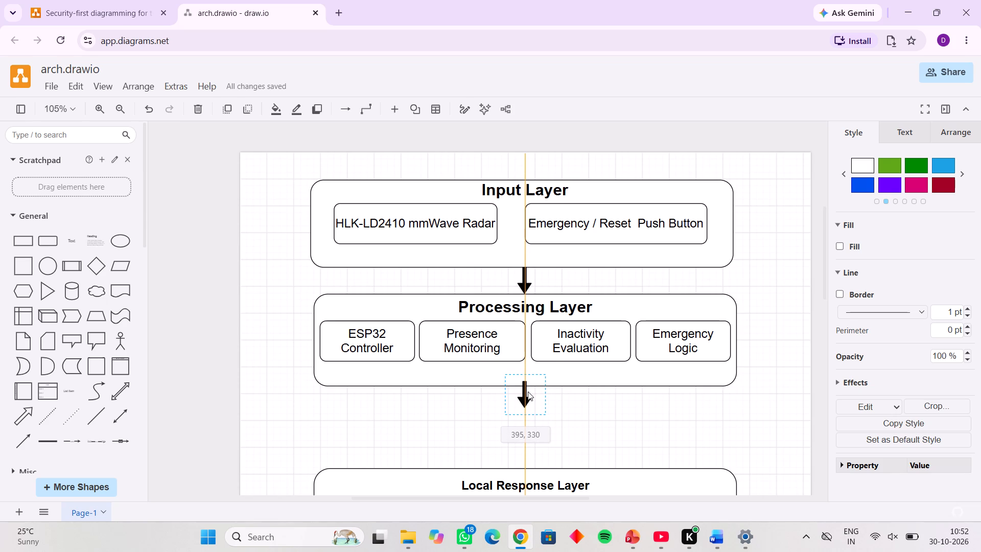
drag(528, 392, 527, 389)
drag(522, 390, 522, 395)
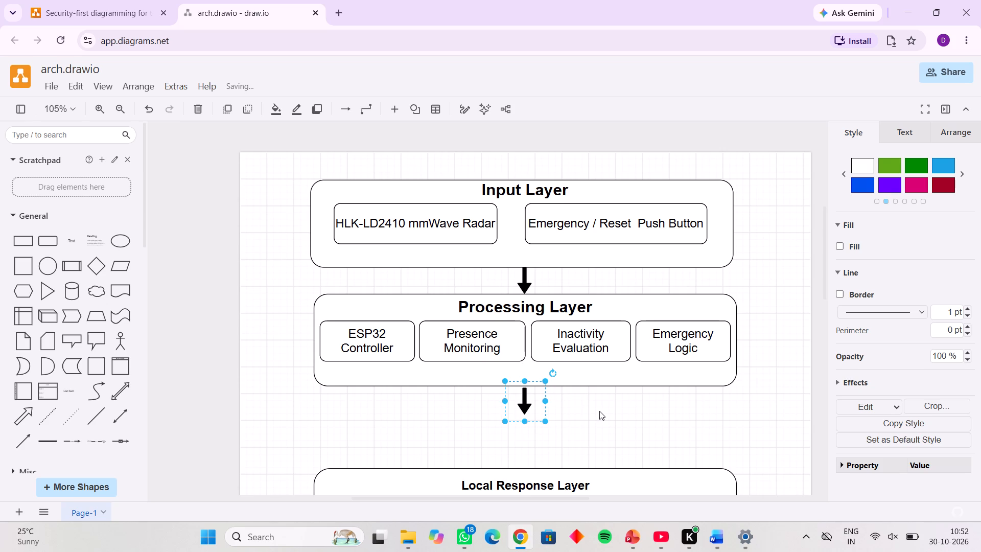
click(599, 411)
Extend the Processing Layer container's bottom edge down slightly so it meets the tail of the arrow below.
click(568, 383)
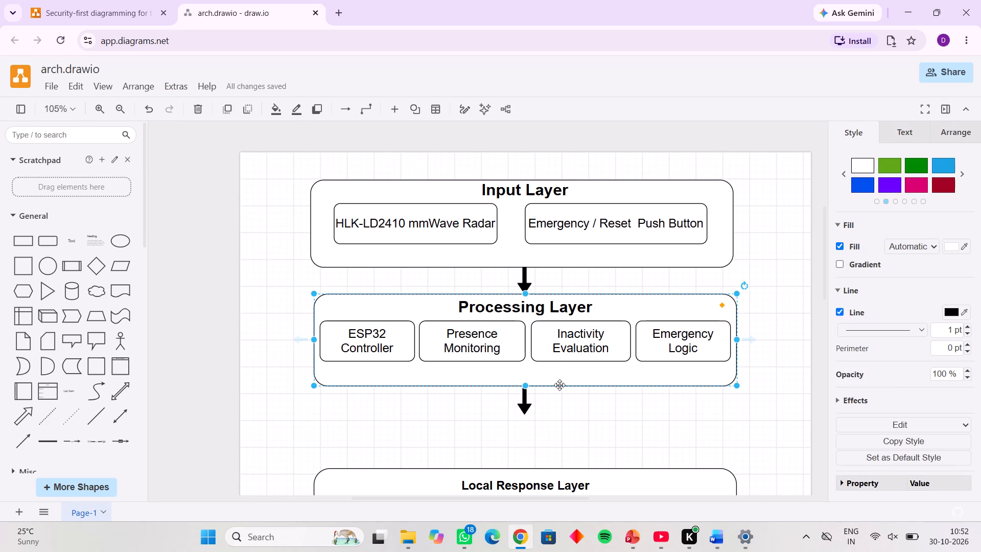
click(527, 388)
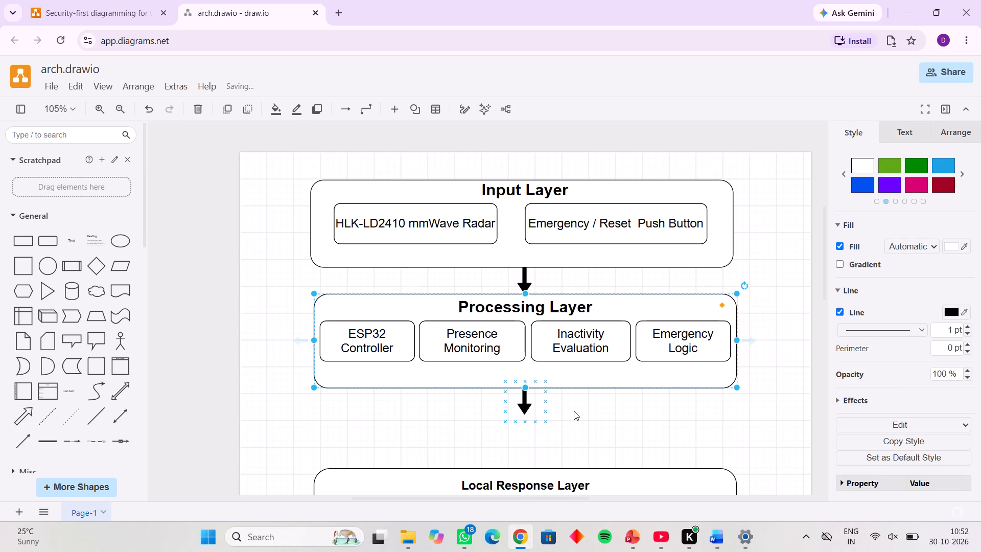
click(574, 411)
click(538, 403)
click(595, 434)
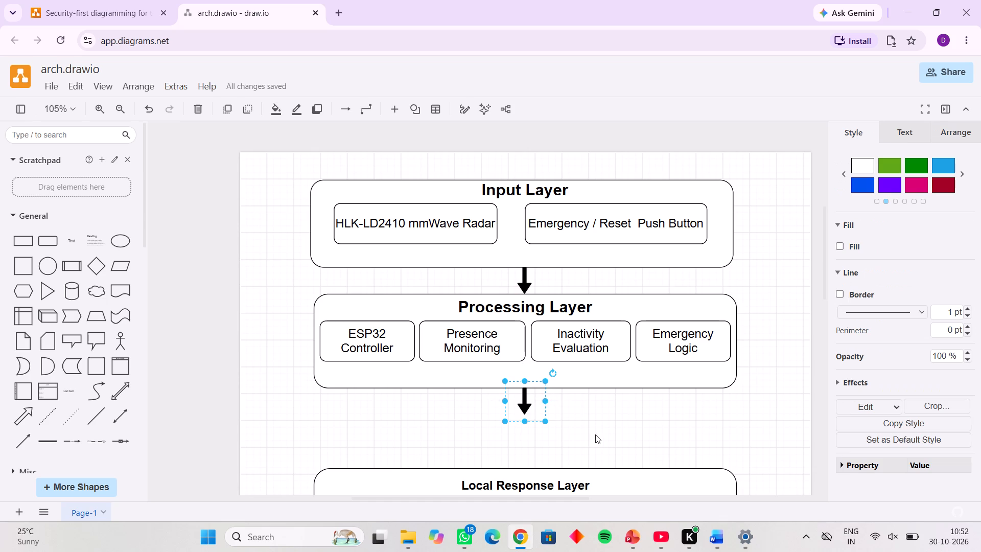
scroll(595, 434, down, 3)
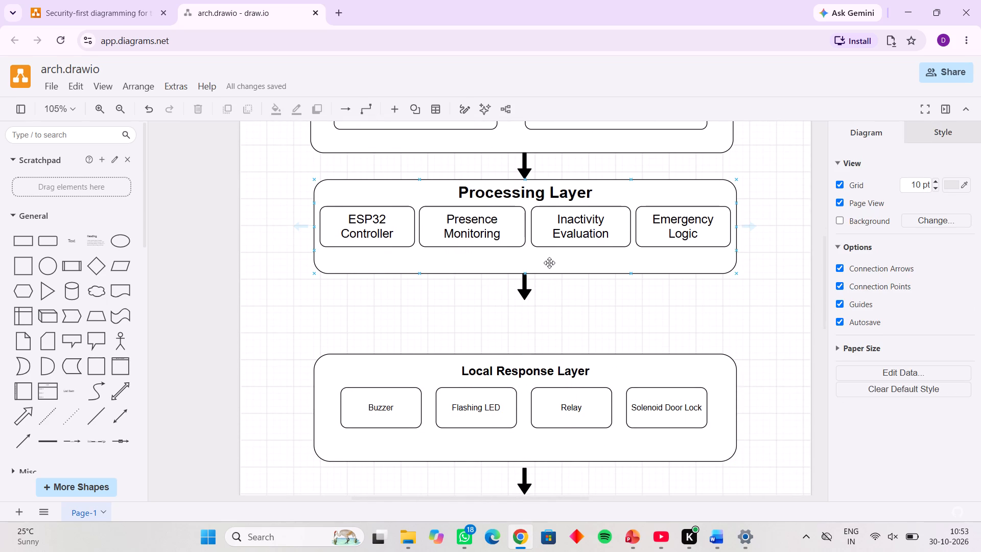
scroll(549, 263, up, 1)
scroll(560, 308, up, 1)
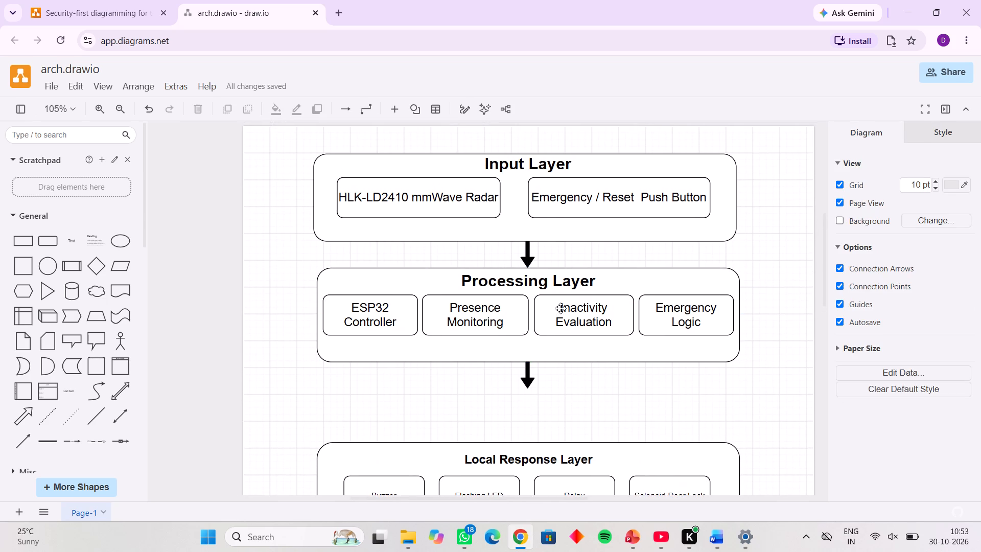
Shorten the Processing Layer container from its bottom edge to 630 x 120.
scroll(560, 308, up, 1)
click(556, 356)
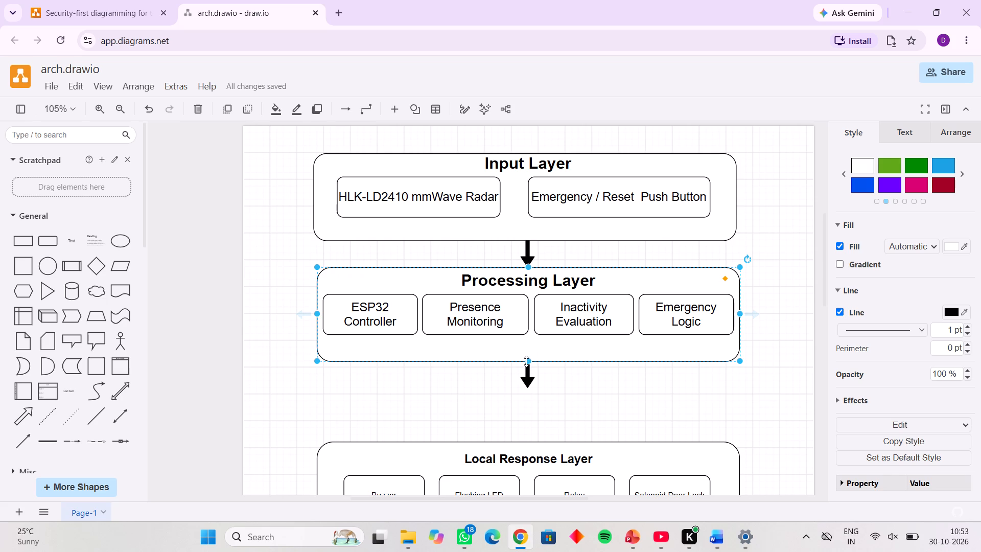
drag(527, 361, 528, 349)
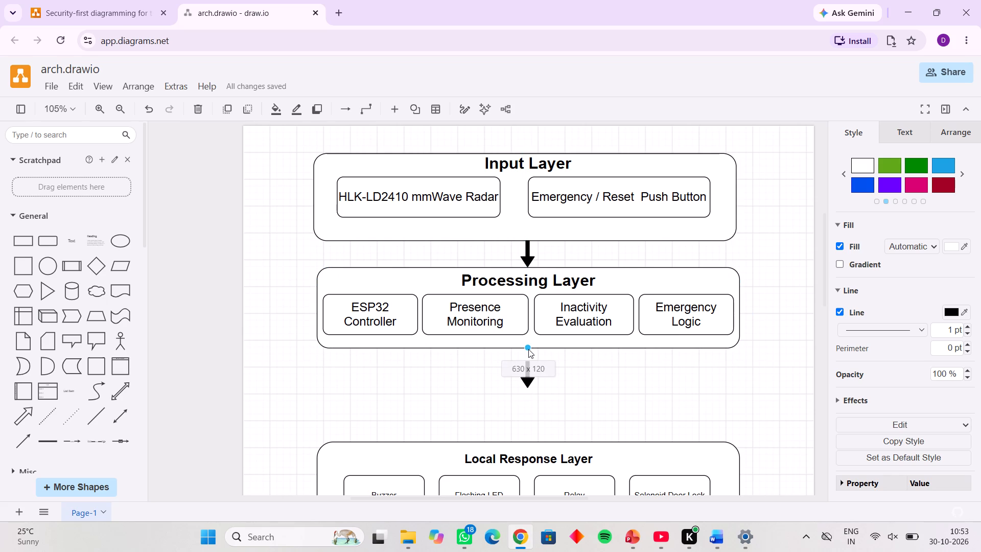
drag(528, 349, 529, 350)
Shorten the Input Layer container from its bottom edge to 630 x 120.
click(549, 235)
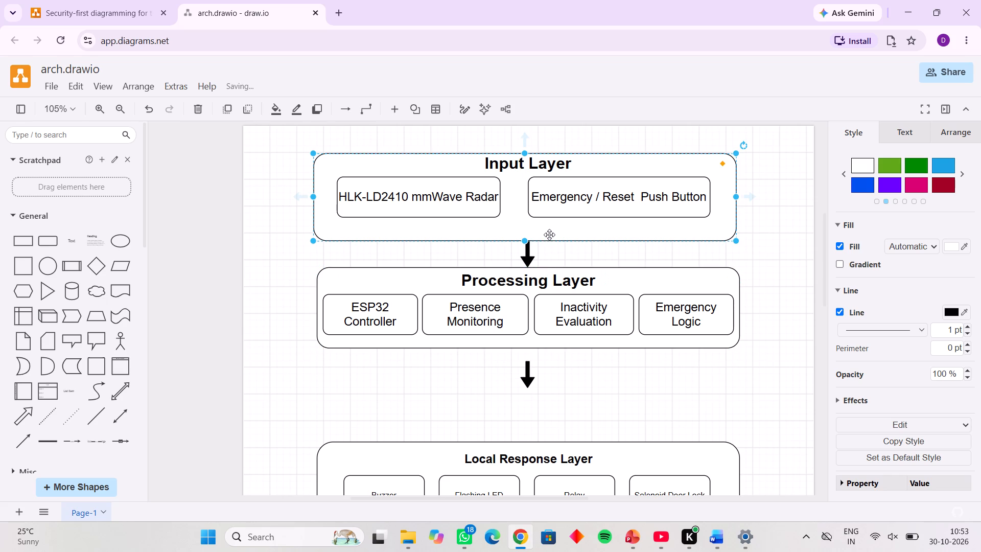
drag(525, 245, 525, 235)
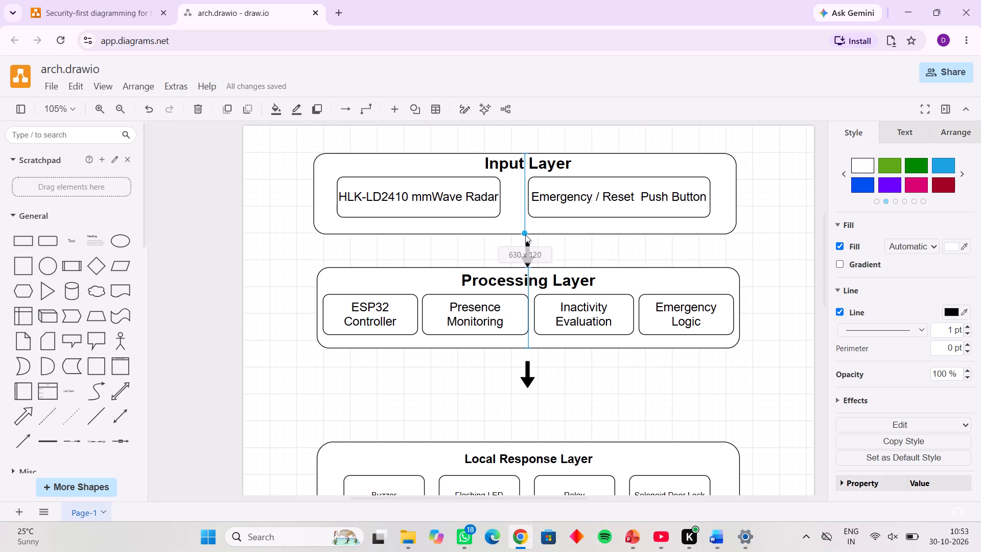
drag(525, 235, 526, 238)
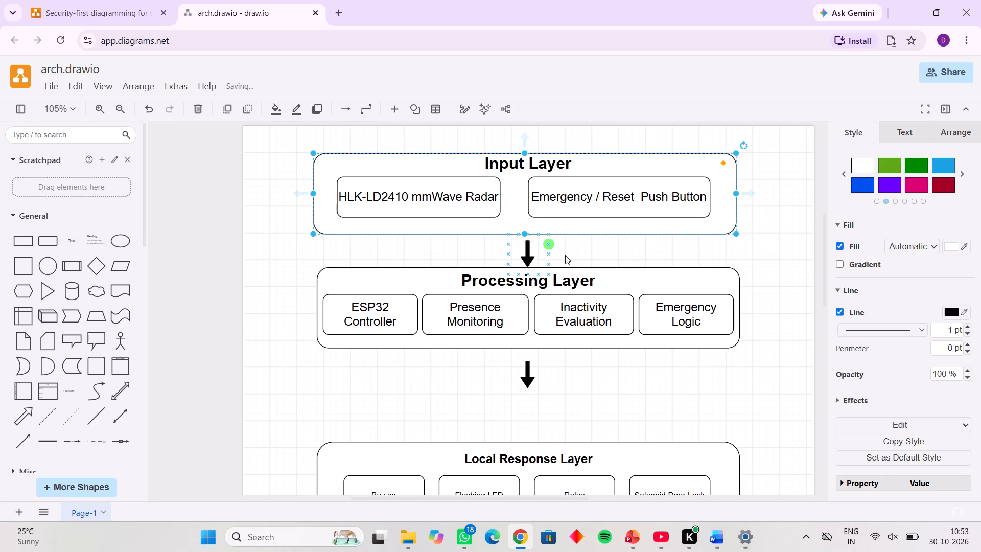
Move the arrow below the Processing Layer up so its tail meets the container's bottom edge.
drag(564, 255, 546, 252)
click(546, 252)
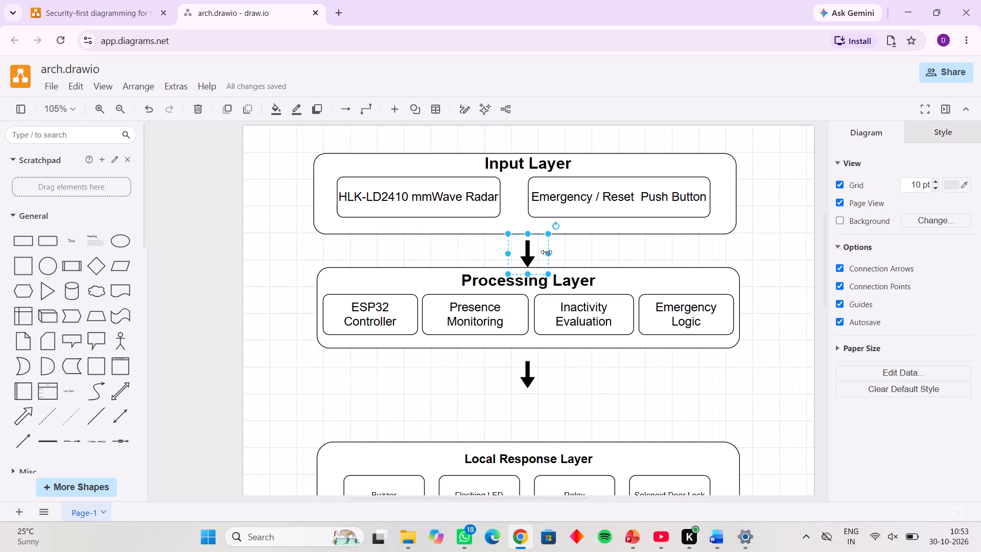
drag(529, 382, 529, 371)
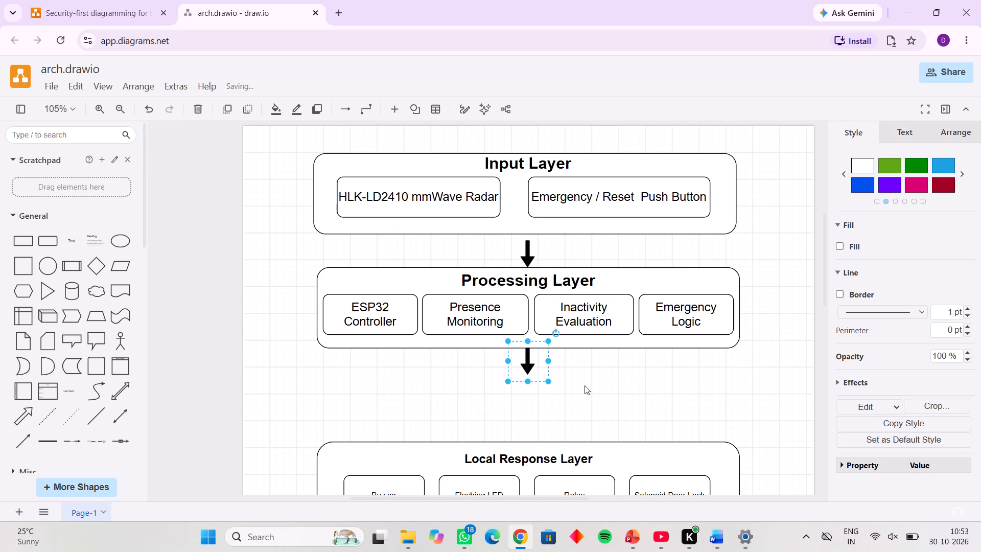
click(612, 402)
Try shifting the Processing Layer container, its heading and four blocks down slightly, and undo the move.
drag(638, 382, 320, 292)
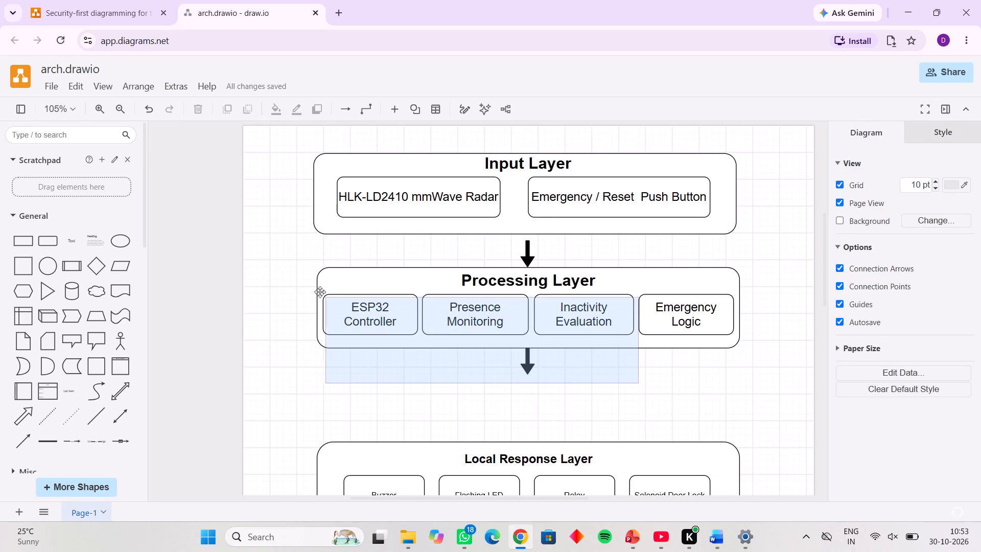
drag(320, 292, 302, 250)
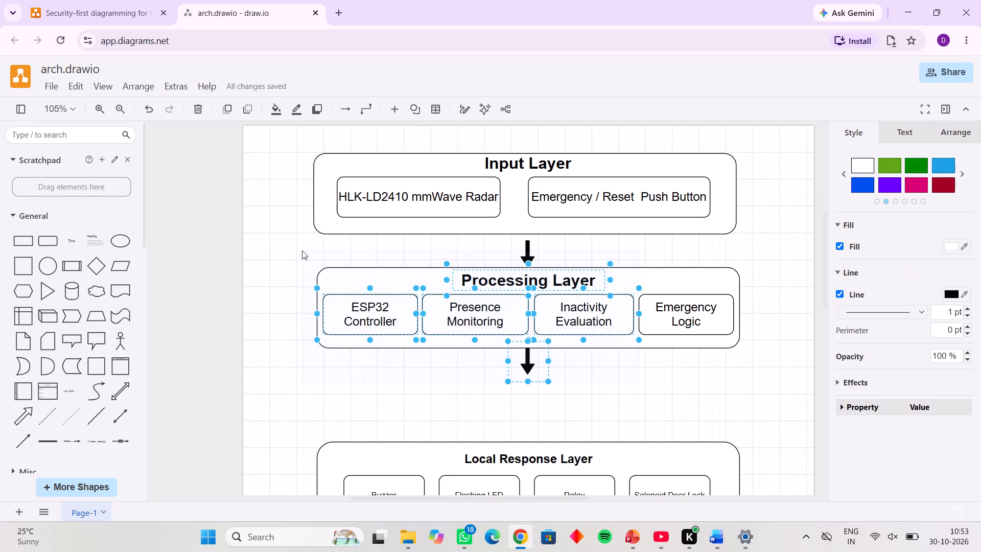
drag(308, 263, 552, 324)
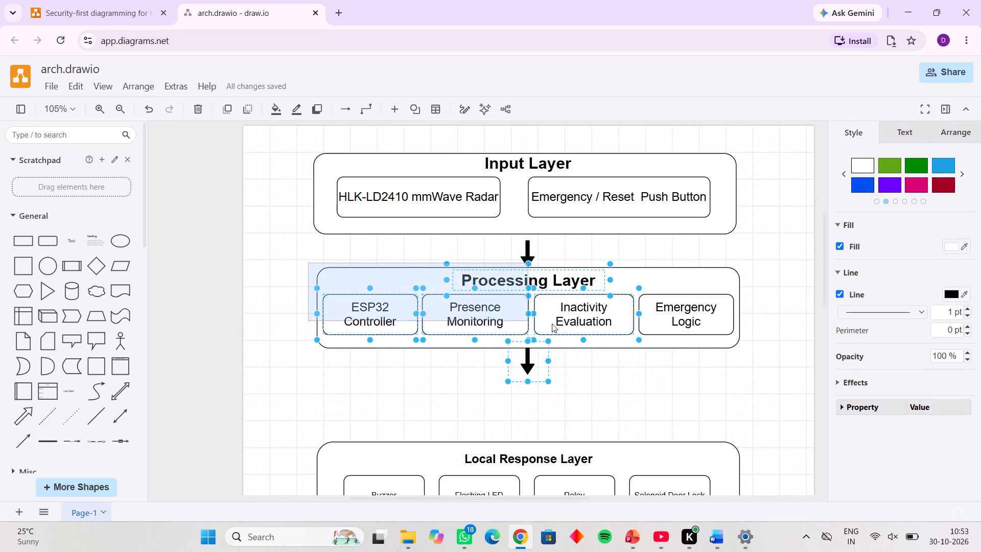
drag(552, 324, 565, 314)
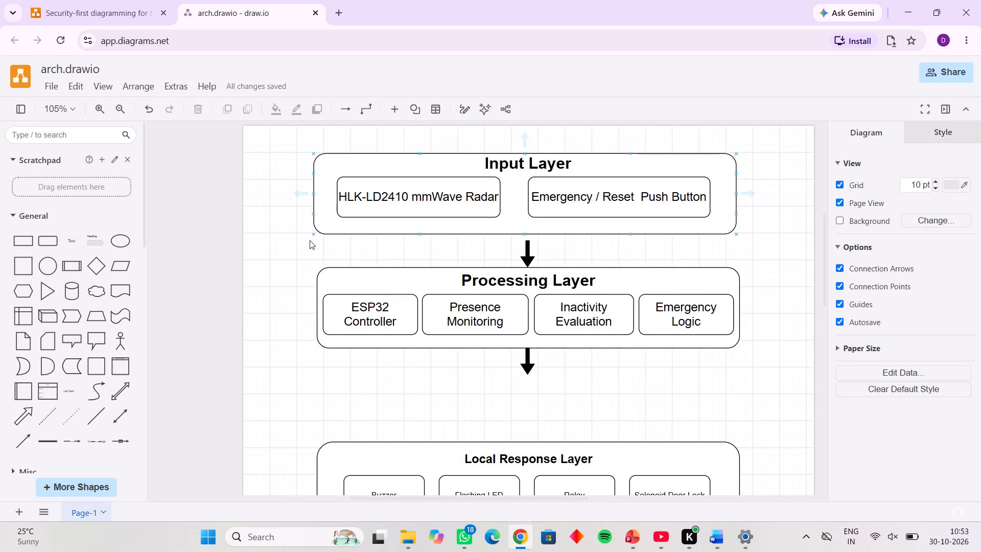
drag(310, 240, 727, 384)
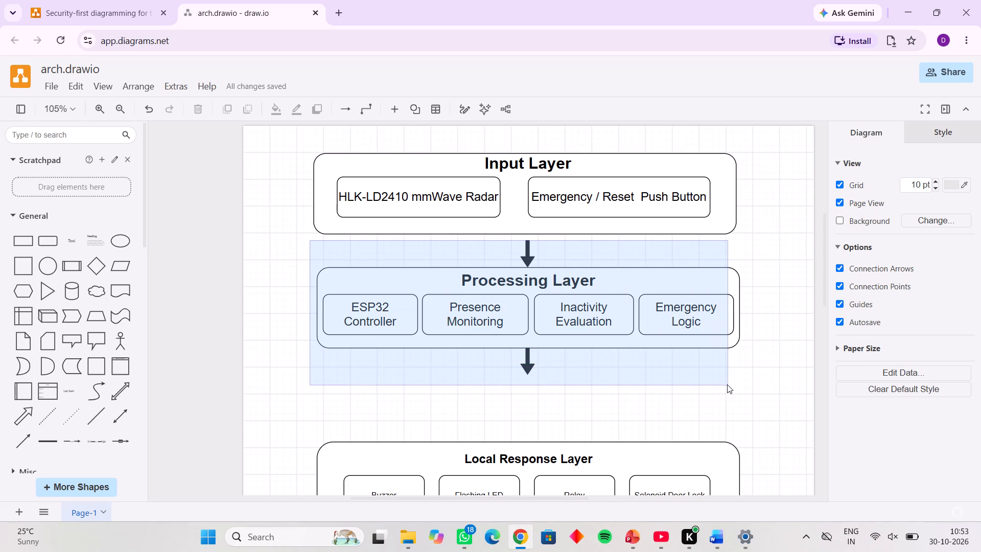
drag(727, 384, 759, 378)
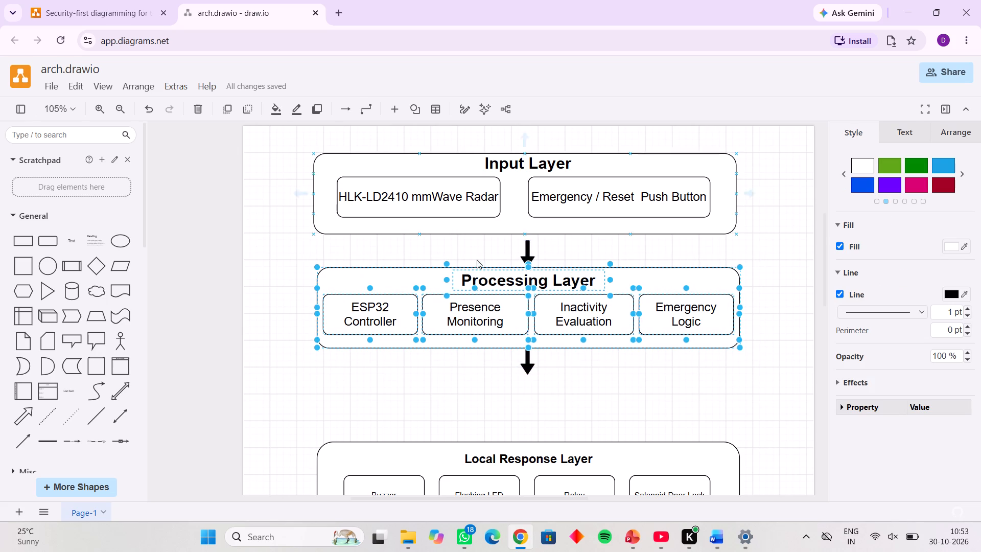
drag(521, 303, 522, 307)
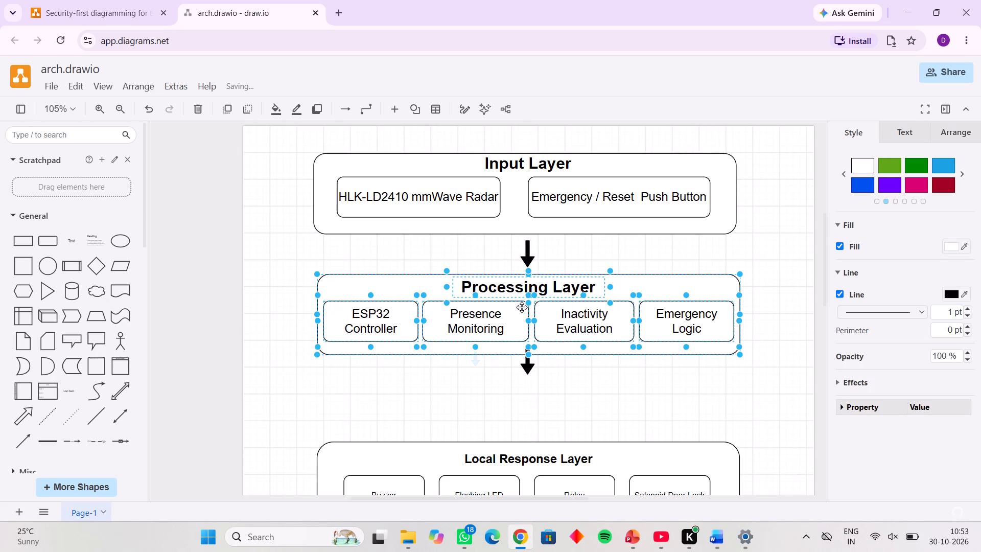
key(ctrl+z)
Move the Processing Layer container, its heading, four blocks and both adjoining arrows up together so the upper arrow meets the Input Layer container.
click(299, 240)
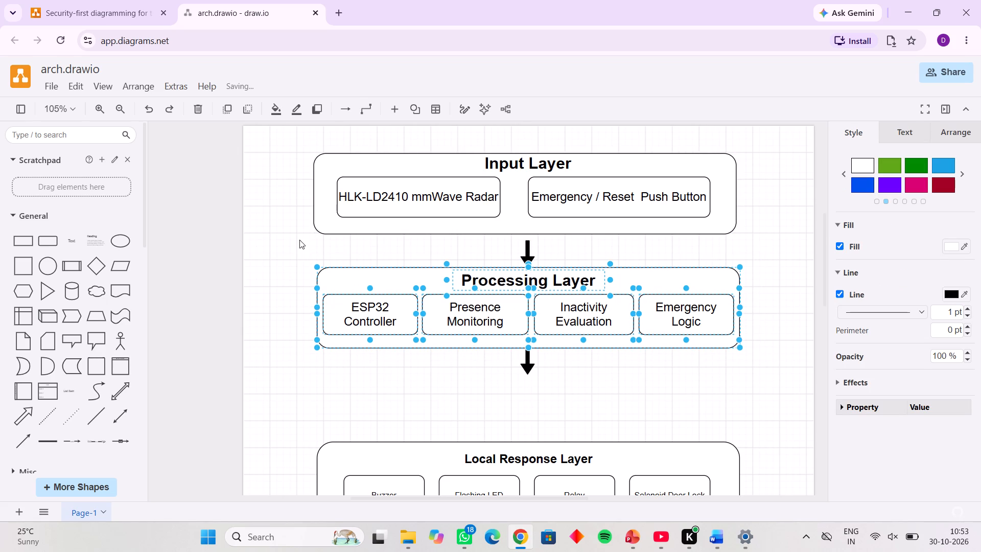
drag(295, 241, 605, 365)
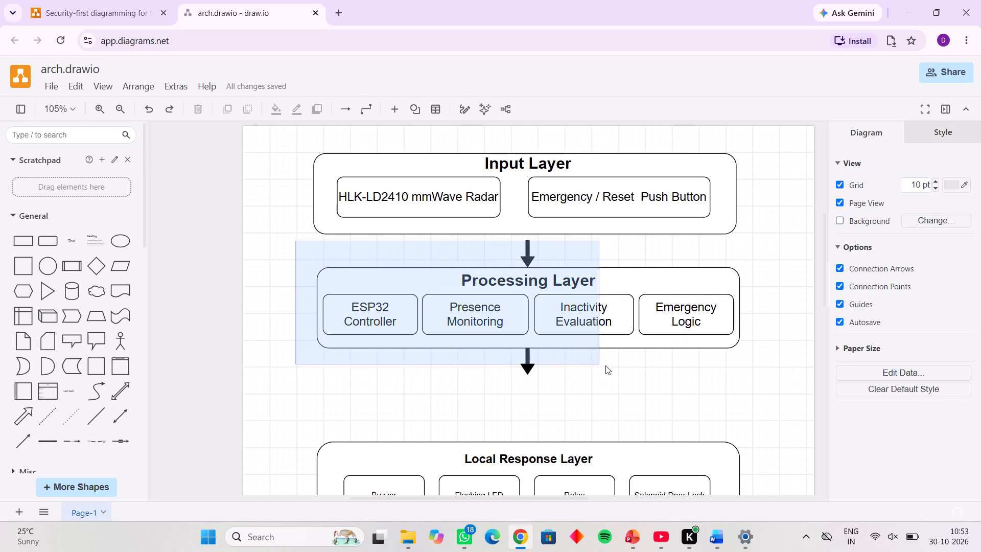
drag(605, 365, 792, 401)
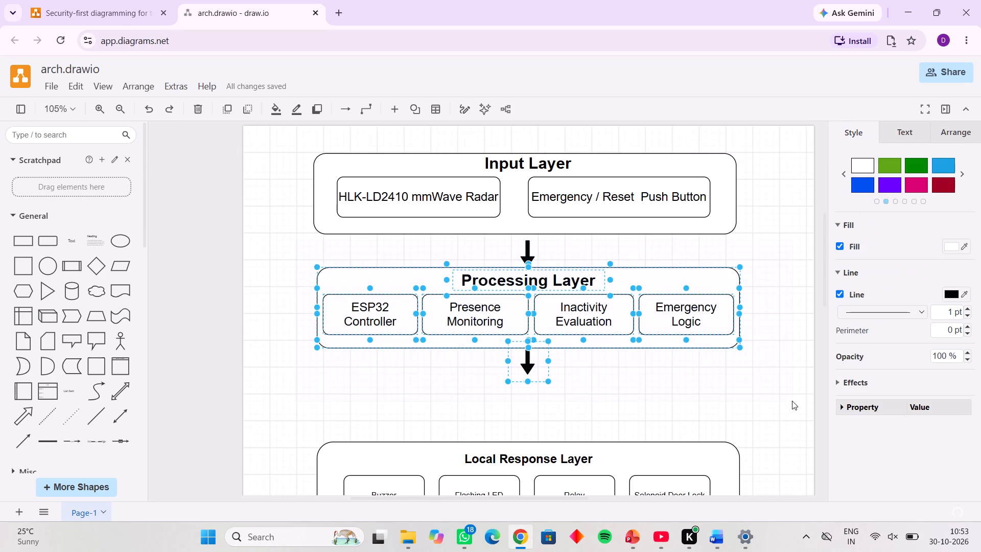
shift+click(533, 248)
drag(541, 308, 541, 301)
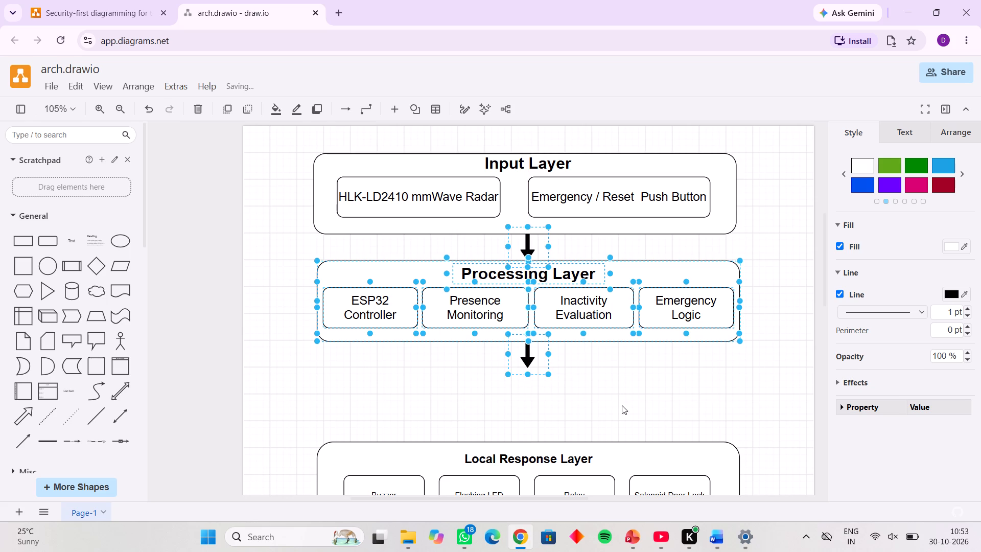
click(628, 403)
Set the Buzzer and Flashing LED labels in the Local Response Layer to font size 18.
scroll(611, 364, down, 1)
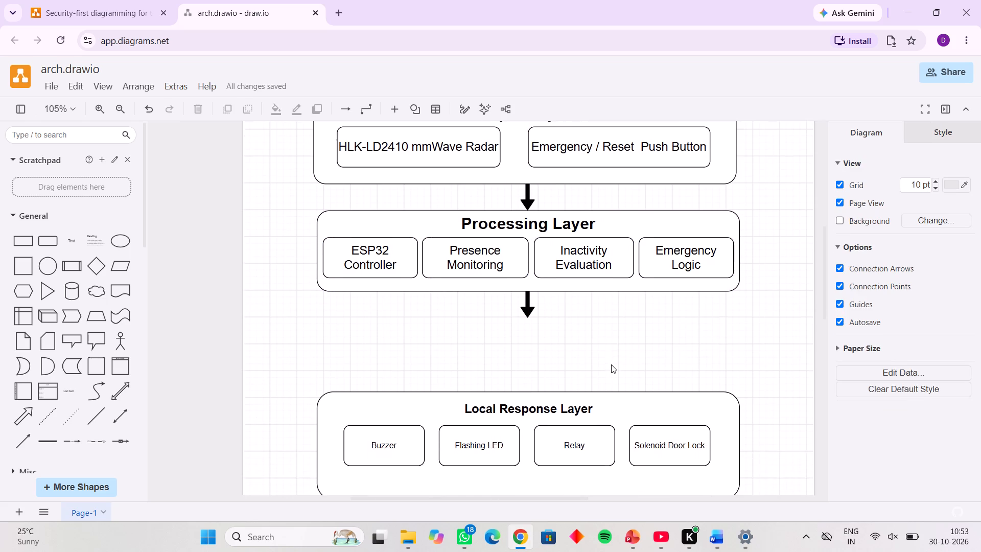
scroll(611, 364, down, 1)
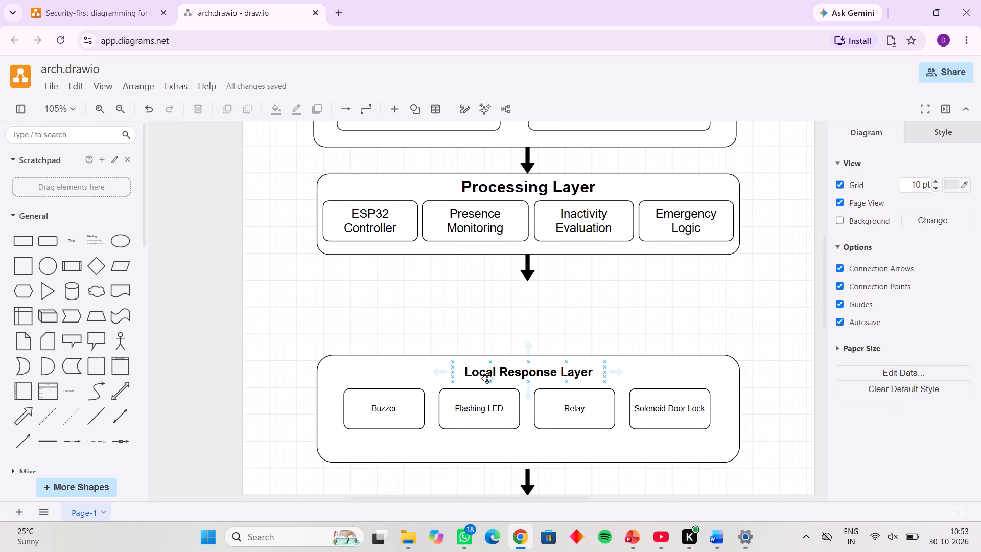
click(500, 378)
double_click(503, 373)
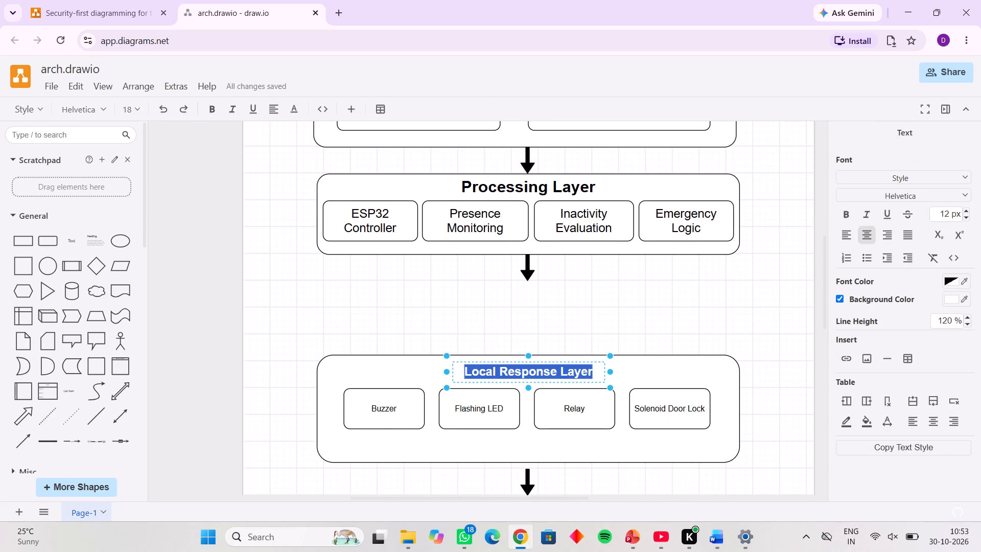
double_click(385, 409)
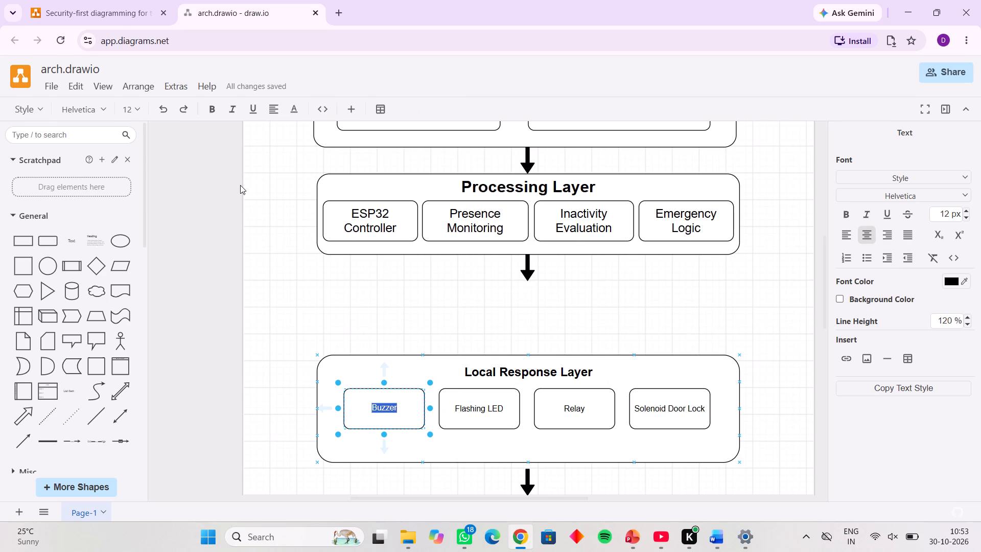
click(134, 106)
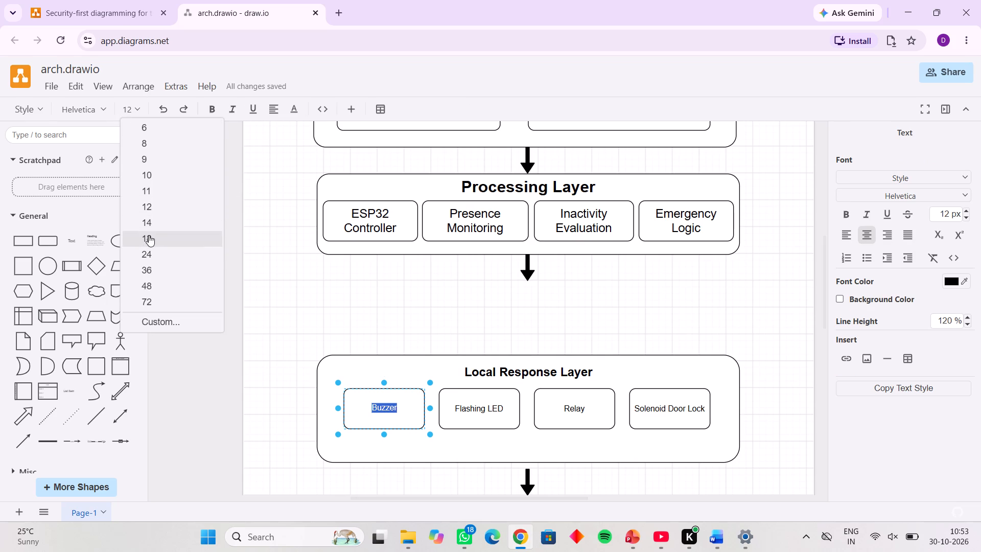
click(149, 235)
click(478, 415)
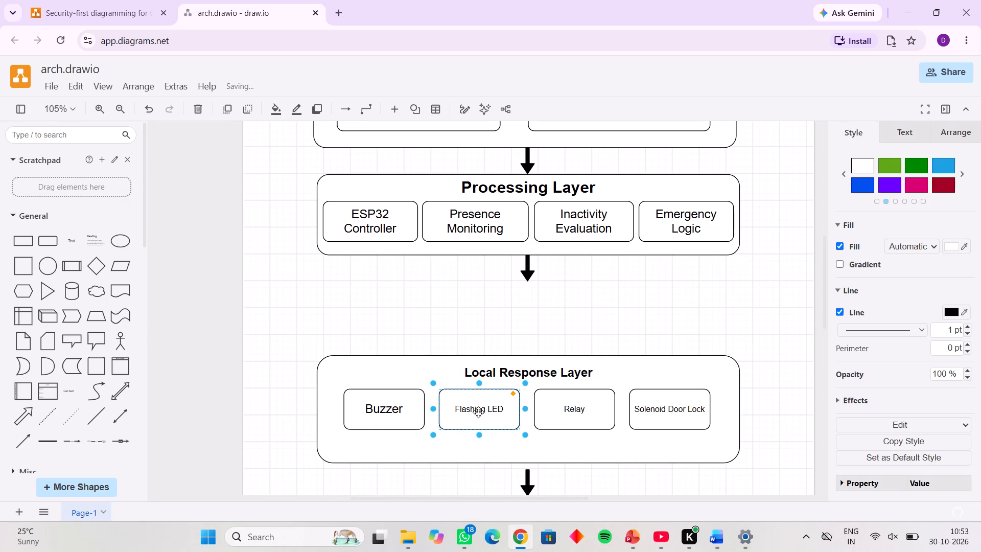
double_click(469, 409)
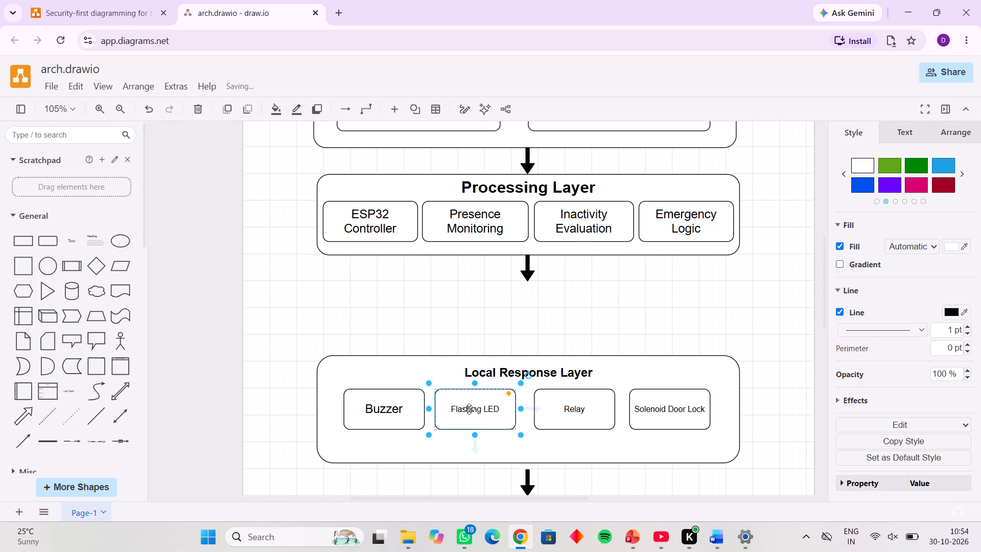
click(133, 108)
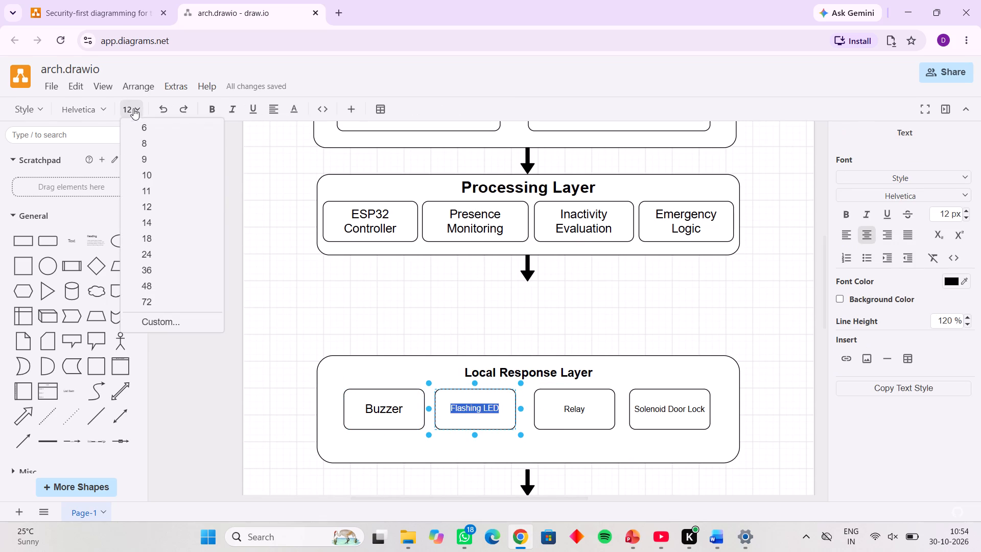
click(158, 238)
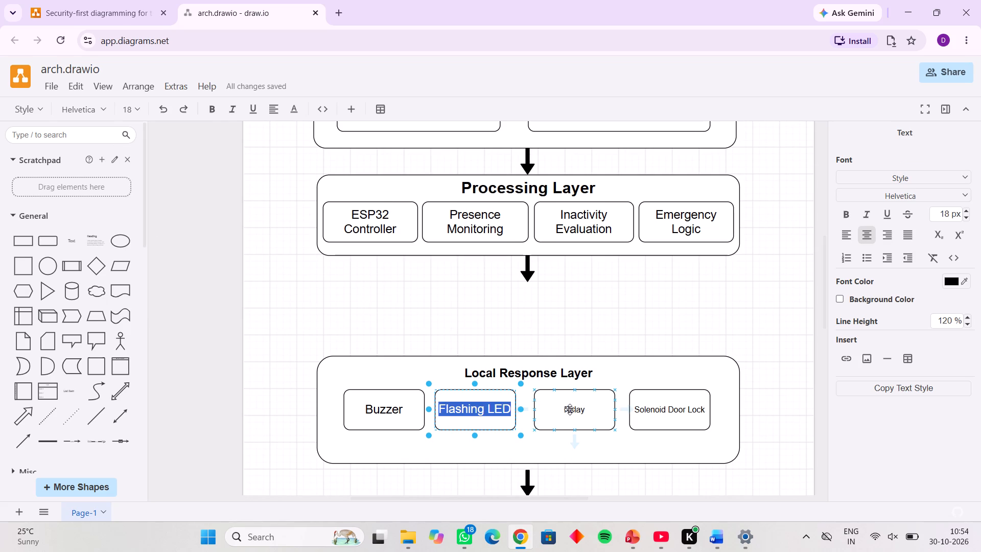
Set the Relay and Solenoid Door Lock labels in the Local Response Layer to font size 18.
double_click(572, 413)
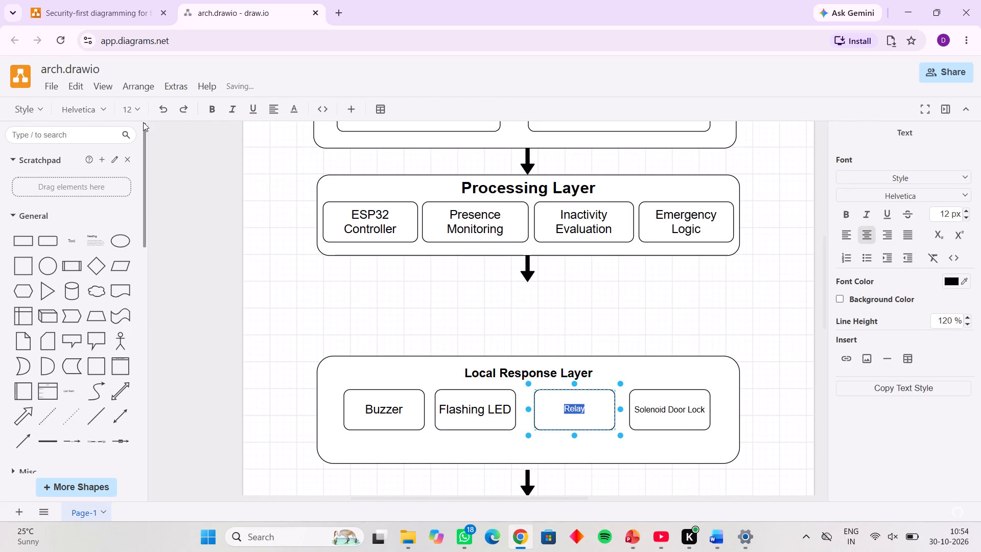
click(132, 105)
click(145, 239)
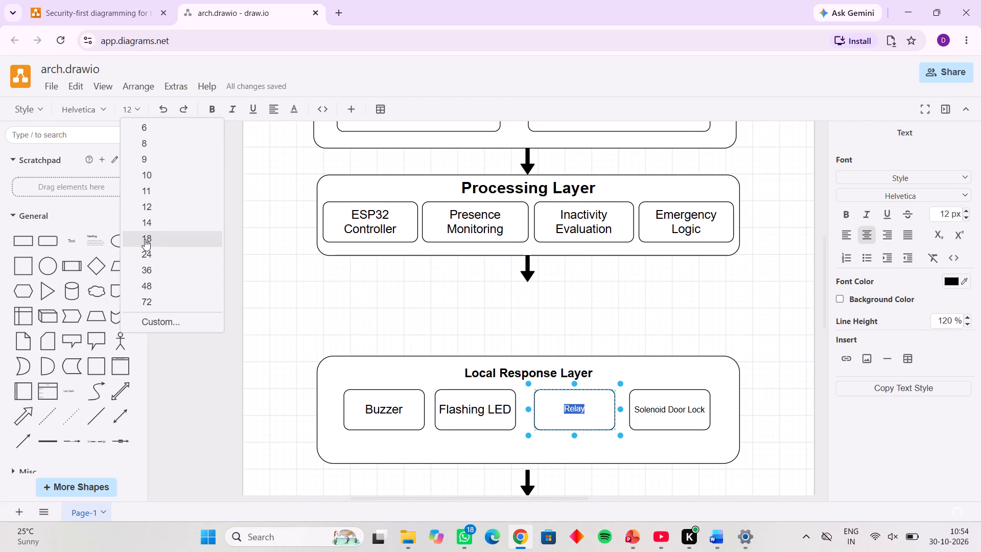
double_click(645, 411)
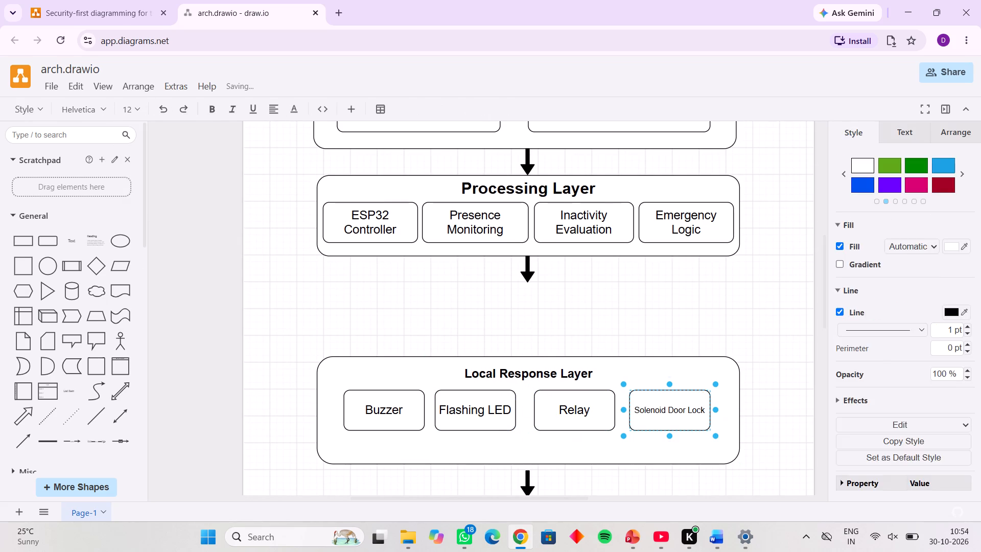
click(138, 111)
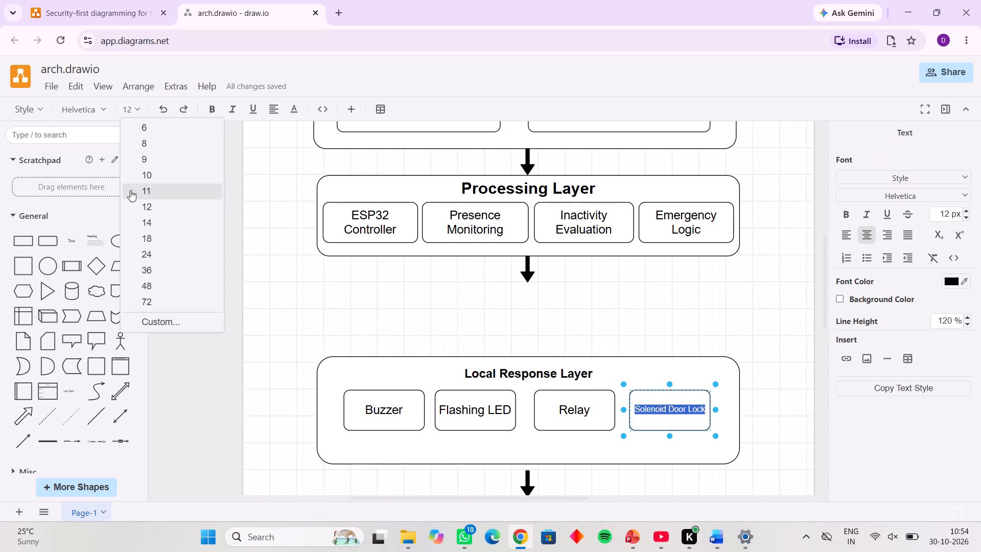
click(144, 235)
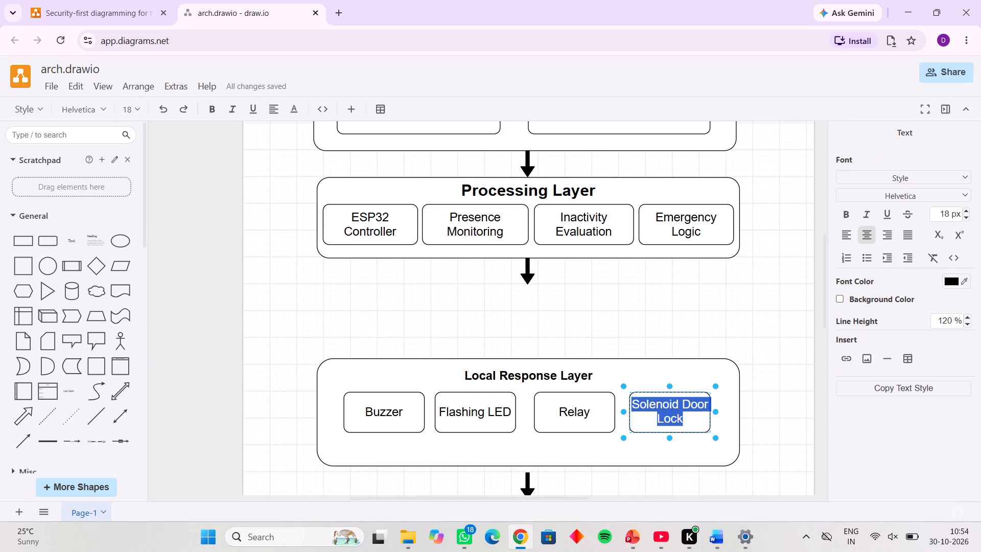
Widen the Solenoid Door Lock block in the Local Response Layer so its label fits on one line.
drag(712, 412, 718, 412)
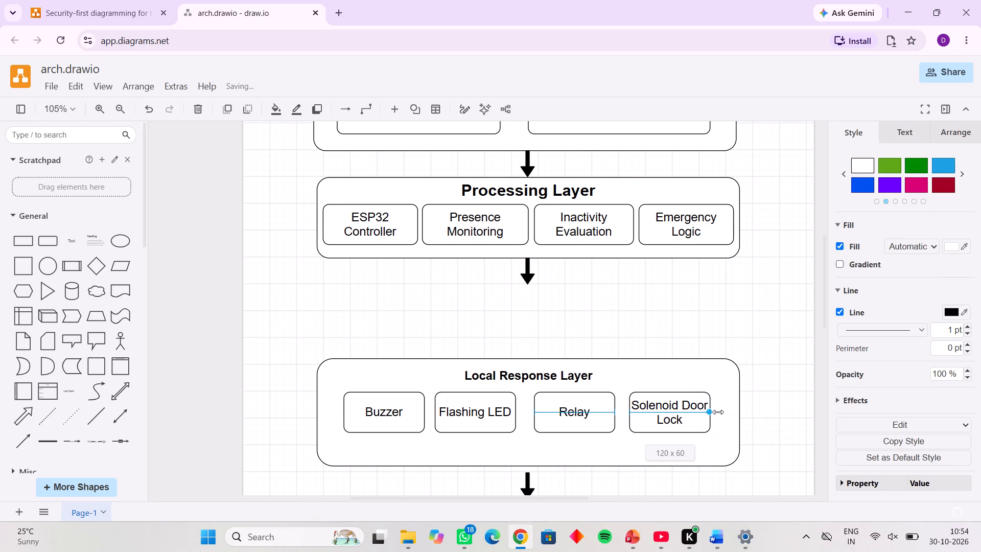
drag(718, 412, 732, 410)
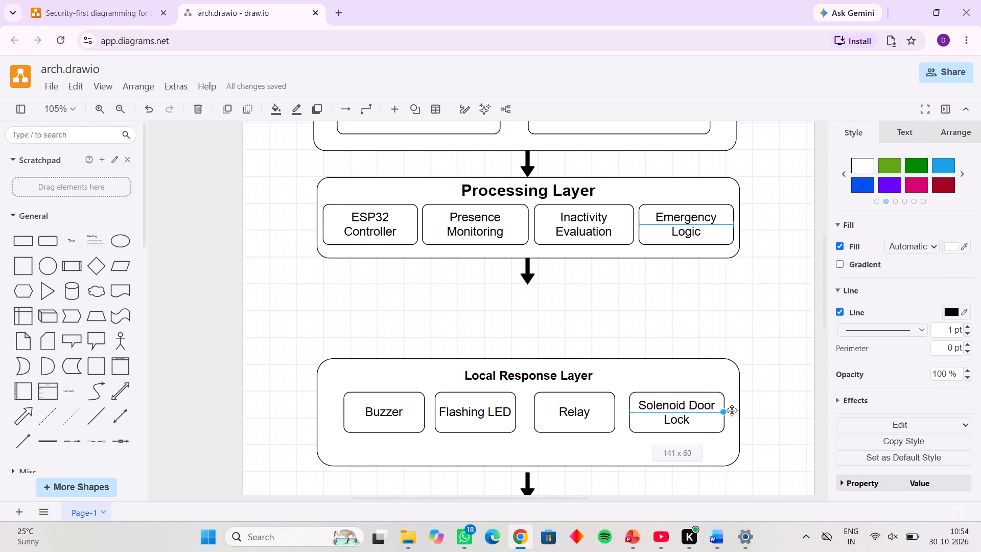
drag(732, 410, 743, 410)
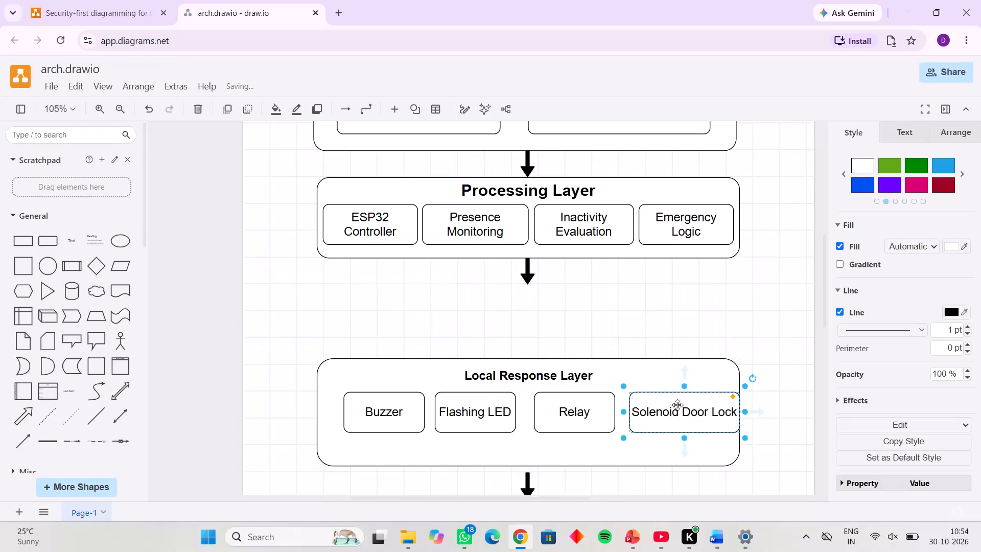
Shift the Buzzer, Flashing LED, Relay and Solenoid Door Lock blocks left to space them out inside the Local Response Layer container.
click(390, 411)
drag(390, 411, 378, 411)
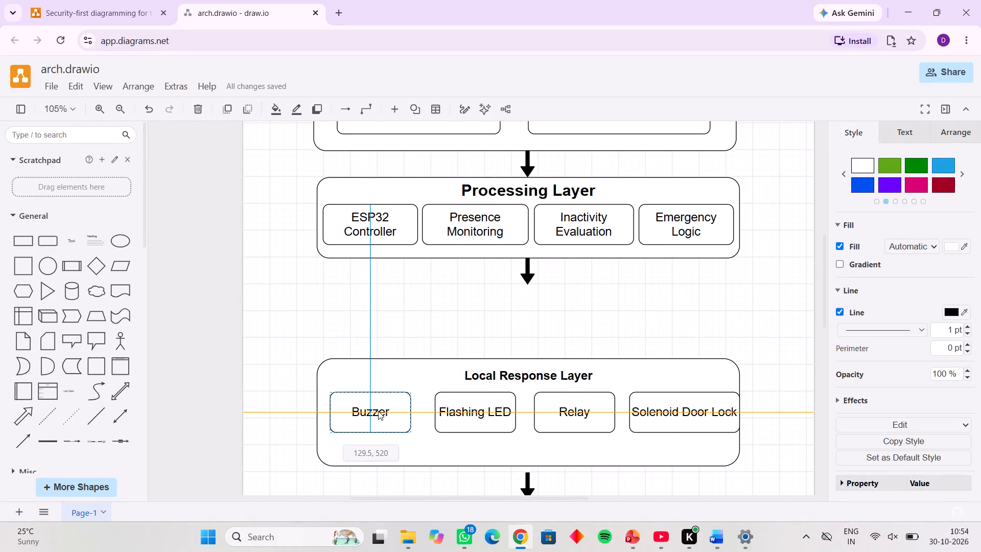
drag(378, 411, 375, 410)
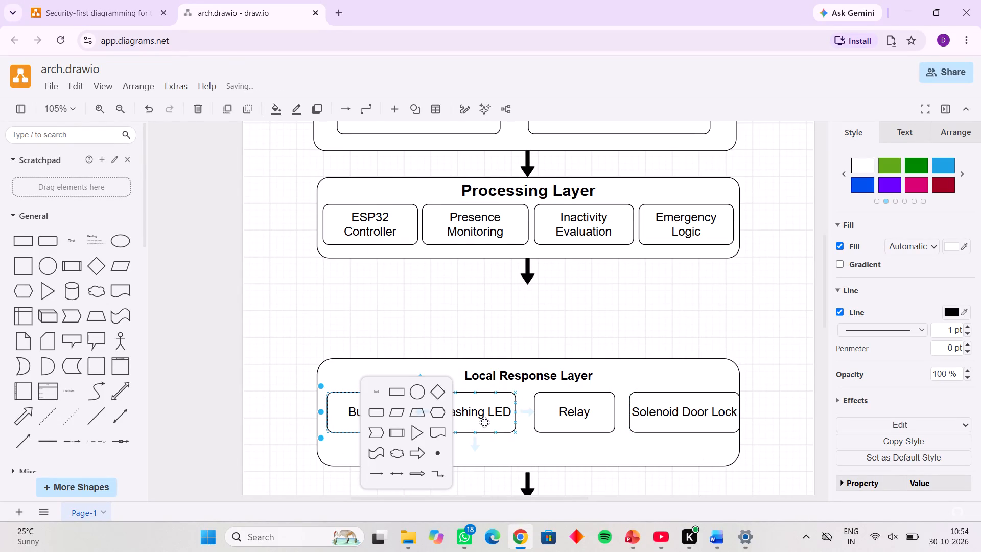
click(484, 421)
drag(479, 418, 466, 419)
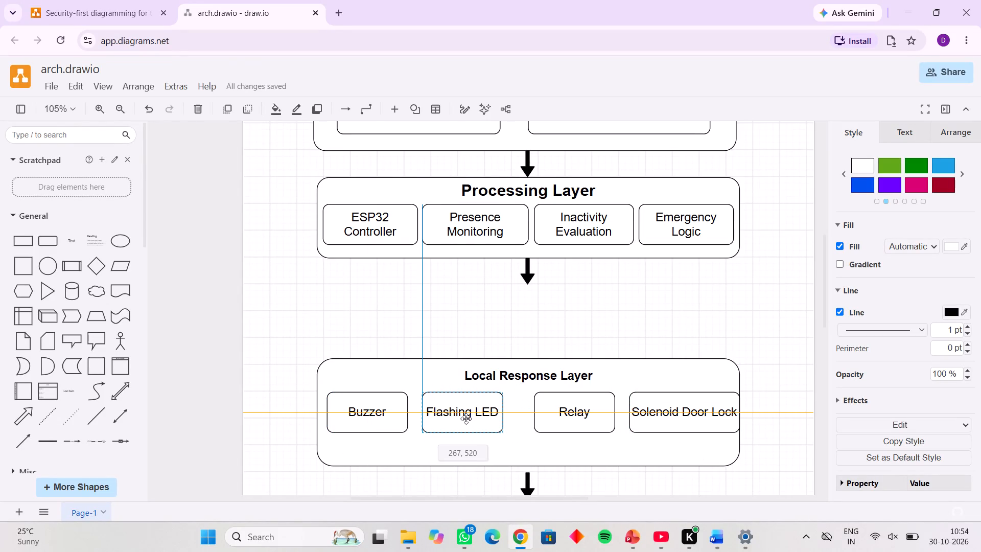
drag(466, 419, 463, 418)
drag(563, 415, 548, 414)
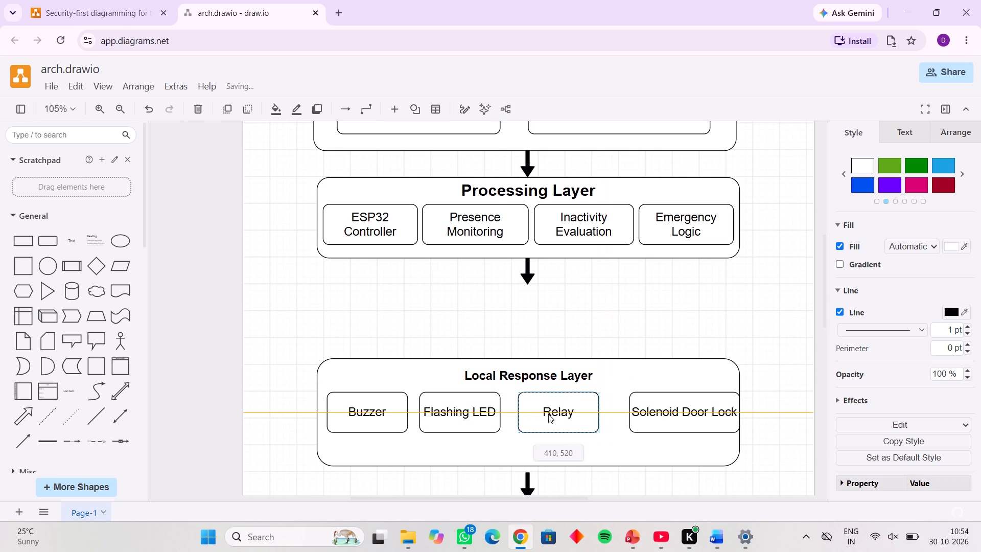
drag(548, 414, 546, 411)
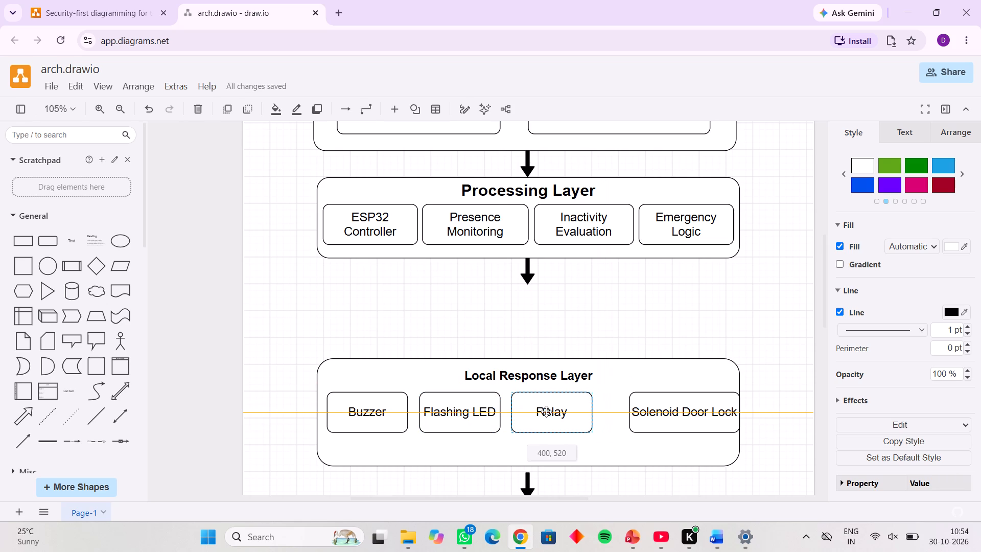
drag(546, 411, 547, 414)
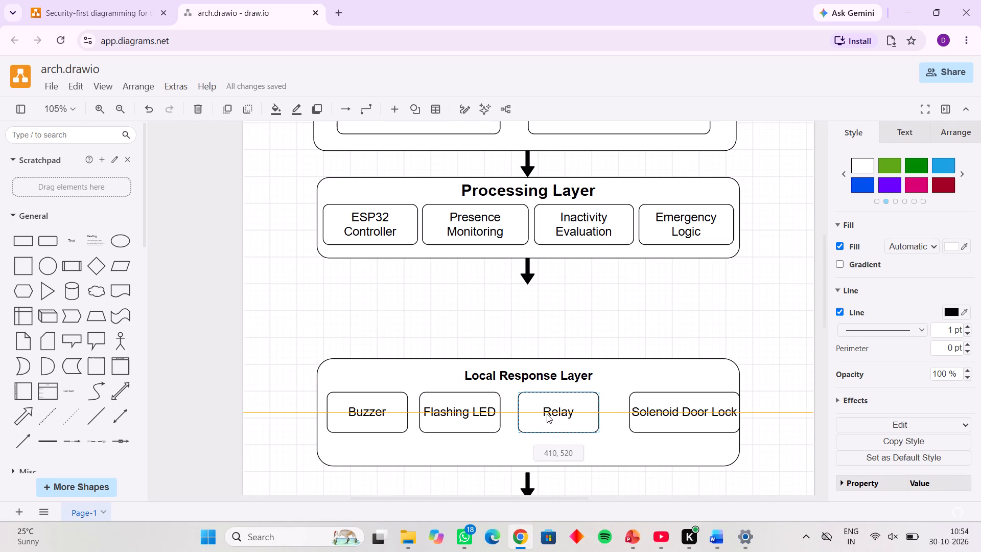
drag(547, 414, 547, 415)
click(679, 413)
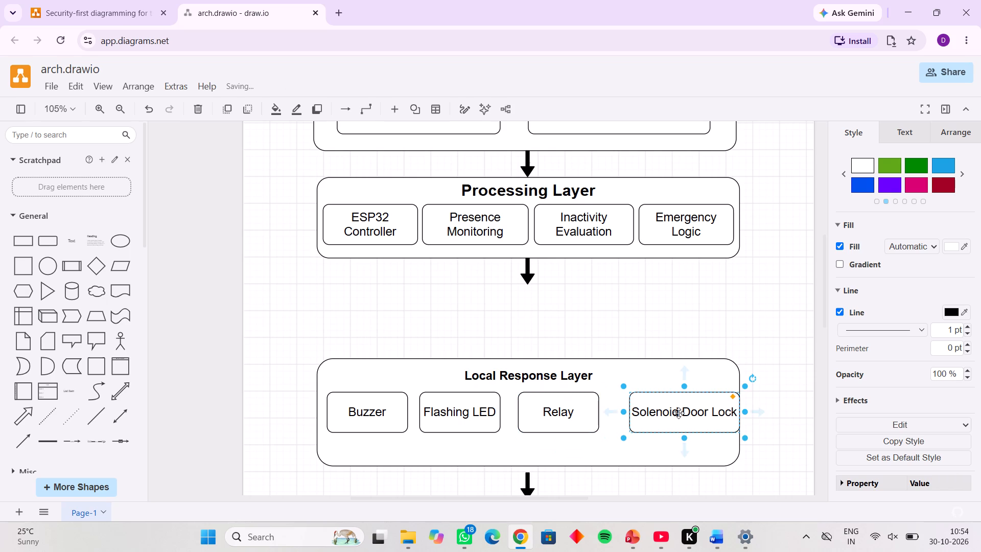
drag(679, 413, 665, 412)
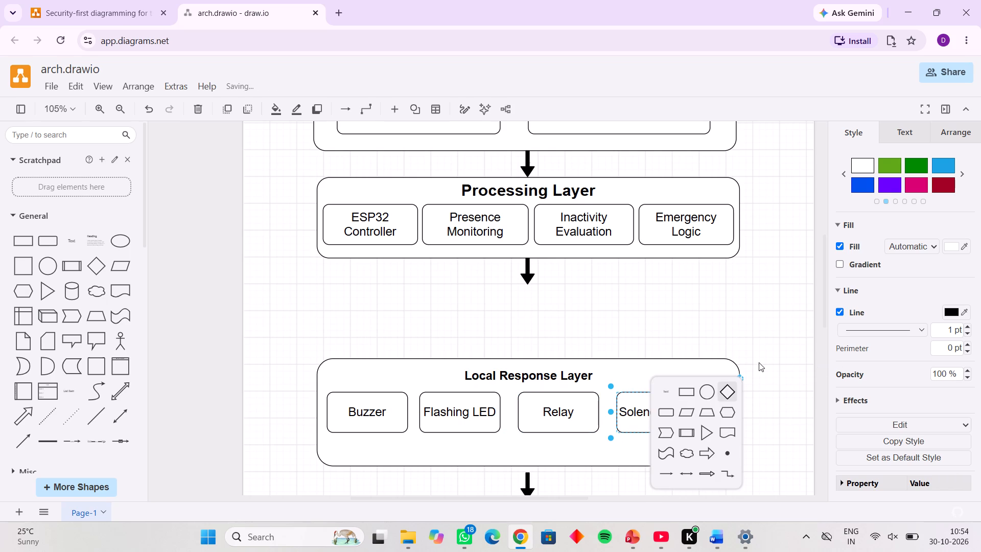
click(759, 362)
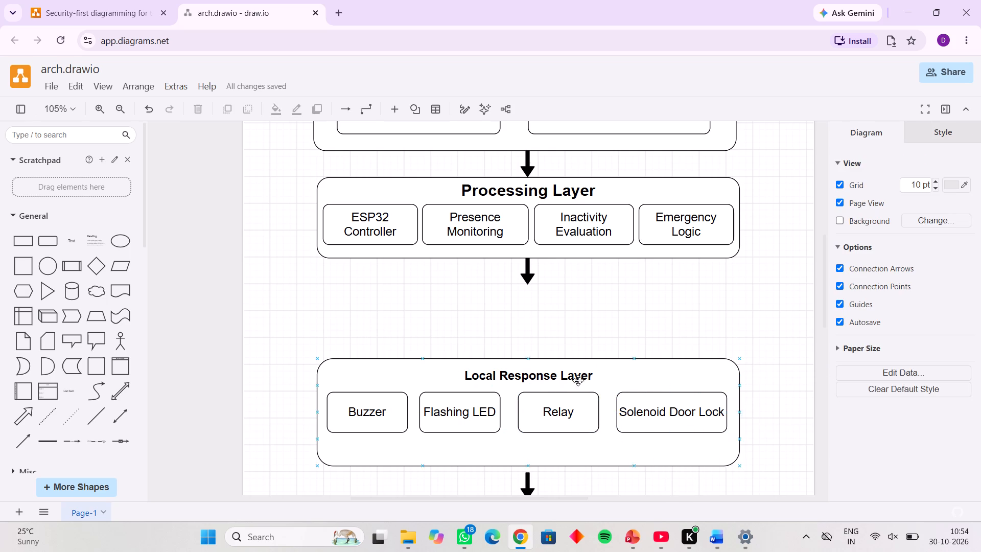
Set the Local Response Layer heading to font size 24.
click(551, 375)
double_click(551, 375)
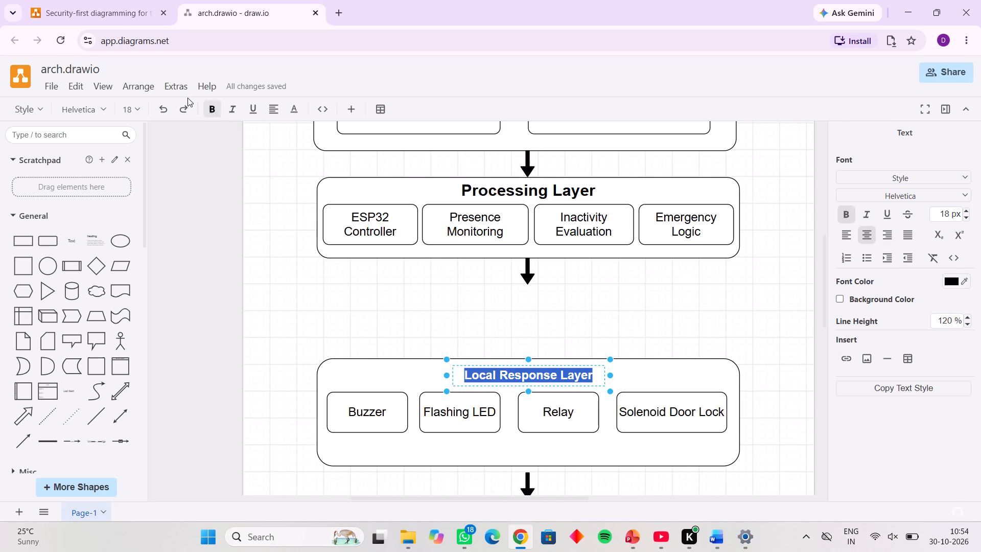
click(138, 108)
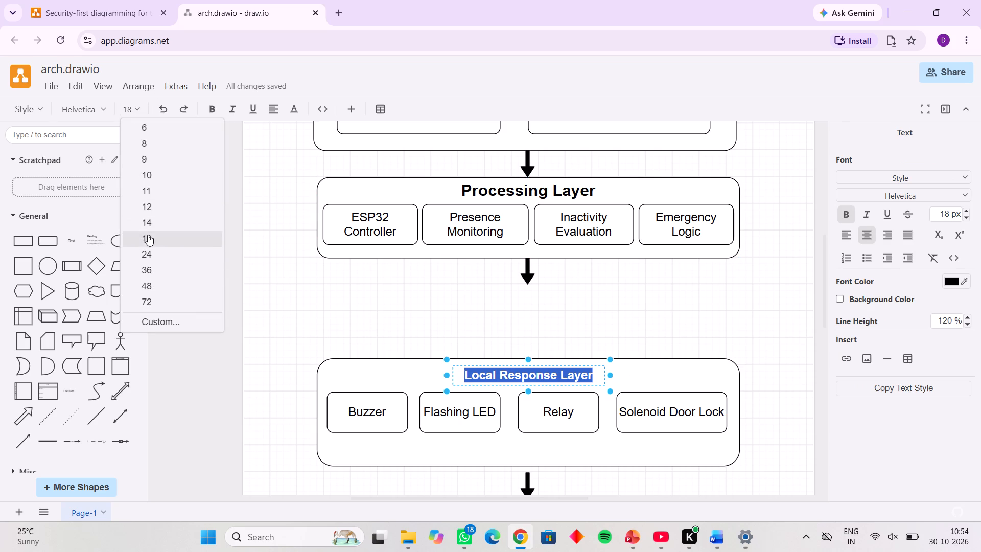
click(145, 249)
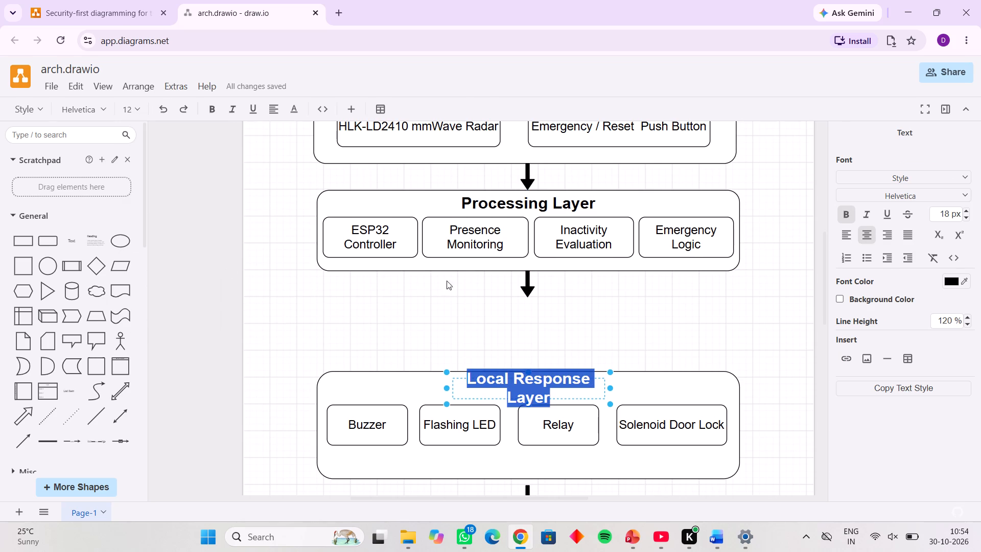
click(477, 308)
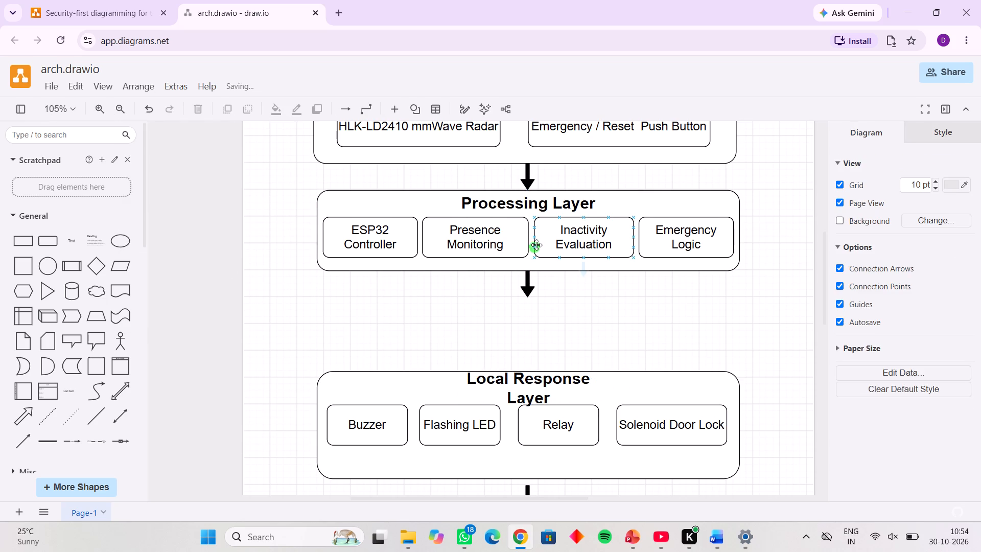
Extend the Processing Layer container's bottom edge slightly downward and move the arrow beneath it down to meet the edge.
click(563, 270)
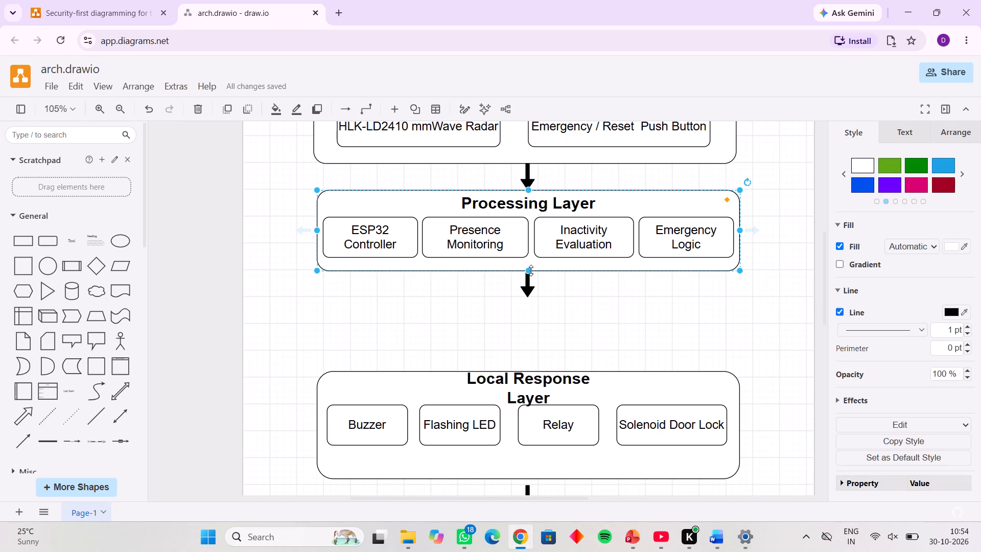
click(531, 270)
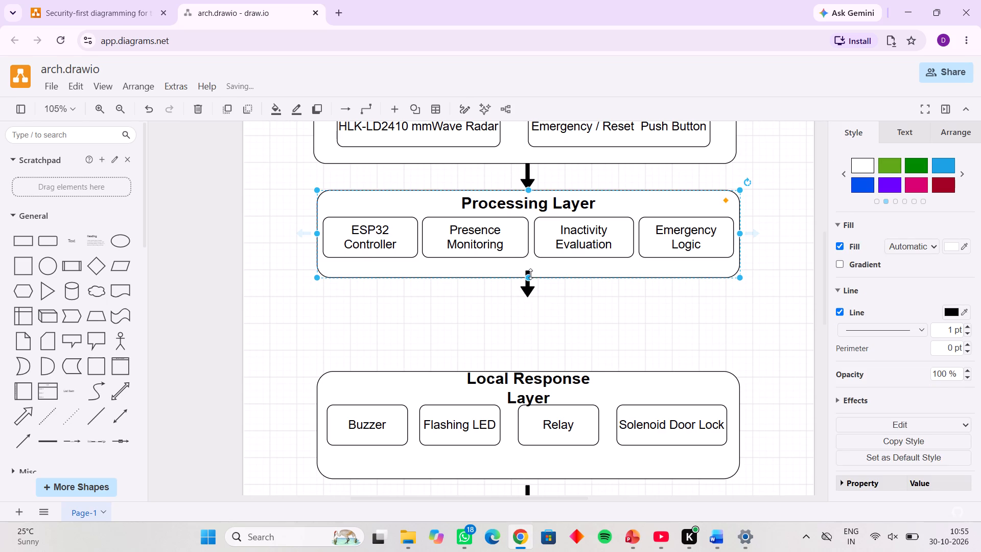
click(530, 294)
drag(530, 294, 530, 298)
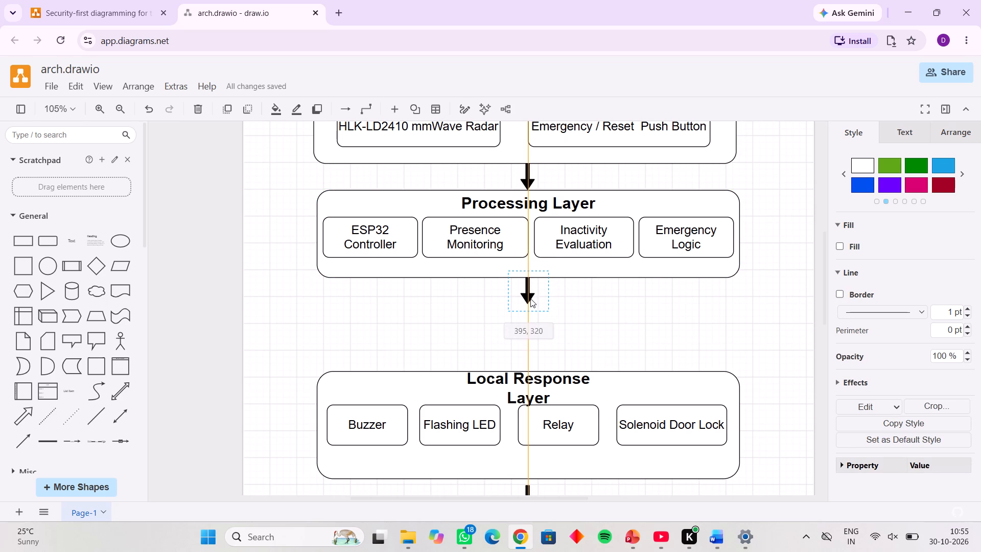
drag(530, 298, 530, 299)
Widen the Local Response Layer heading's text box so it fits on one line, and center it in the container.
click(514, 388)
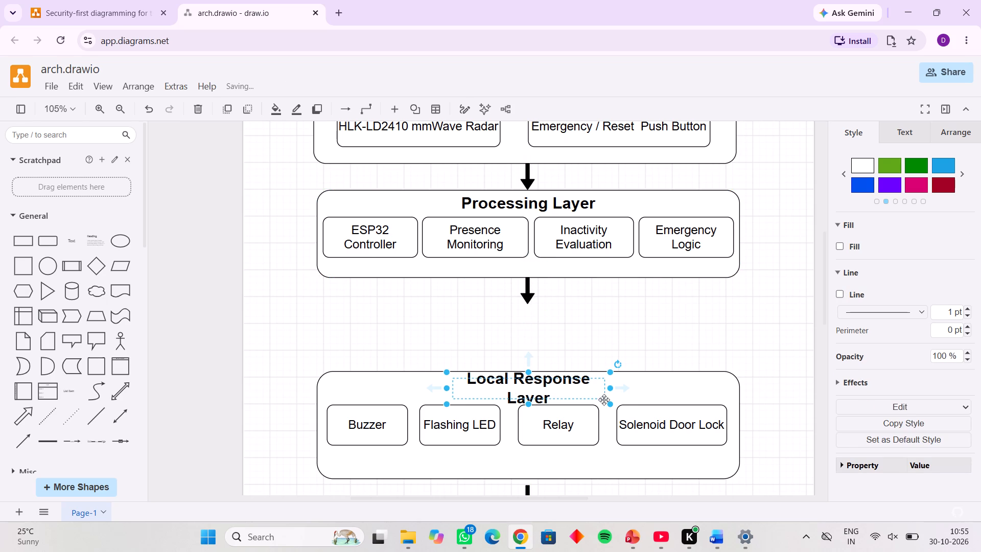
drag(608, 388, 640, 388)
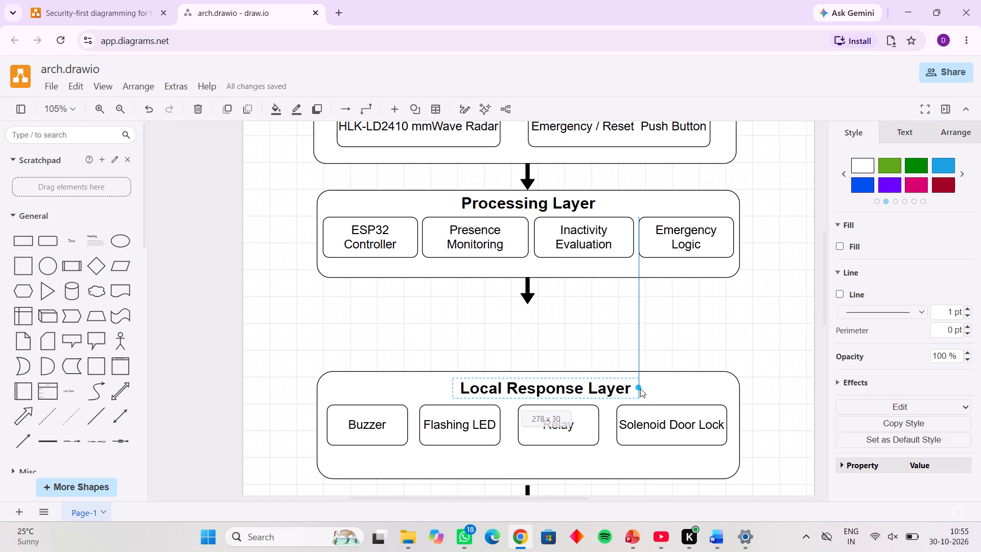
drag(640, 388, 643, 388)
drag(552, 394, 532, 393)
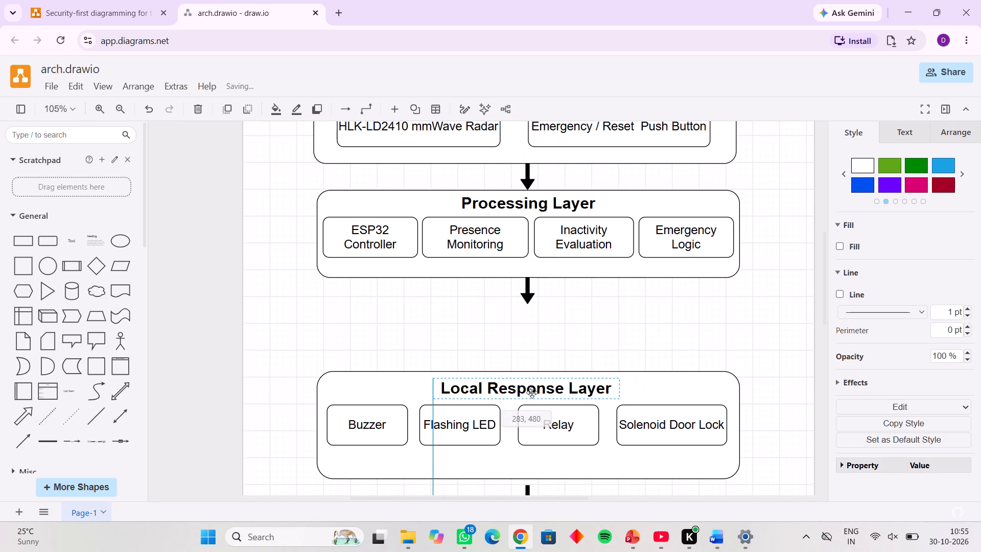
drag(532, 393, 533, 392)
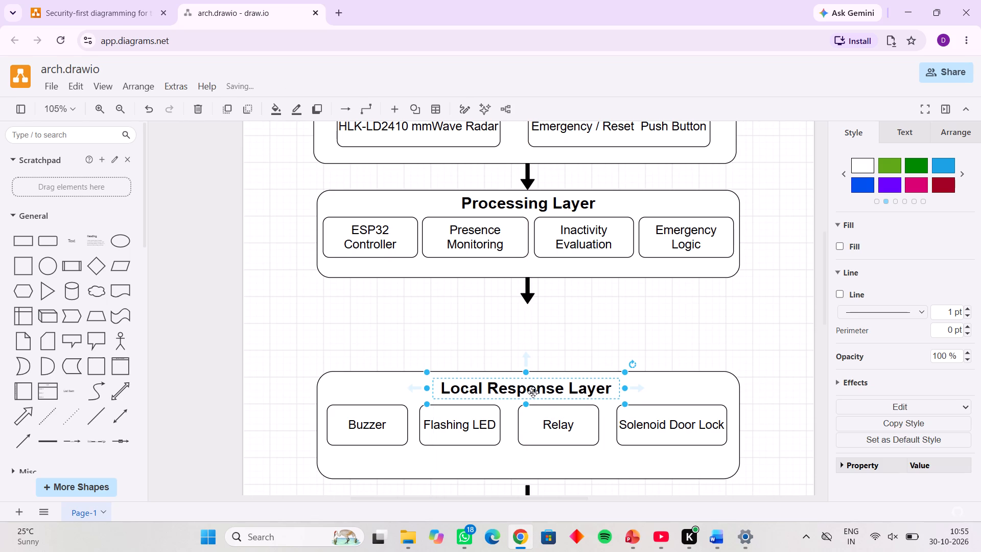
click(533, 392)
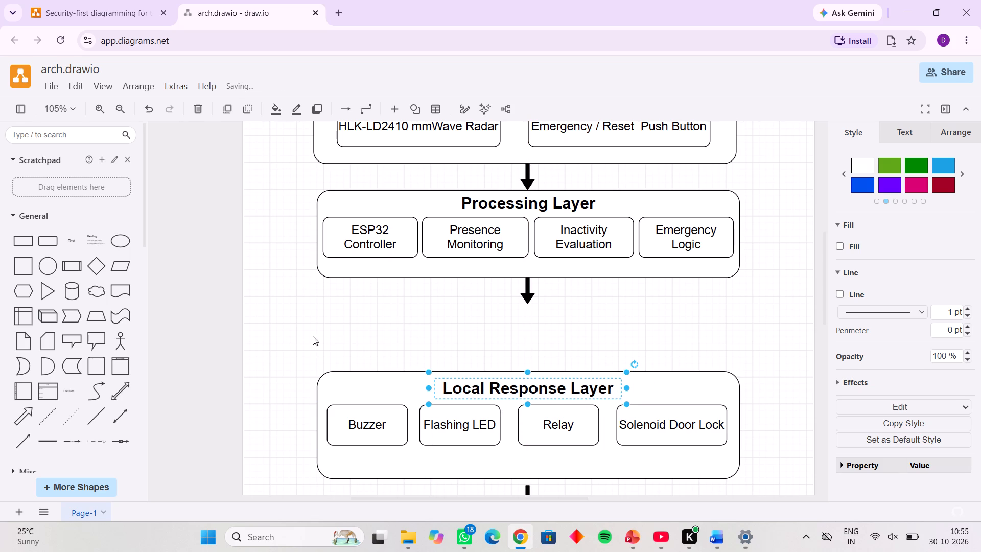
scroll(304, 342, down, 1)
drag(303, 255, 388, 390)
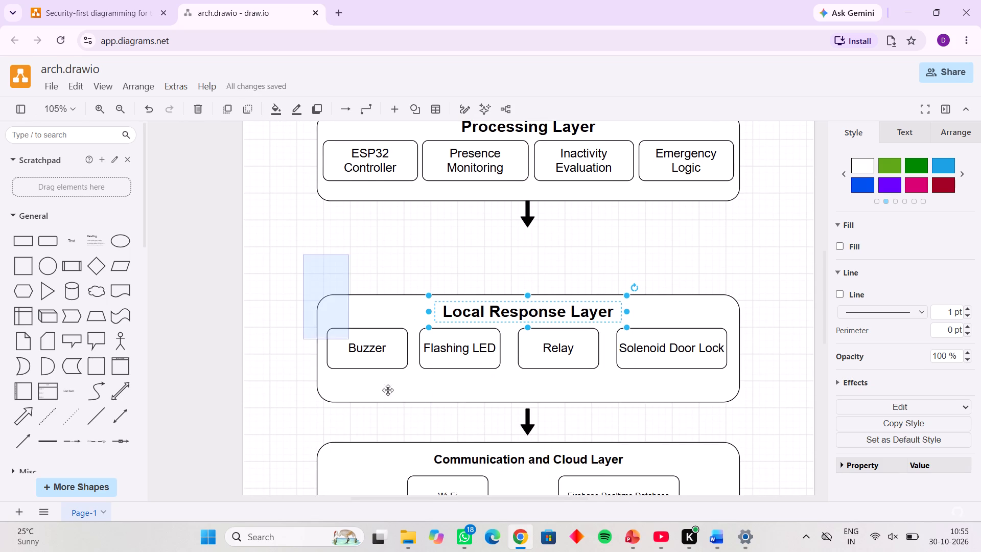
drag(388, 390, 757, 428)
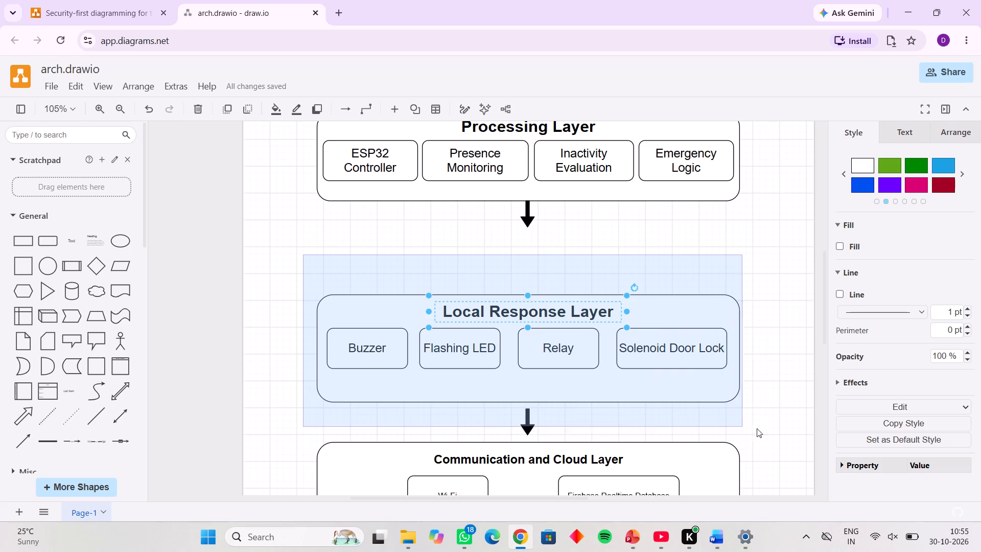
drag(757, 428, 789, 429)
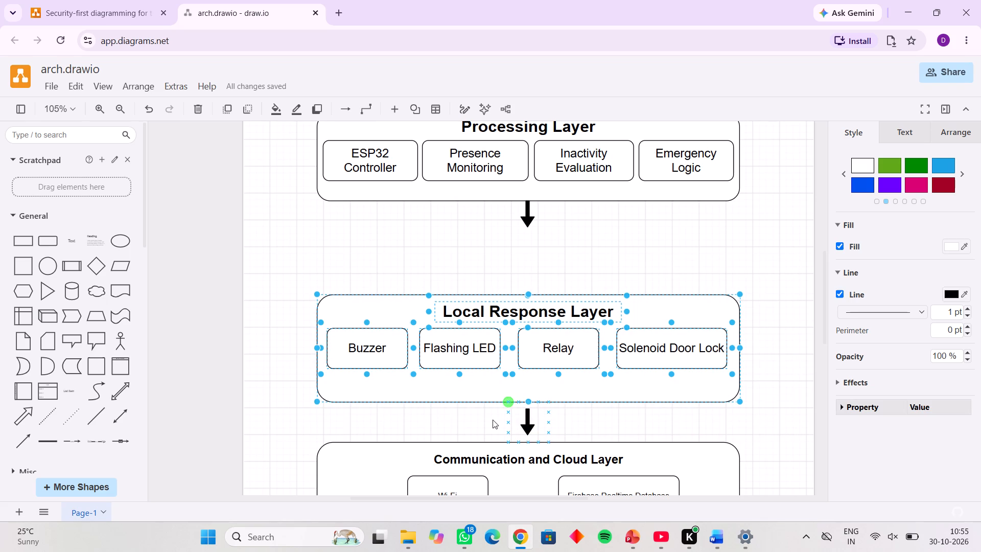
Move the arrow beneath the Local Response Layer up slightly so it meets the container's bottom edge.
click(527, 428)
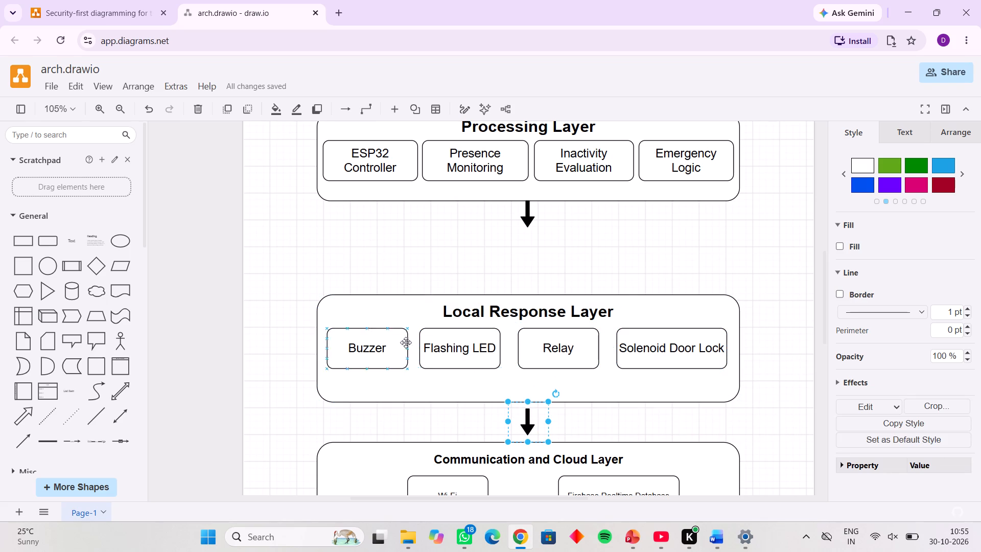
click(529, 419)
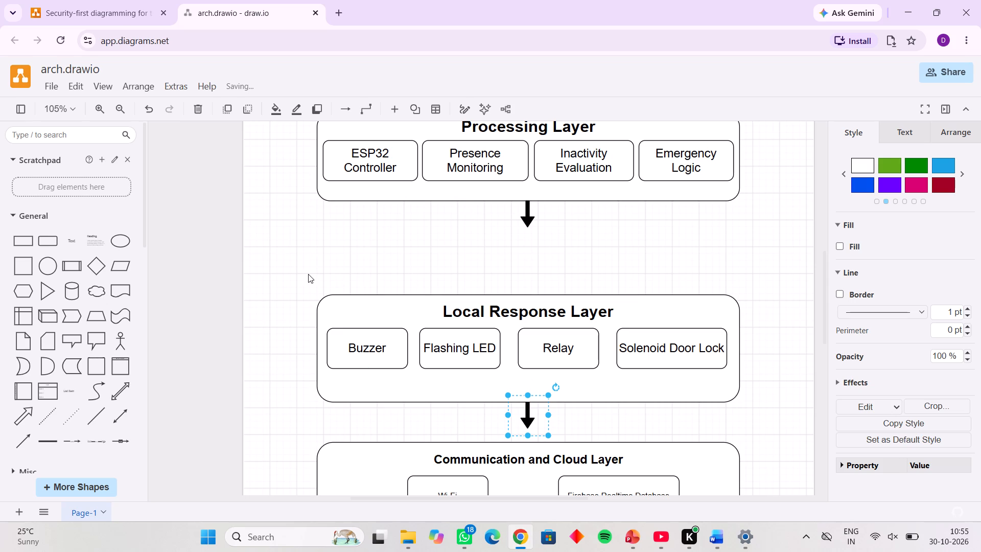
Move the Local Response Layer container, heading, four blocks and lower arrow up toward the Processing Layer's arrow, and shorten the container.
drag(308, 290, 647, 433)
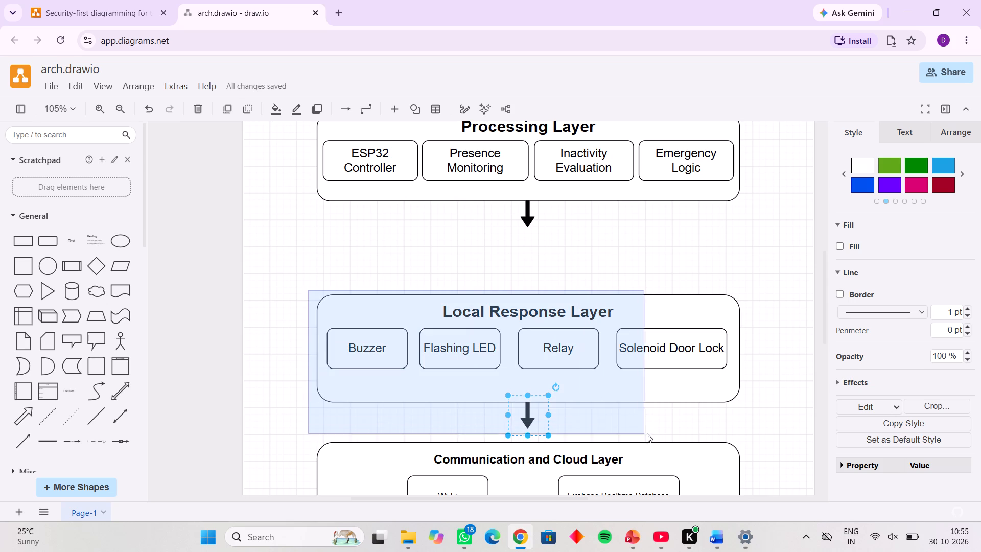
drag(647, 433, 767, 433)
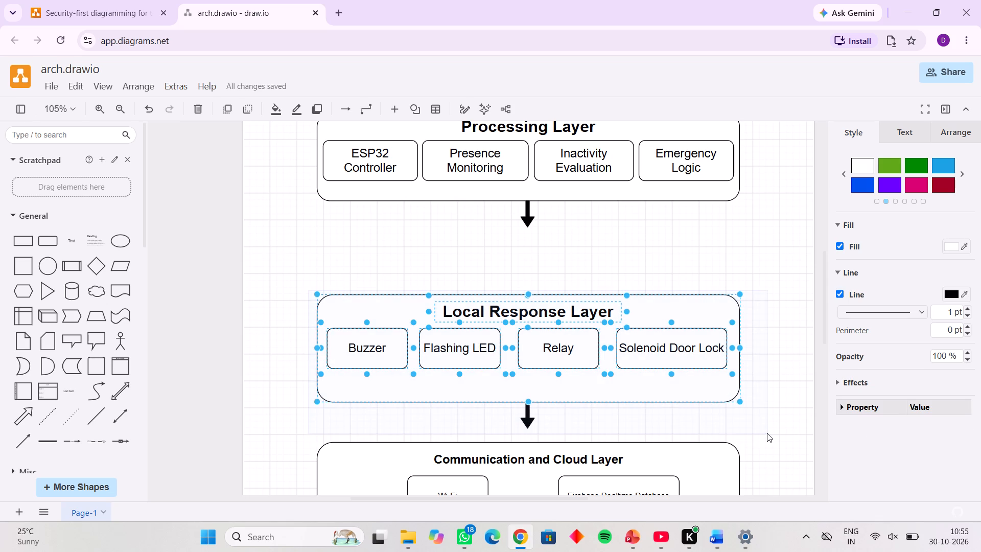
shift+click(527, 417)
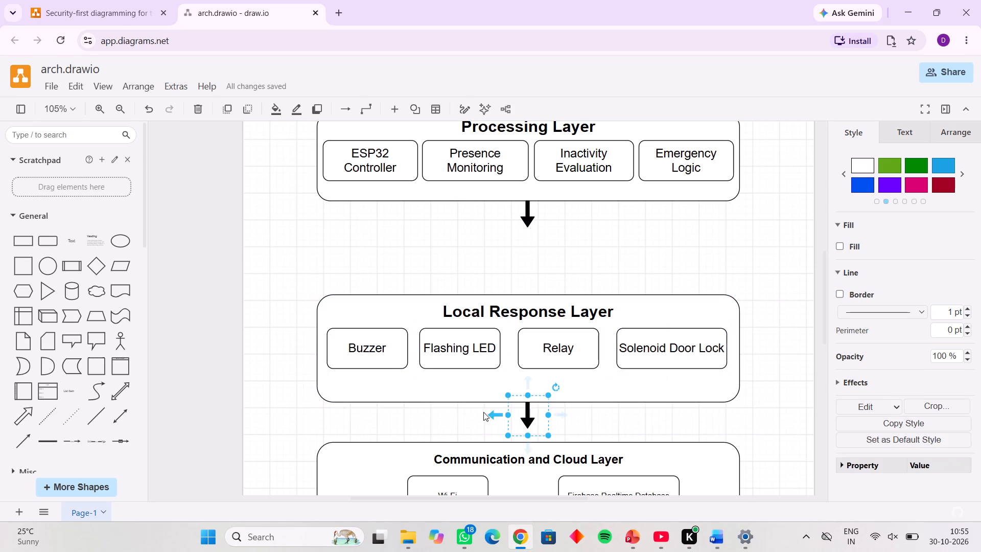
Move the Local Response Layer container, heading, four blocks and lower arrow up together so the container meets the Processing Layer's arrow tip.
click(295, 270)
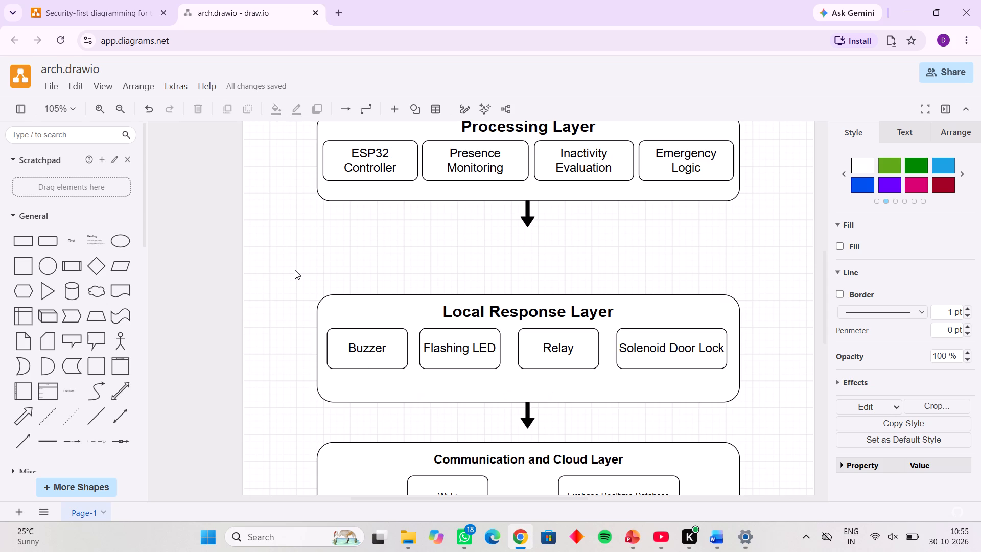
drag(307, 284, 749, 433)
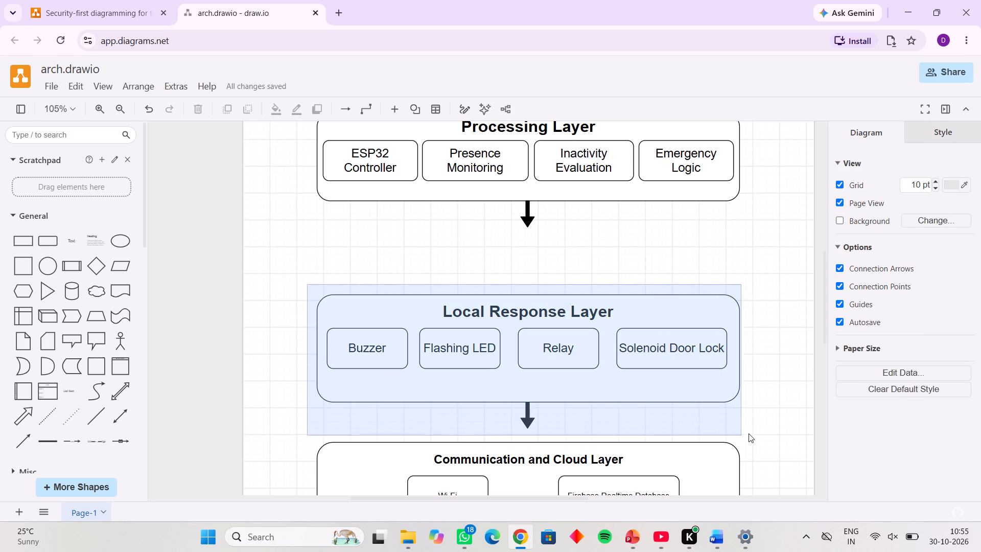
drag(749, 433, 775, 436)
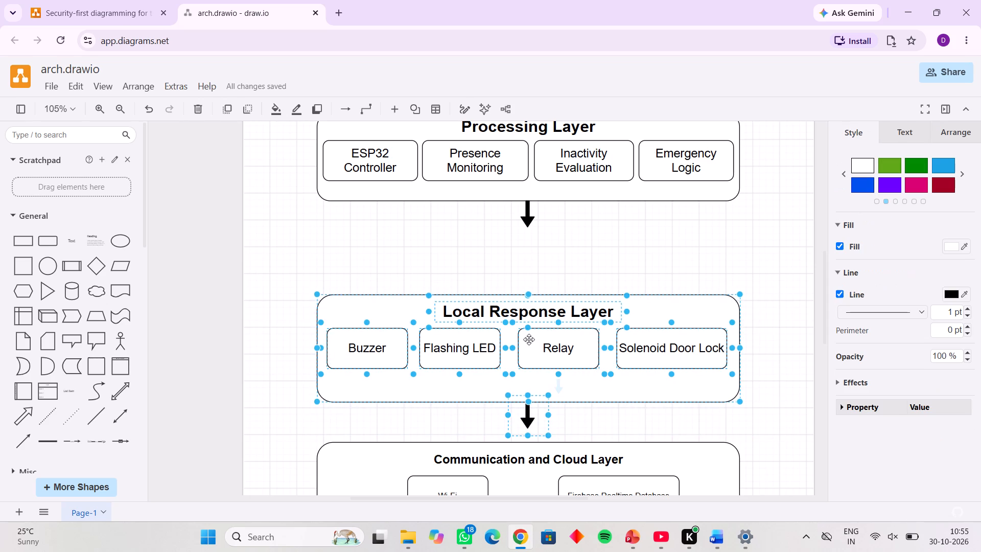
drag(529, 339, 530, 277)
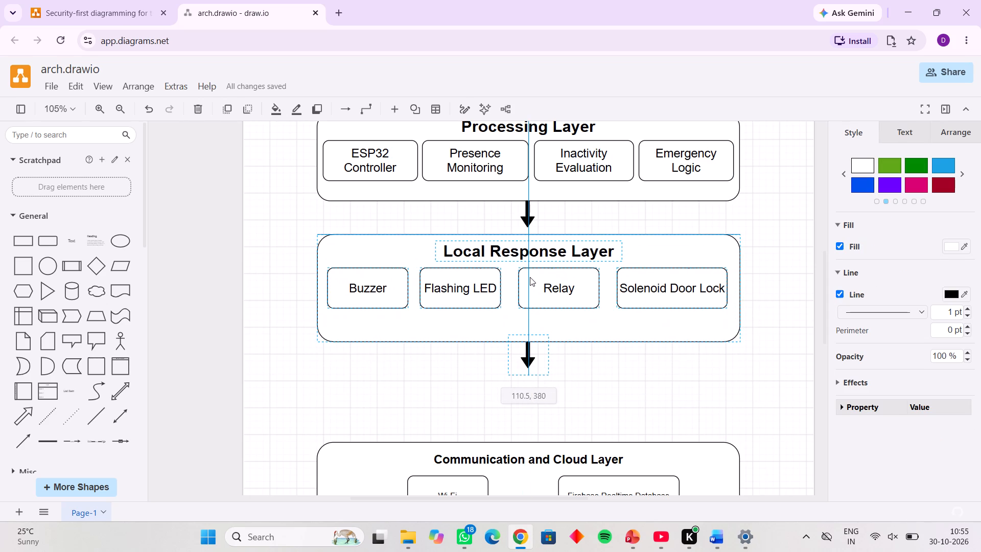
drag(530, 277, 528, 274)
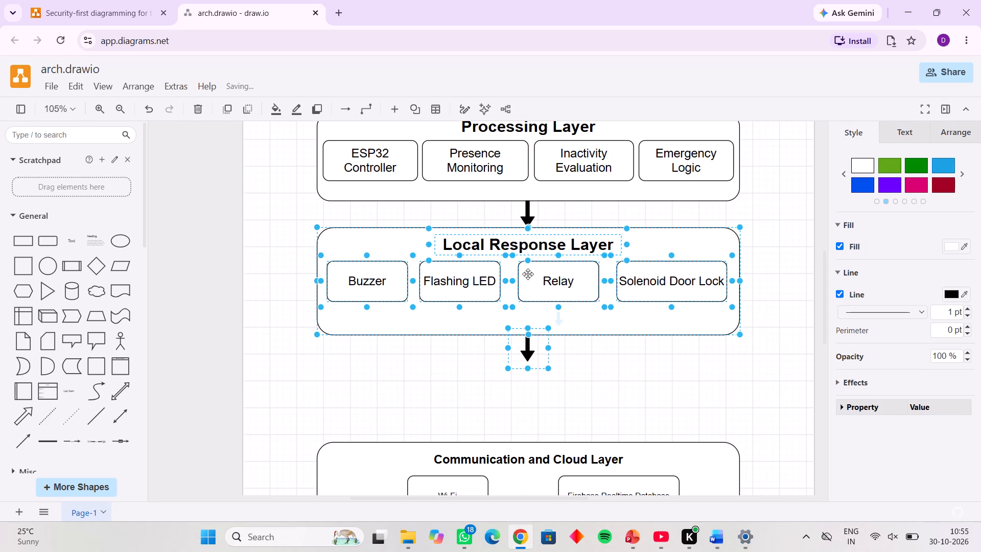
click(671, 380)
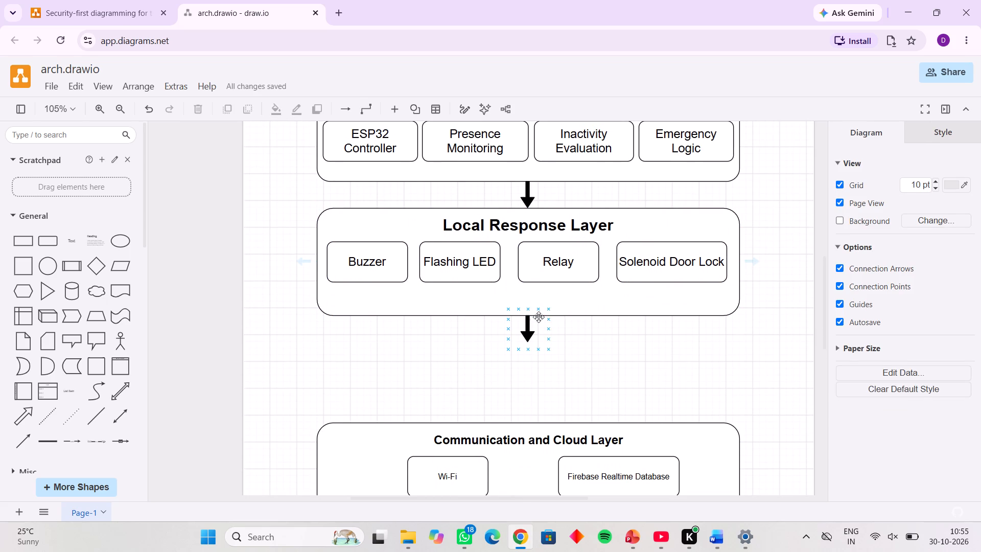
Shorten the Local Response Layer container by raising its bottom edge, leaving a small margin beneath its four blocks.
click(606, 295)
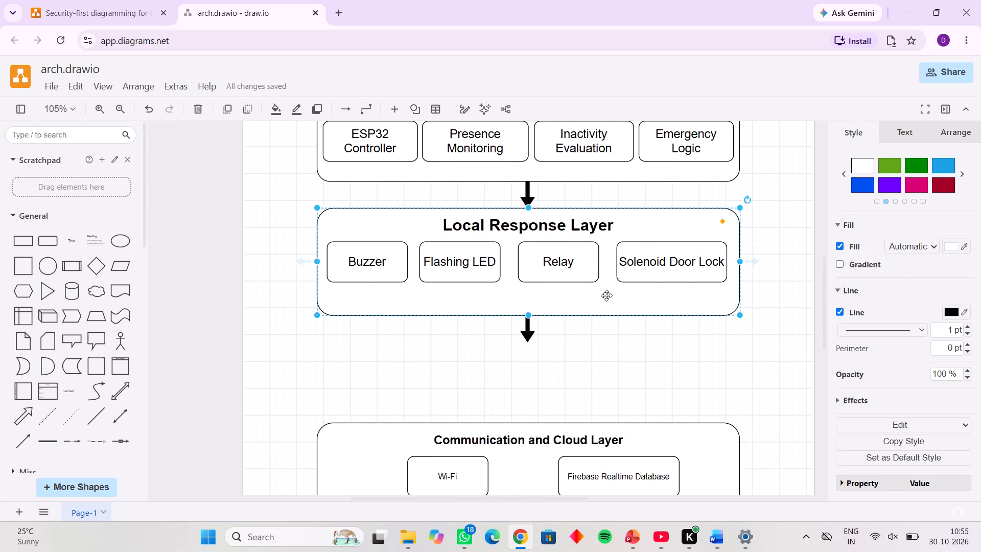
click(558, 314)
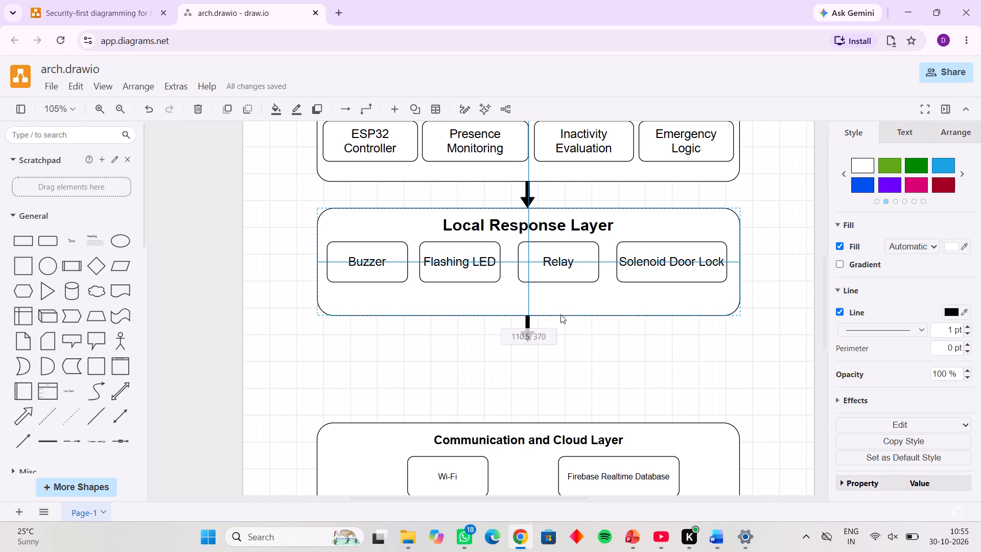
click(562, 306)
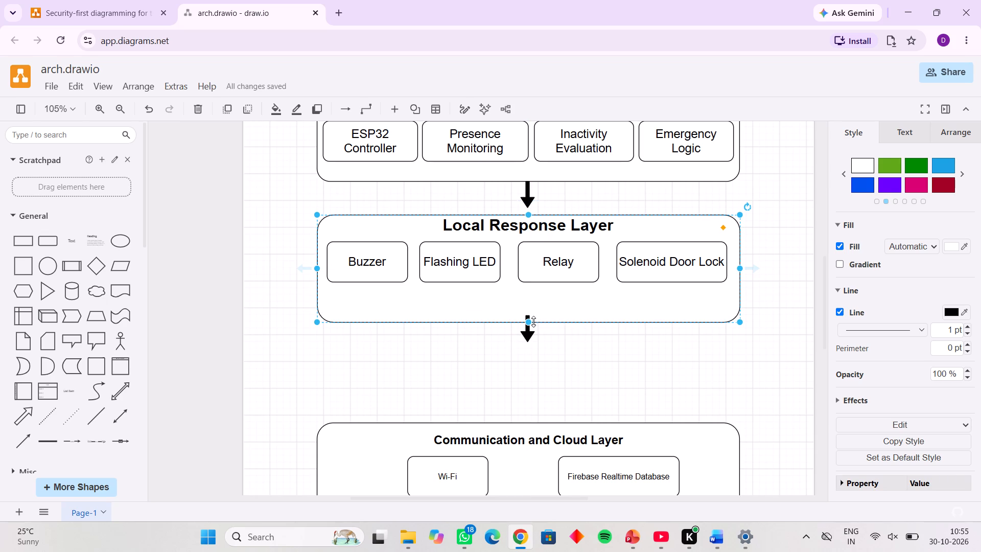
drag(533, 321, 533, 296)
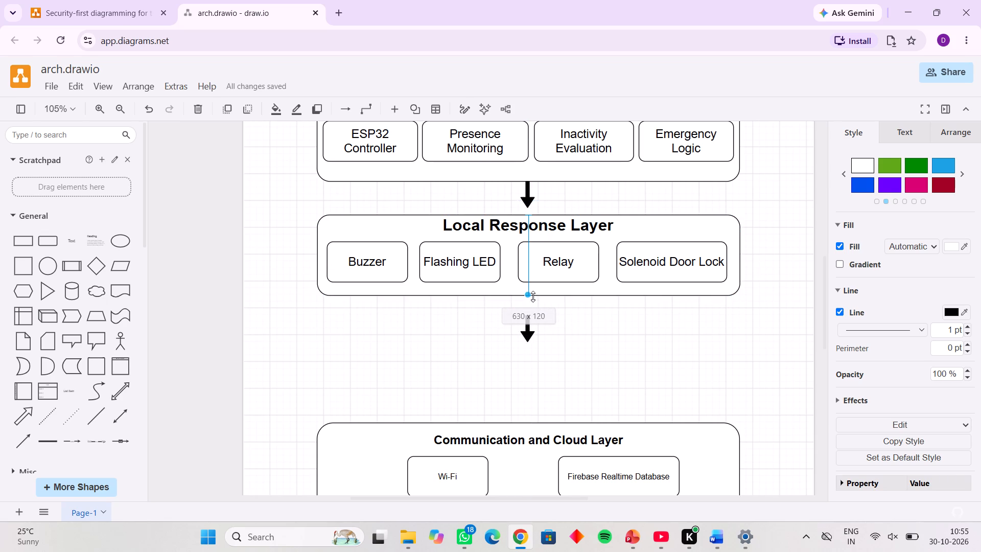
drag(533, 296, 533, 297)
drag(530, 295, 529, 305)
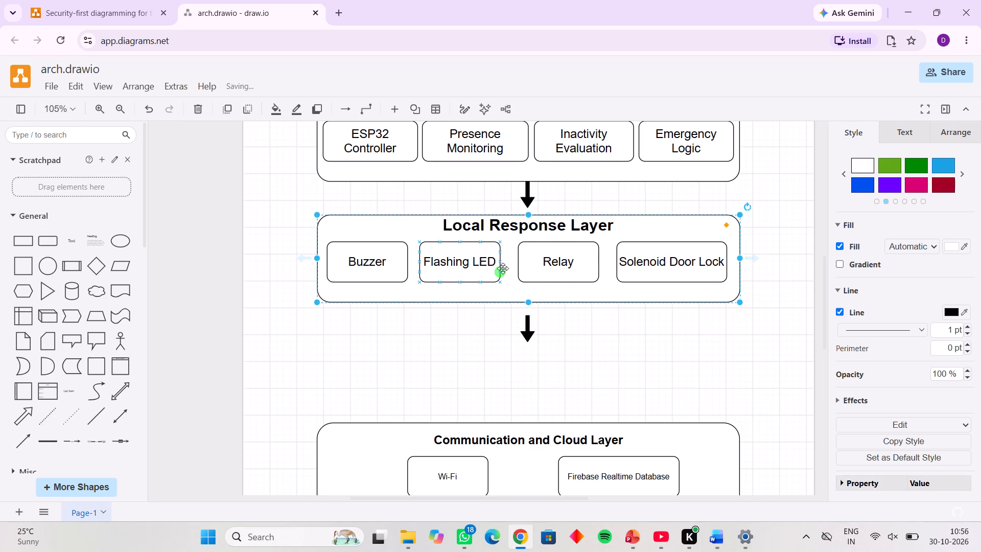
Move the Local Response Layer container up slightly so its top edge meets the Processing Layer's arrow.
click(507, 266)
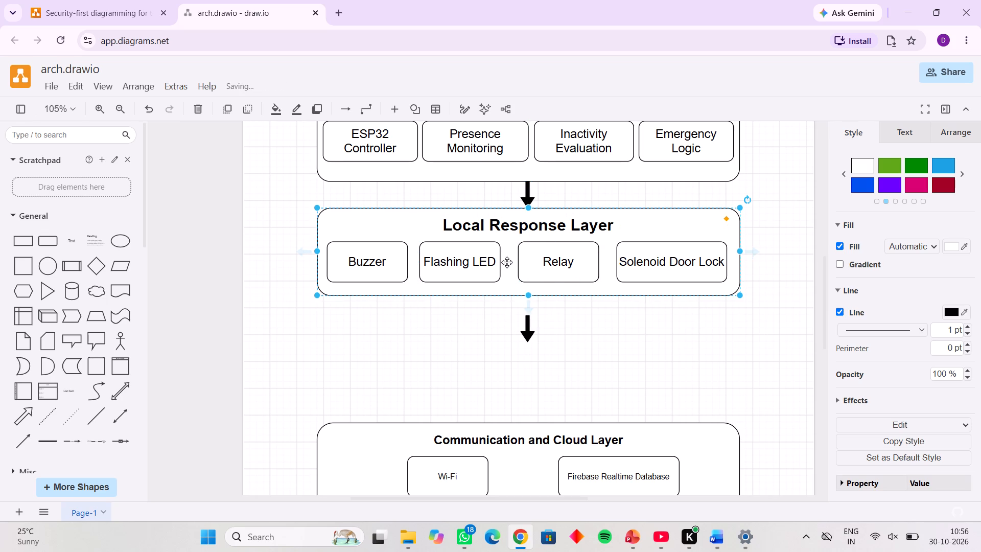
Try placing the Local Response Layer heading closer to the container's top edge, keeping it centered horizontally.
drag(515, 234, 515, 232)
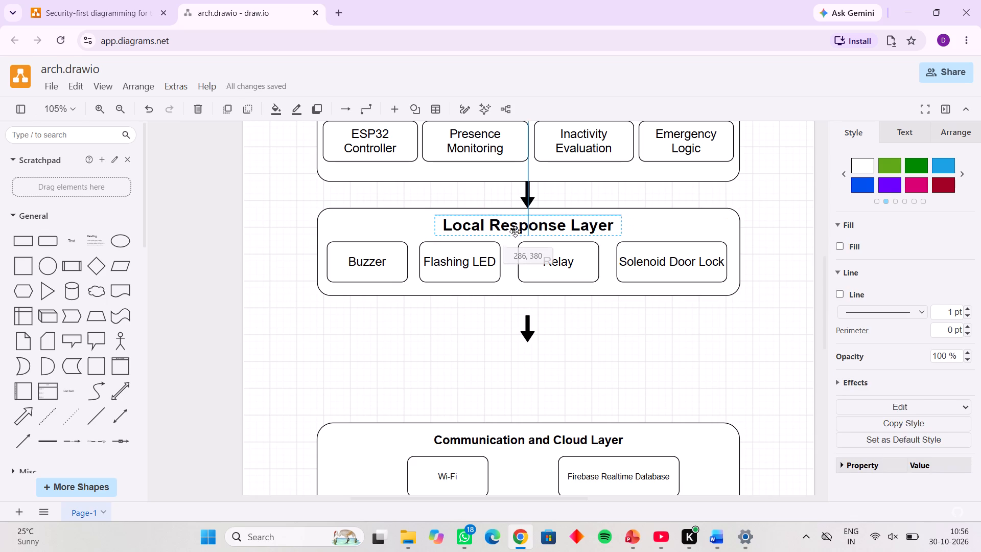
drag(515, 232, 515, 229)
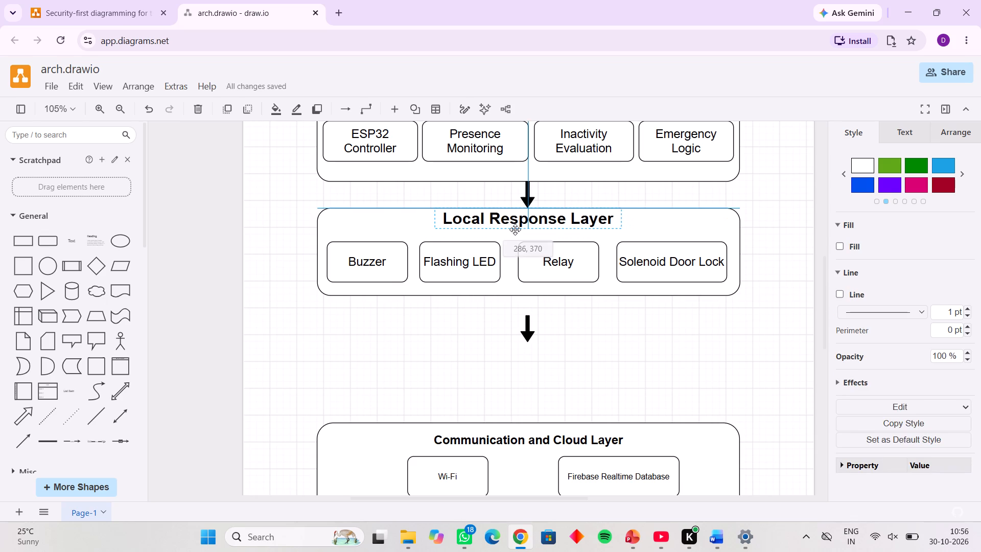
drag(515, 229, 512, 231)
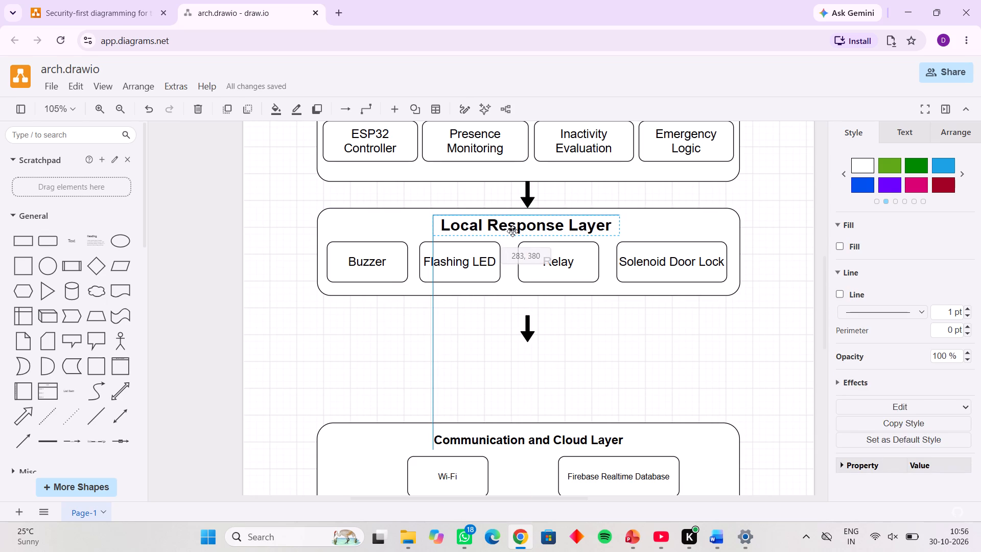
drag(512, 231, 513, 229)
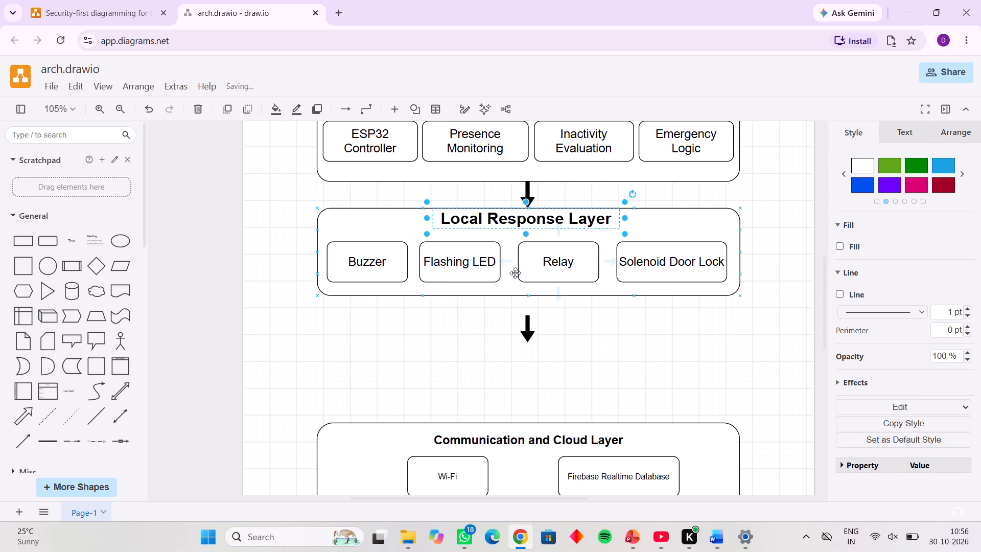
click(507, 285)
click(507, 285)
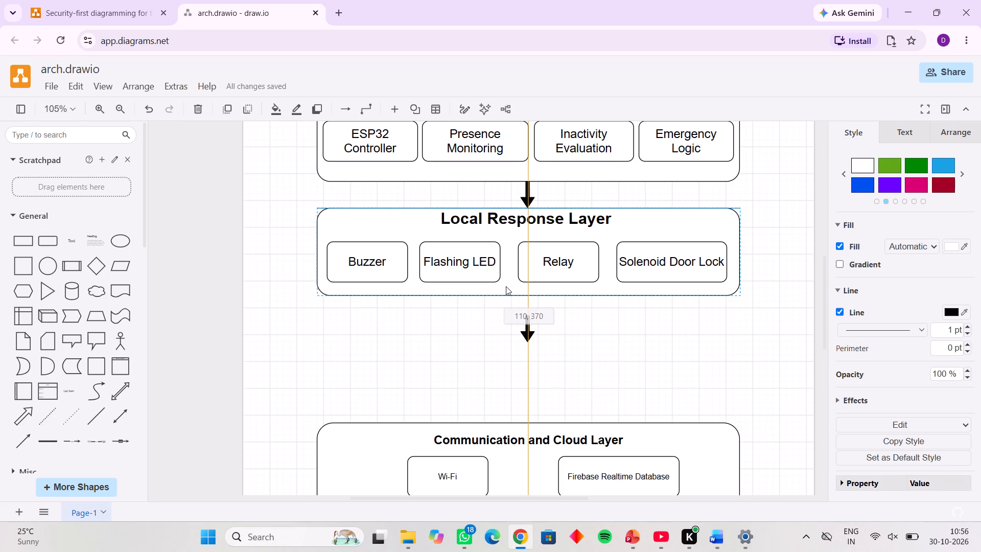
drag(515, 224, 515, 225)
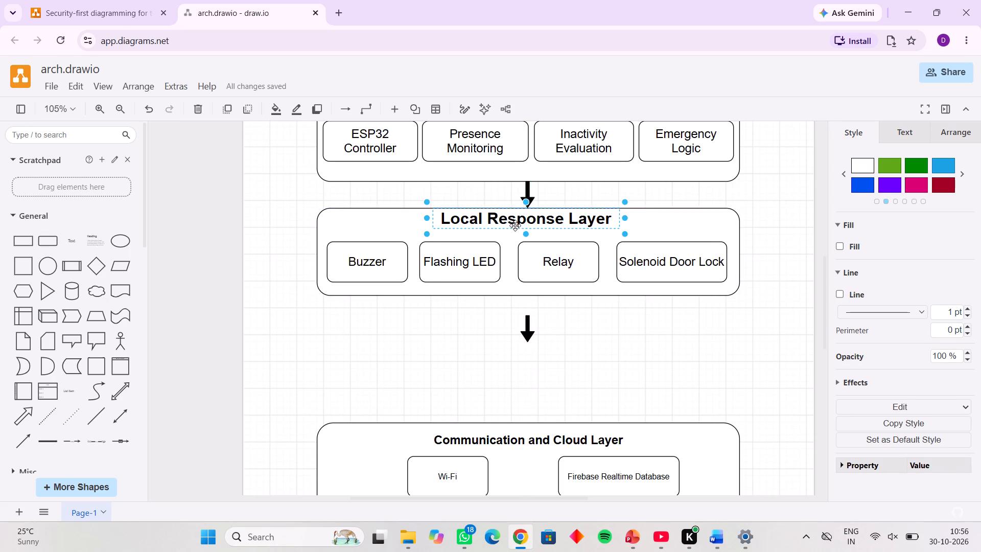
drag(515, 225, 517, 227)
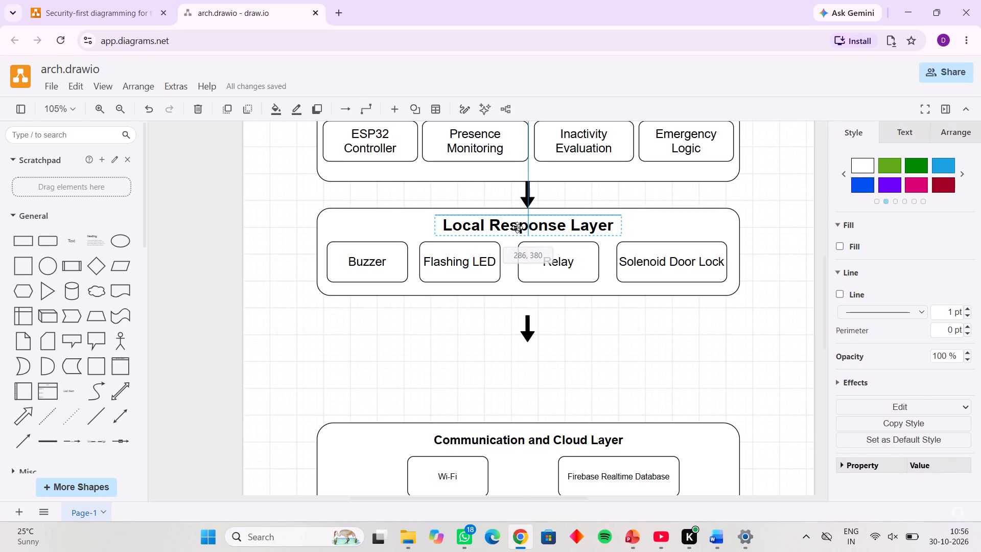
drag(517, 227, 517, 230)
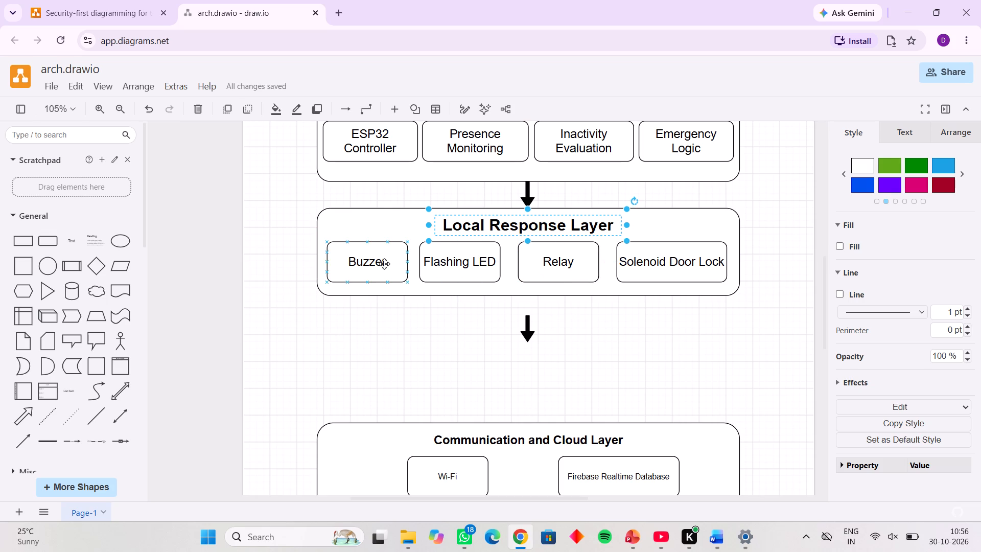
Move the Local Response Layer's heading and four blocks up inside the container, keeping the blocks in one evenly spaced row.
drag(384, 264, 384, 251)
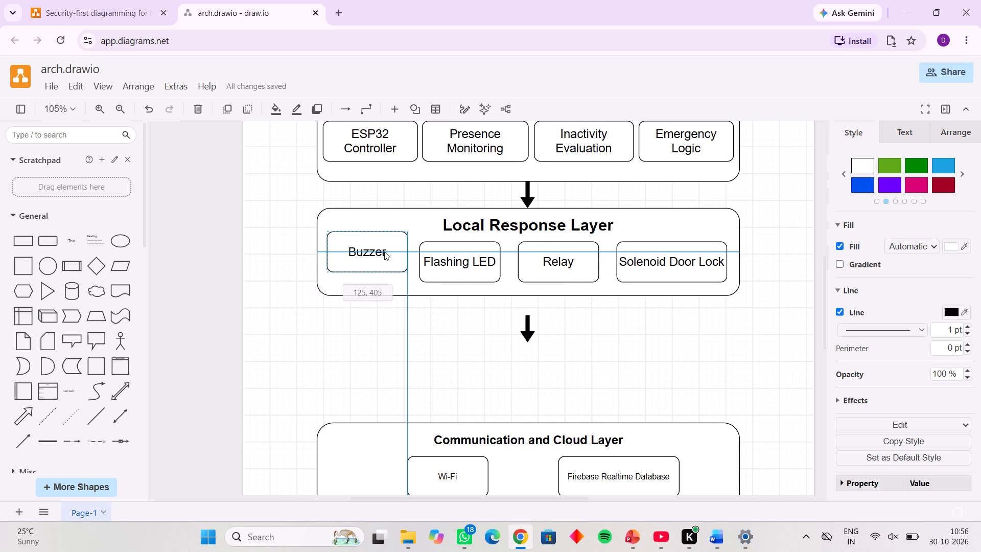
drag(384, 251, 384, 252)
drag(448, 260, 447, 250)
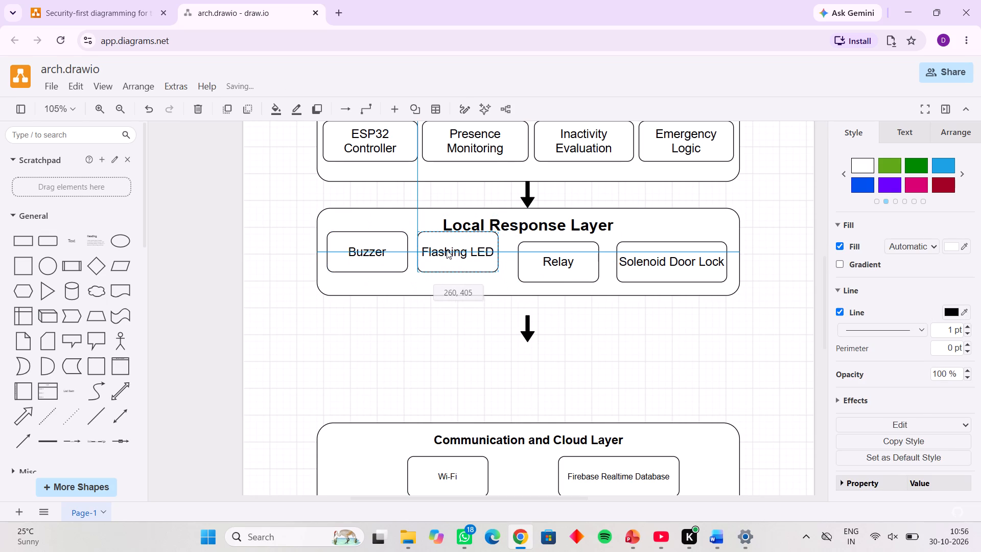
drag(447, 250, 446, 252)
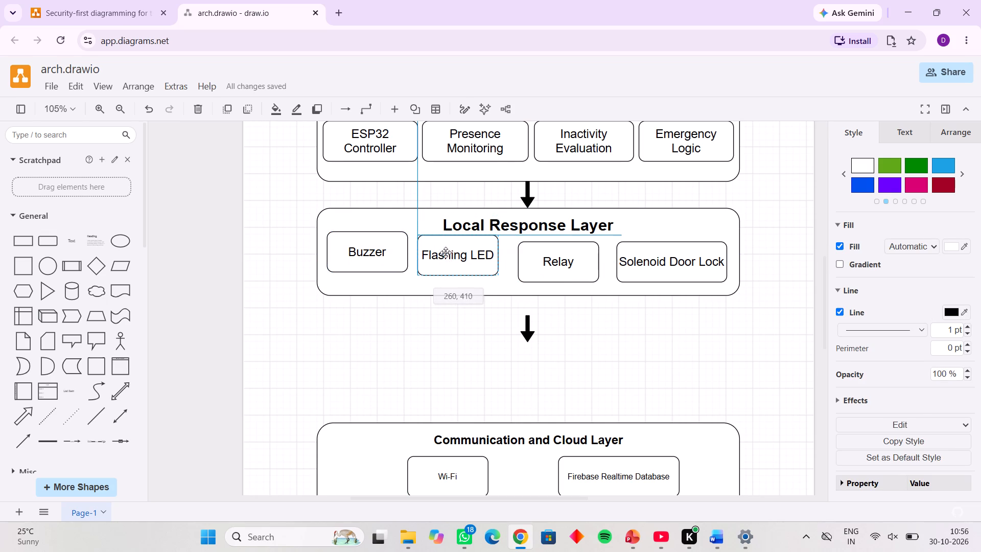
drag(446, 252, 446, 254)
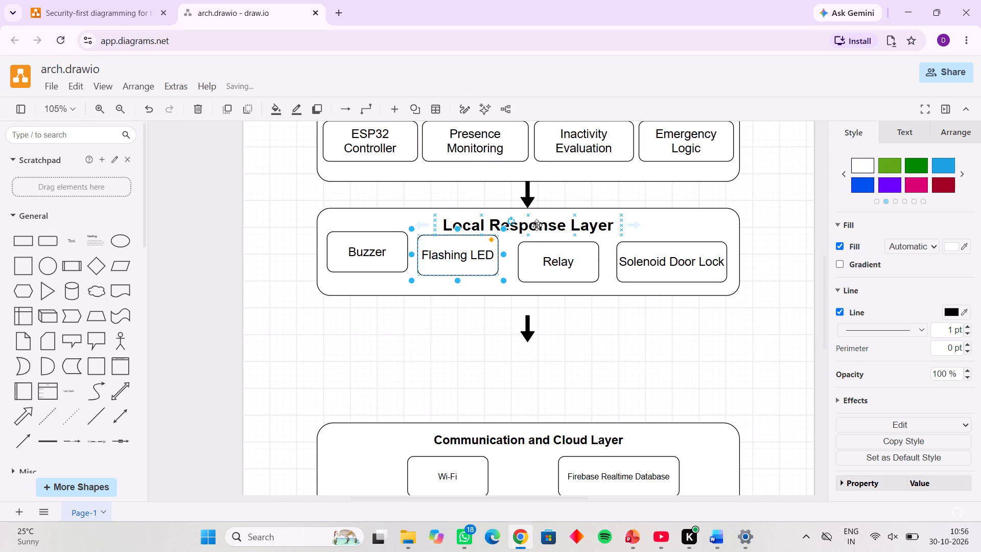
click(536, 225)
drag(536, 225, 536, 219)
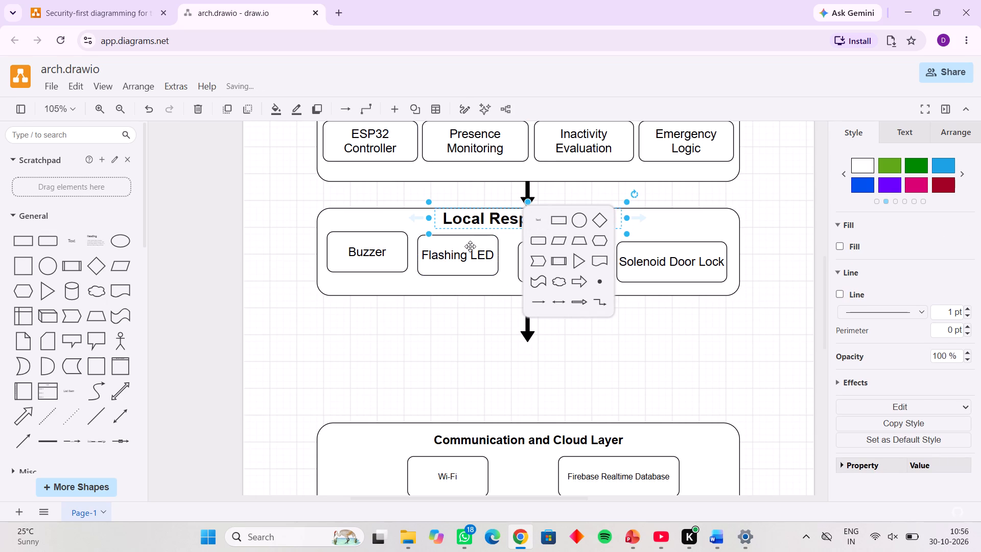
click(452, 253)
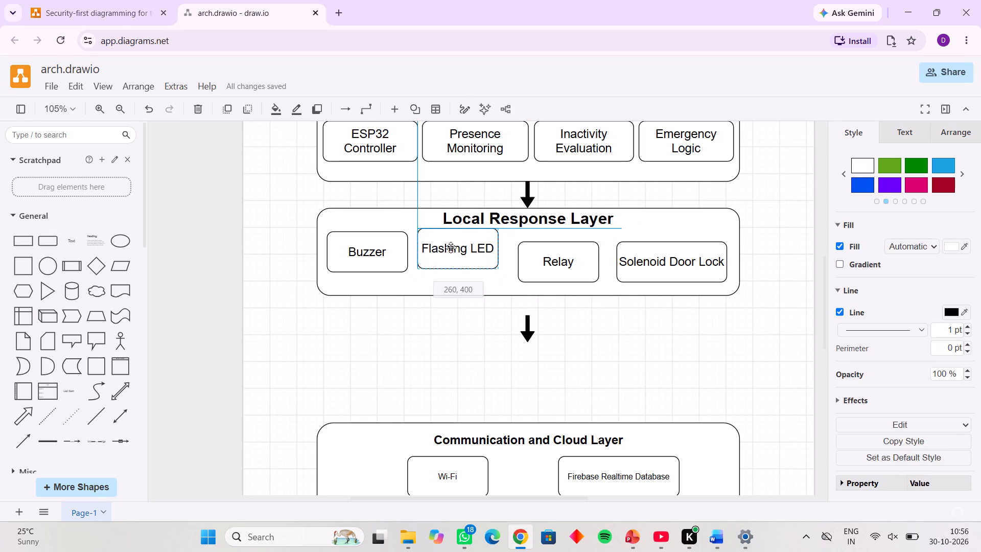
click(553, 261)
drag(553, 261, 549, 252)
drag(655, 264, 646, 253)
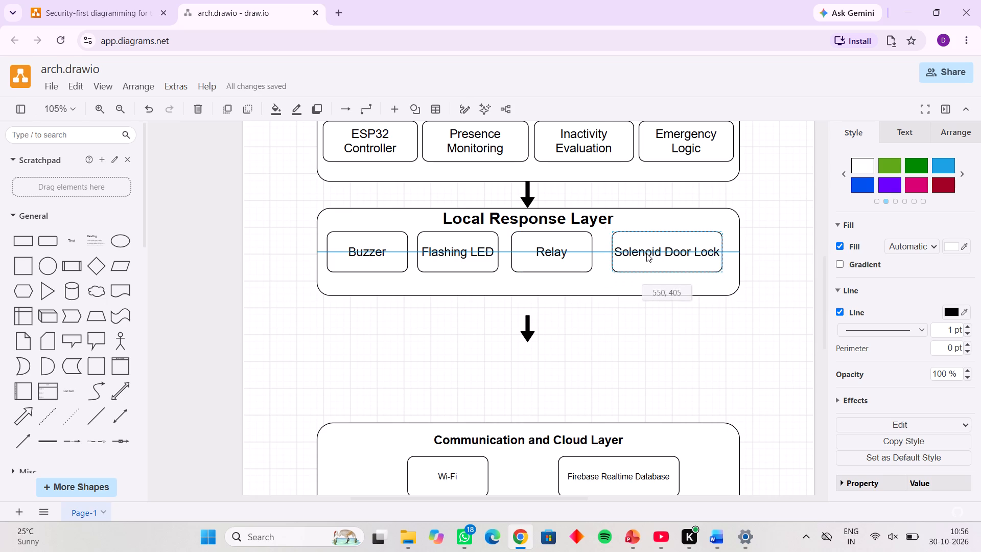
drag(646, 253, 644, 255)
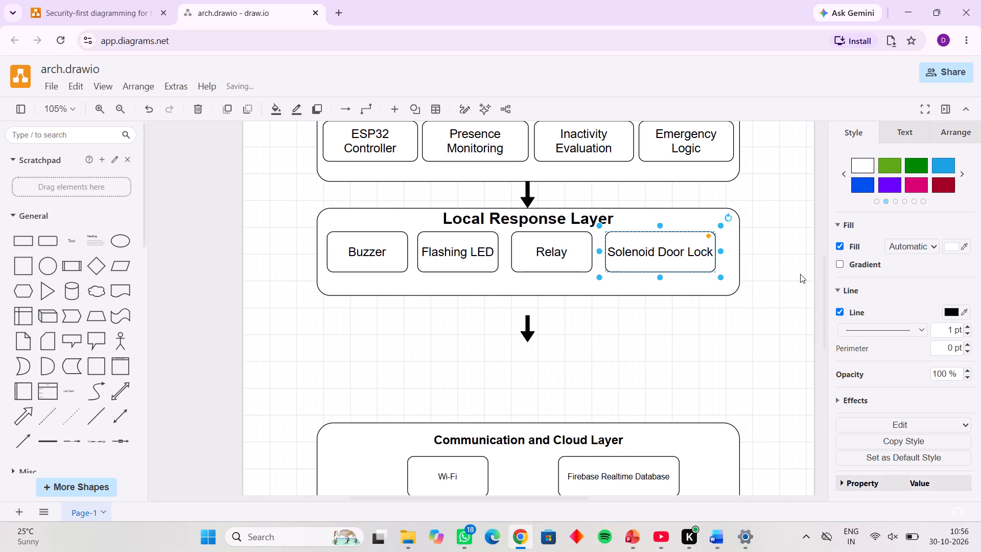
drag(661, 254, 669, 254)
drag(560, 249, 566, 250)
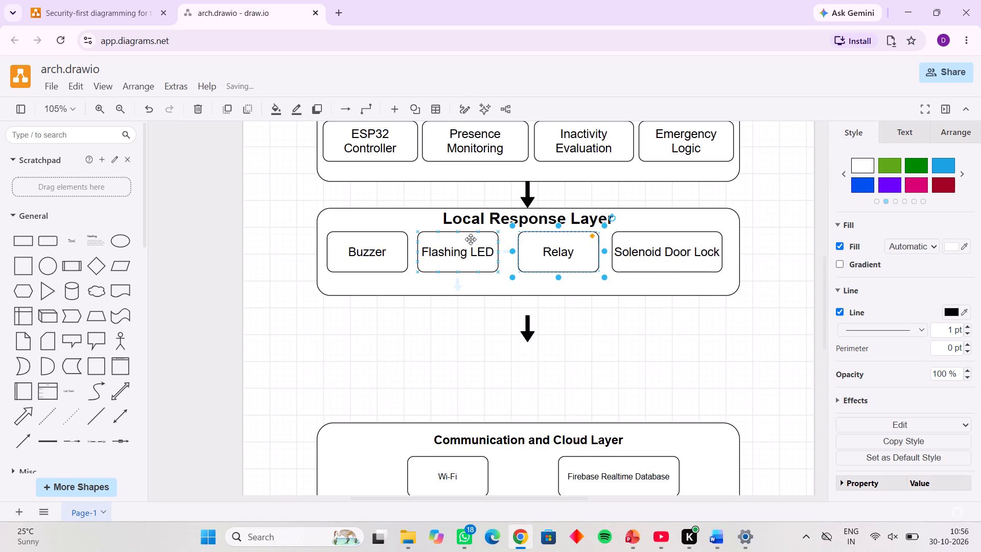
drag(459, 248, 464, 248)
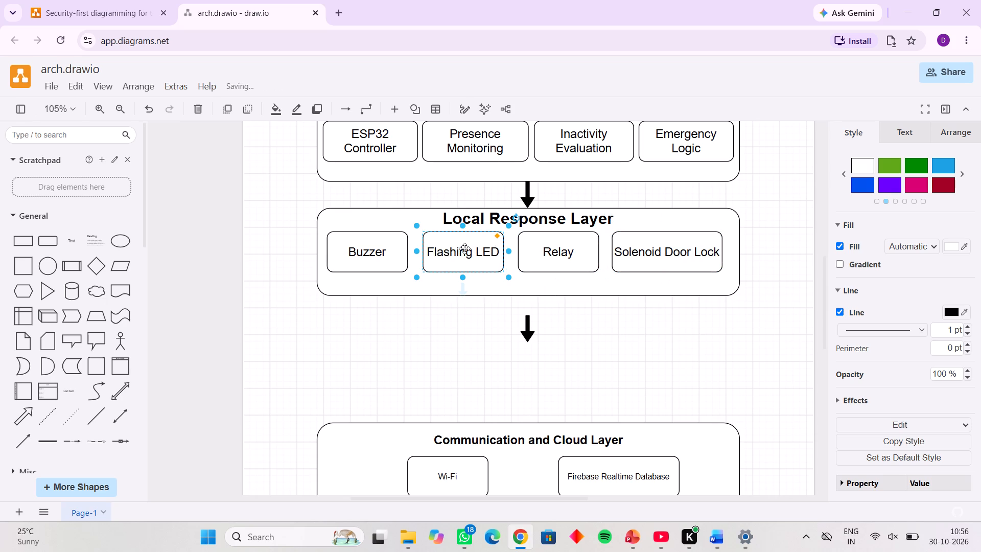
click(697, 315)
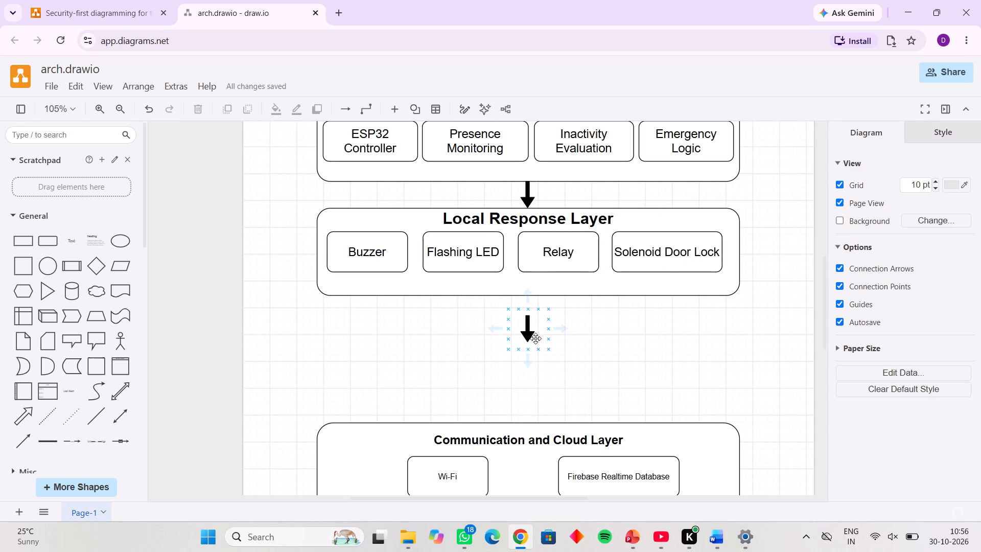
Move the arrow beneath the Local Response Layer up to meet the container's bottom edge, centered under it.
click(534, 336)
drag(534, 336, 531, 318)
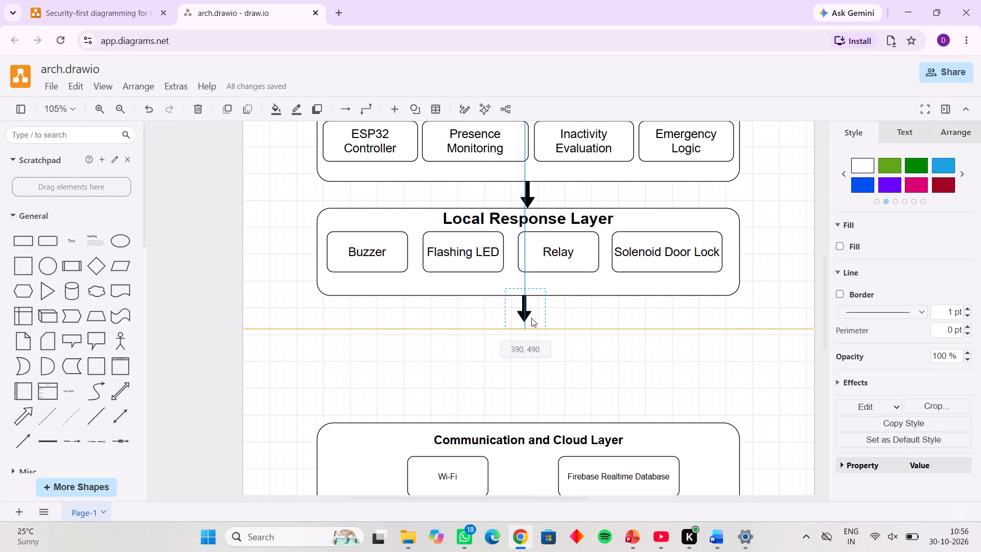
drag(531, 318, 535, 318)
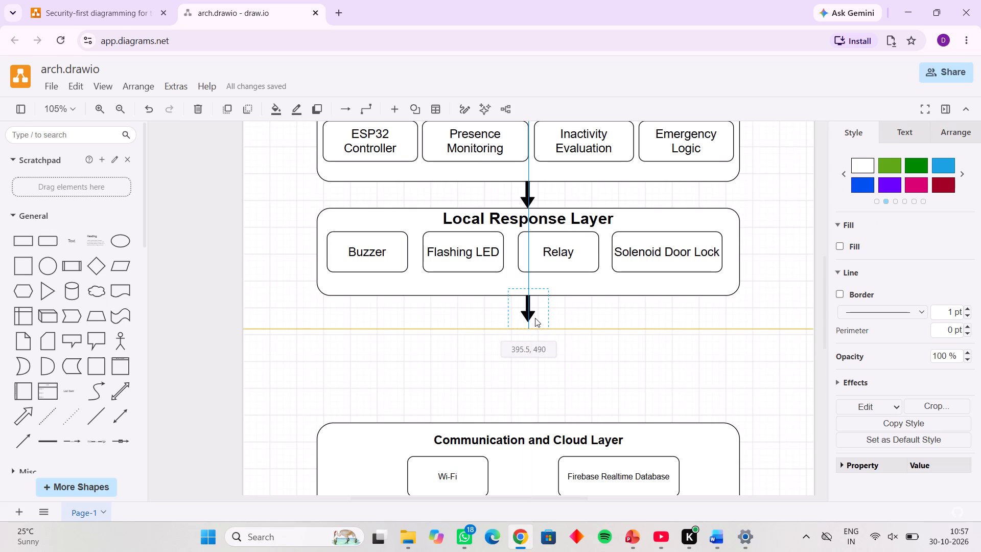
drag(535, 318, 533, 319)
click(614, 358)
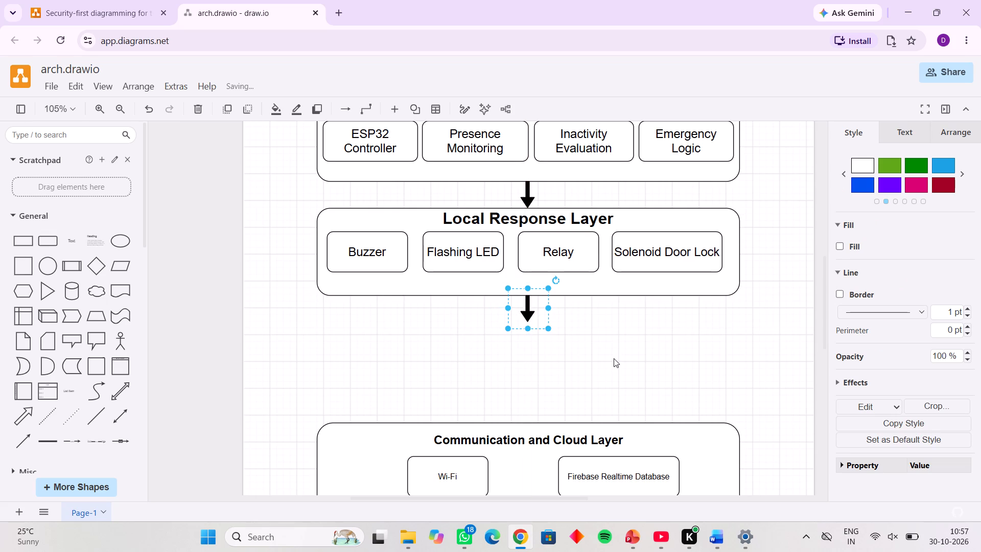
Save the diagram.
scroll(614, 358, up, 1)
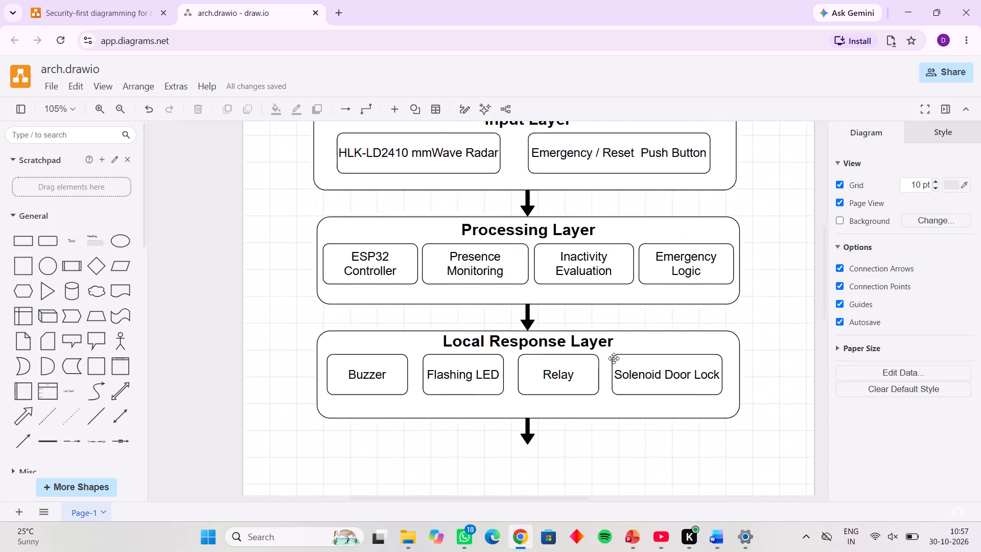
scroll(614, 358, up, 1)
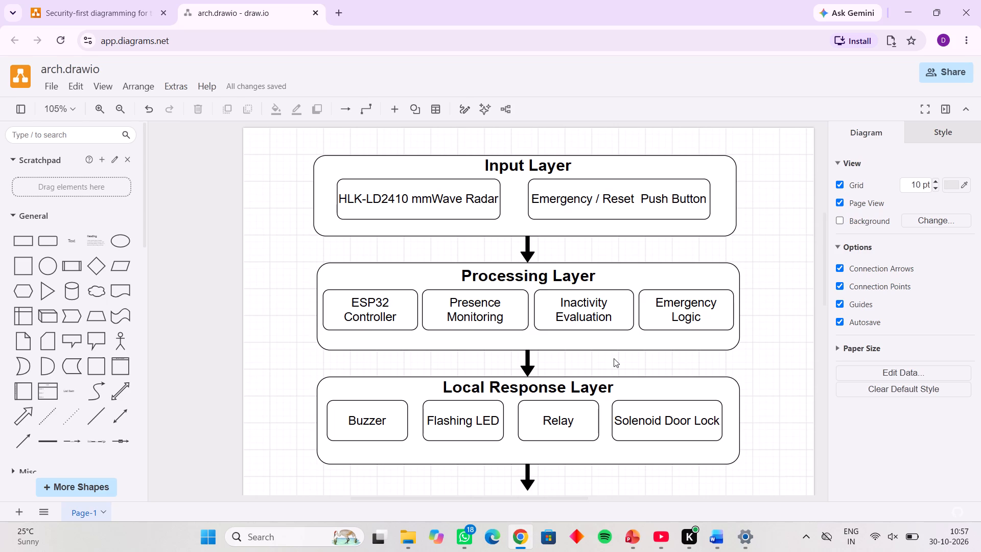
key(ctrl+s)
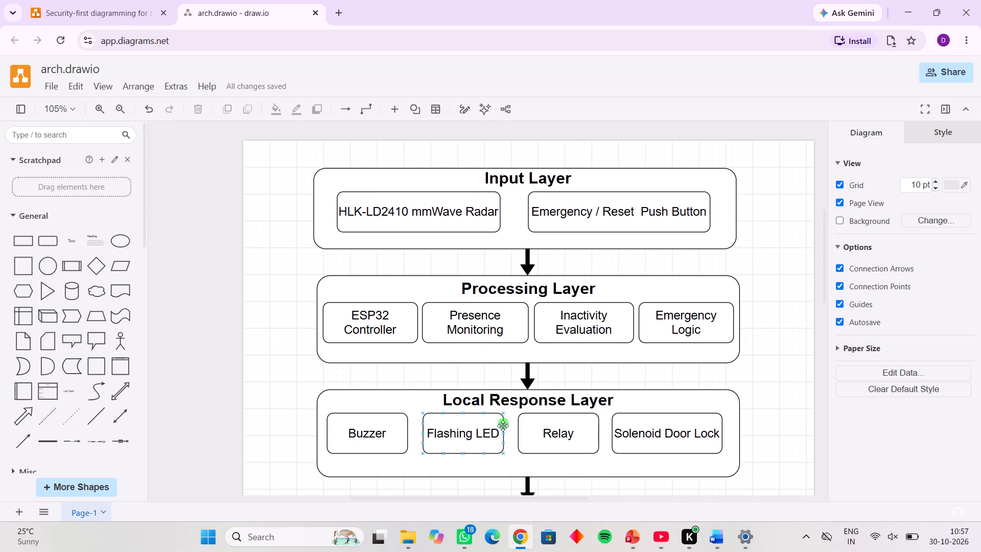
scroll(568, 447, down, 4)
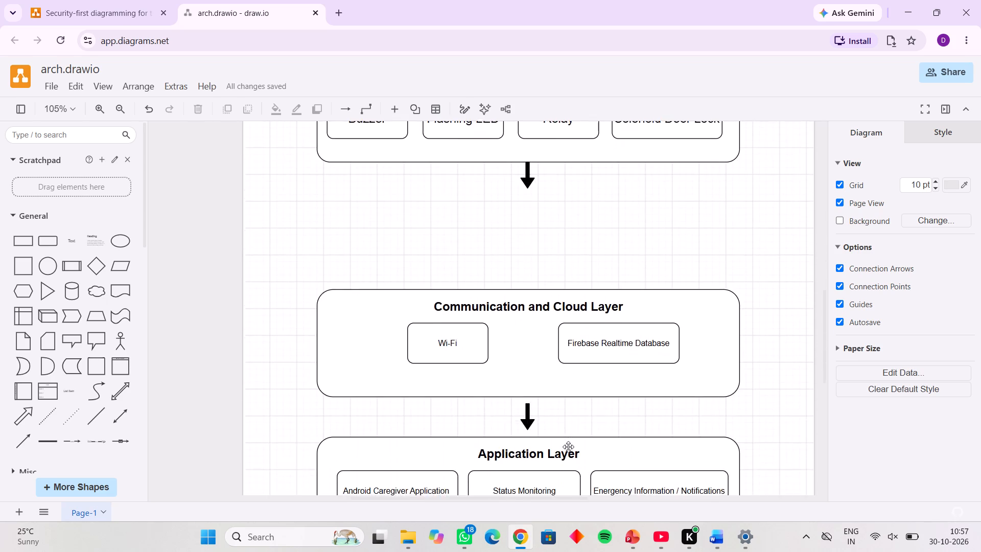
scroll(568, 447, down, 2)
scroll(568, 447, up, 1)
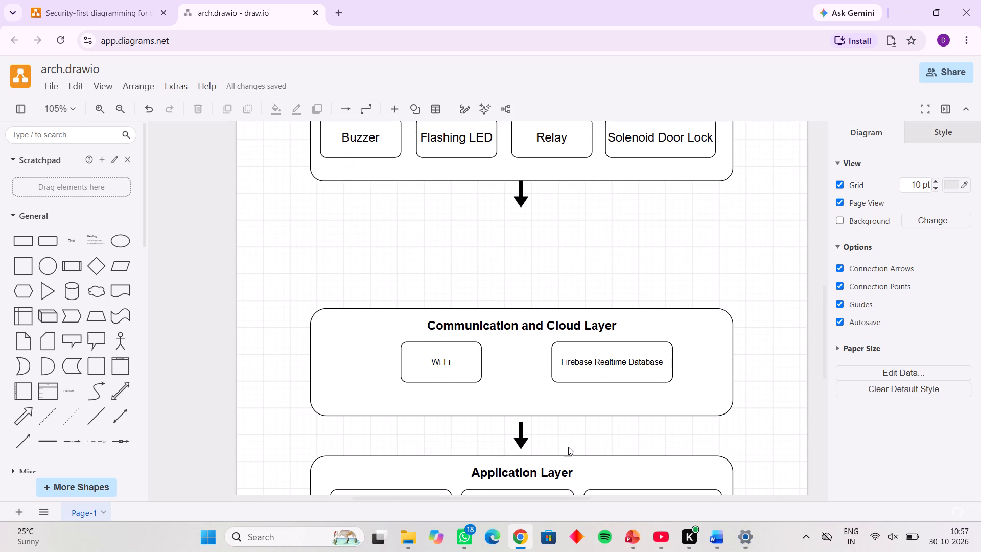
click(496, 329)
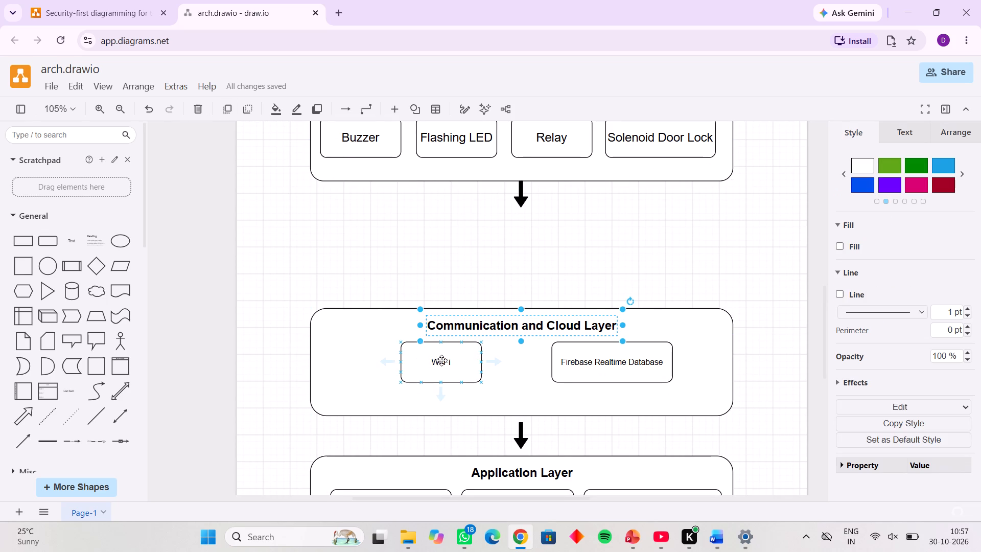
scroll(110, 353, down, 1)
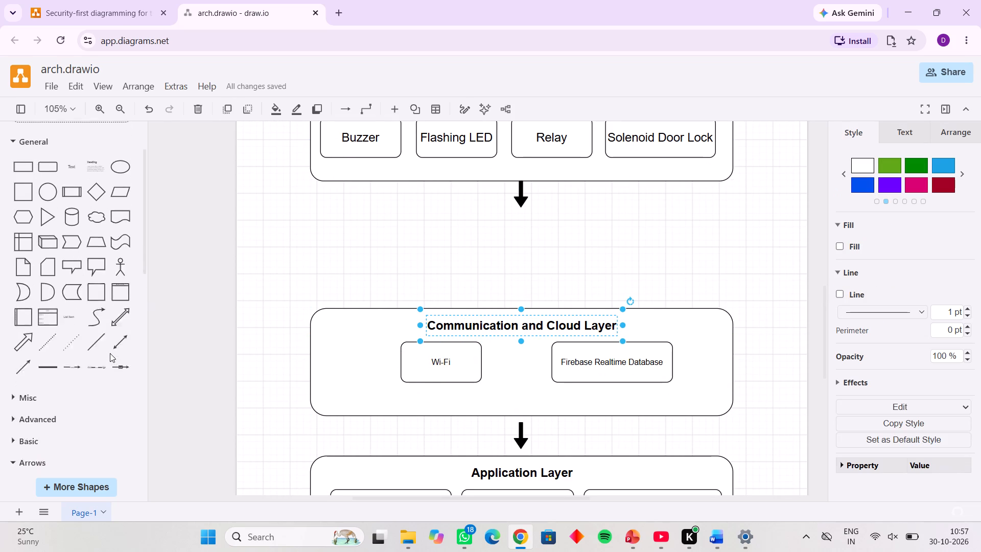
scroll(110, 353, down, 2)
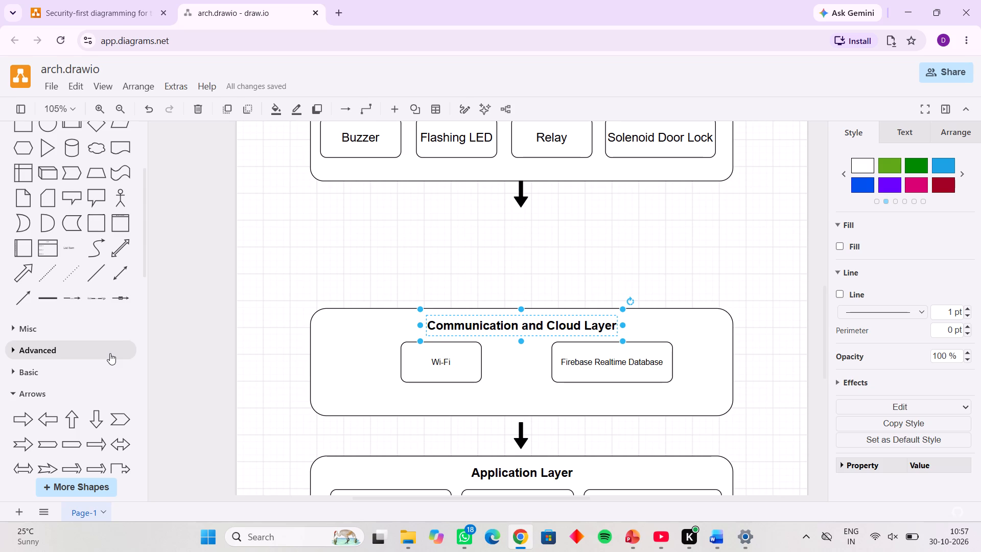
Set the Wi-Fi and Firebase Realtime Database block labels to font size 18.
double_click(441, 361)
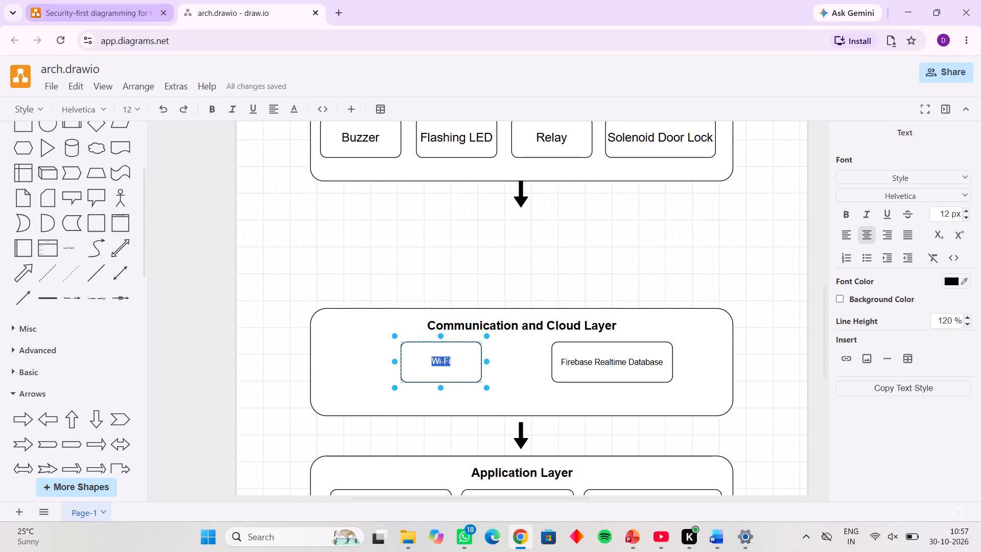
click(139, 105)
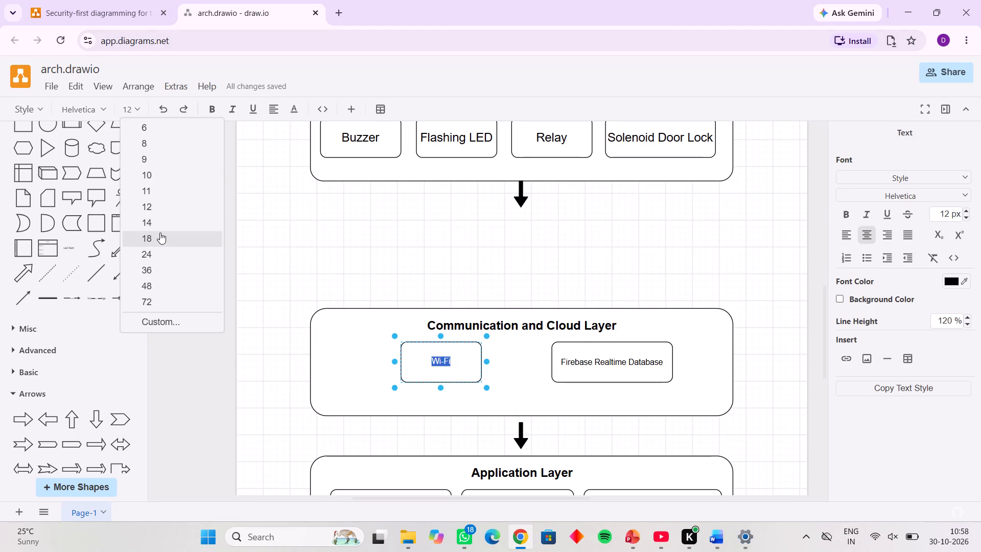
click(160, 233)
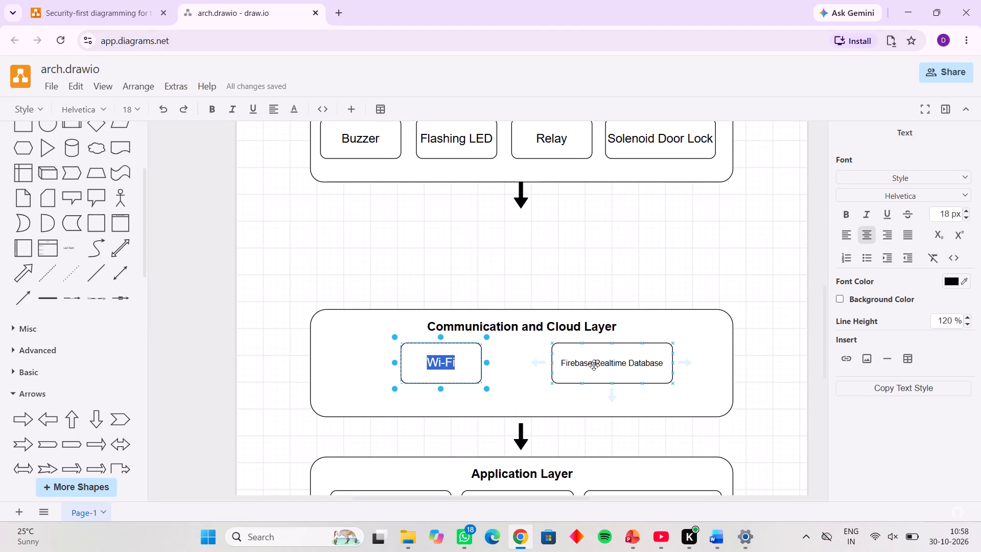
double_click(594, 365)
click(135, 109)
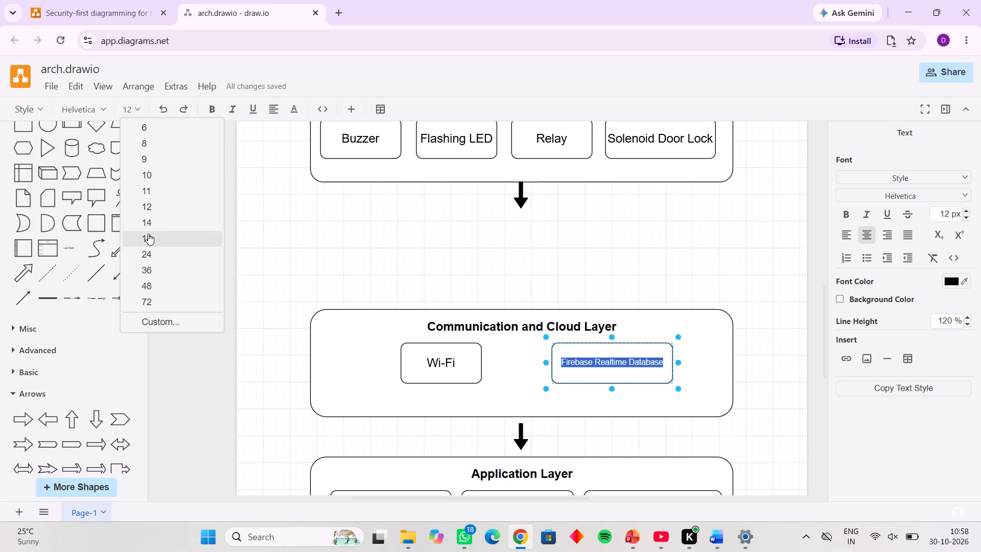
click(148, 234)
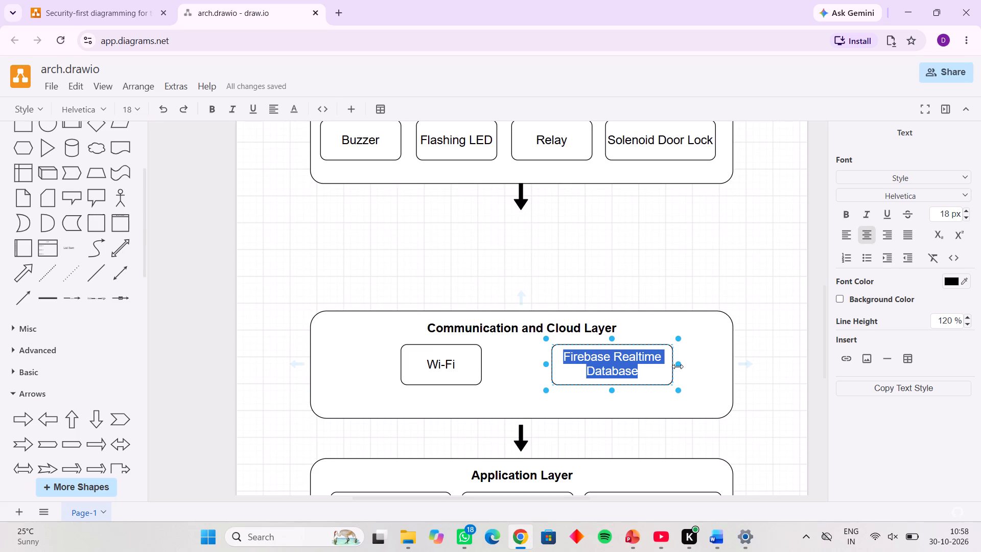
Widen the Firebase Realtime Database block rightward until its label fits on one line.
drag(678, 366, 709, 366)
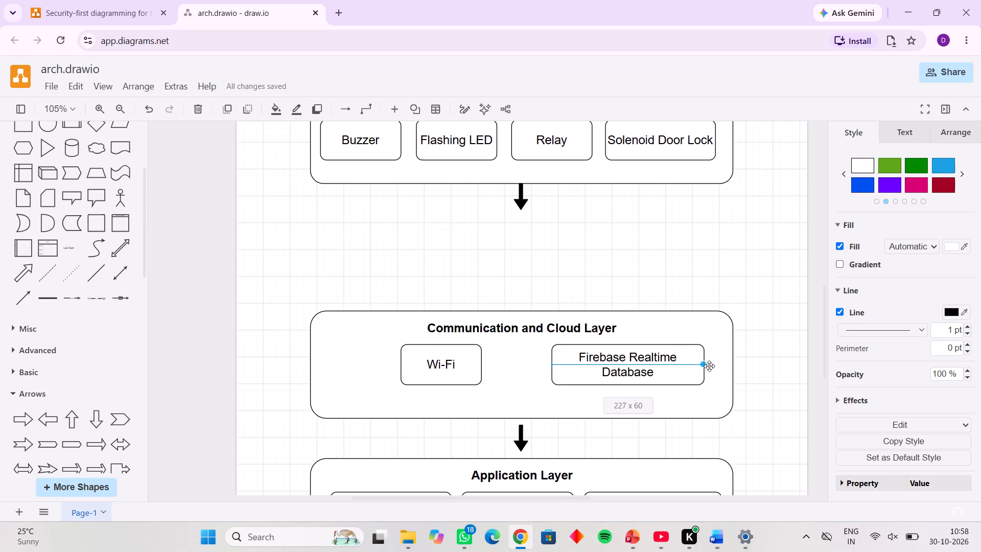
drag(709, 366, 720, 365)
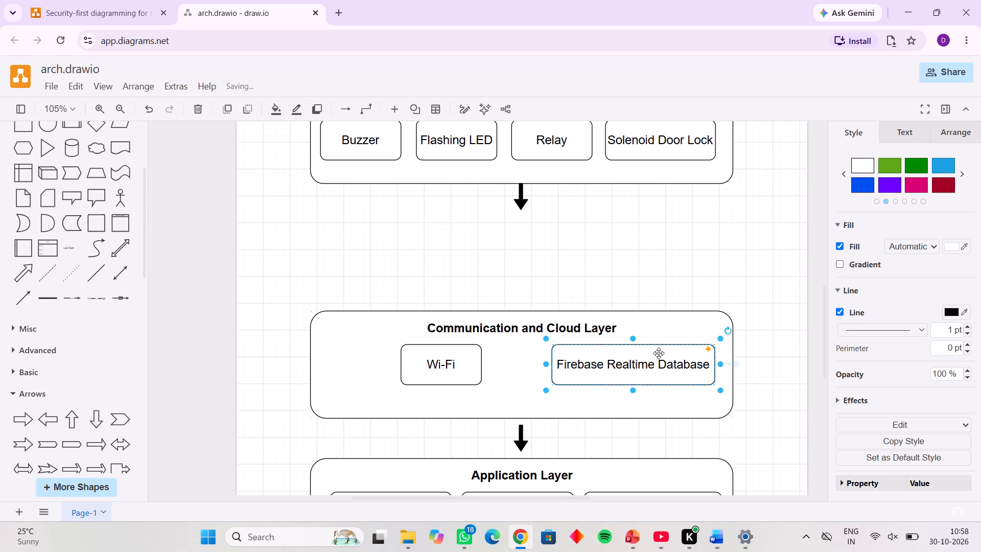
Shift the Firebase Realtime Database and Wi-Fi blocks left inside the container, keeping them level and placing Wi-Fi at about 220, 740.
drag(619, 369, 600, 369)
drag(438, 364, 420, 364)
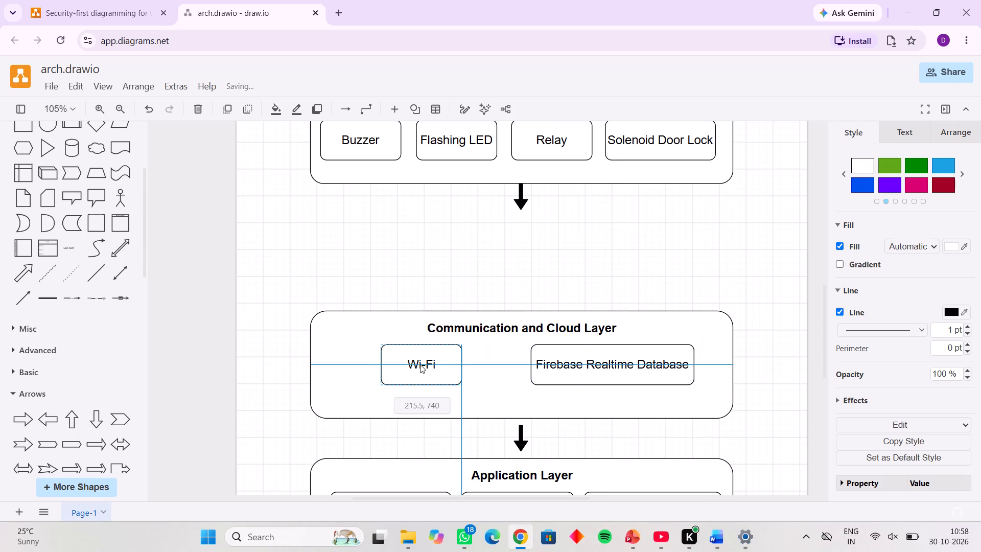
drag(420, 364, 409, 364)
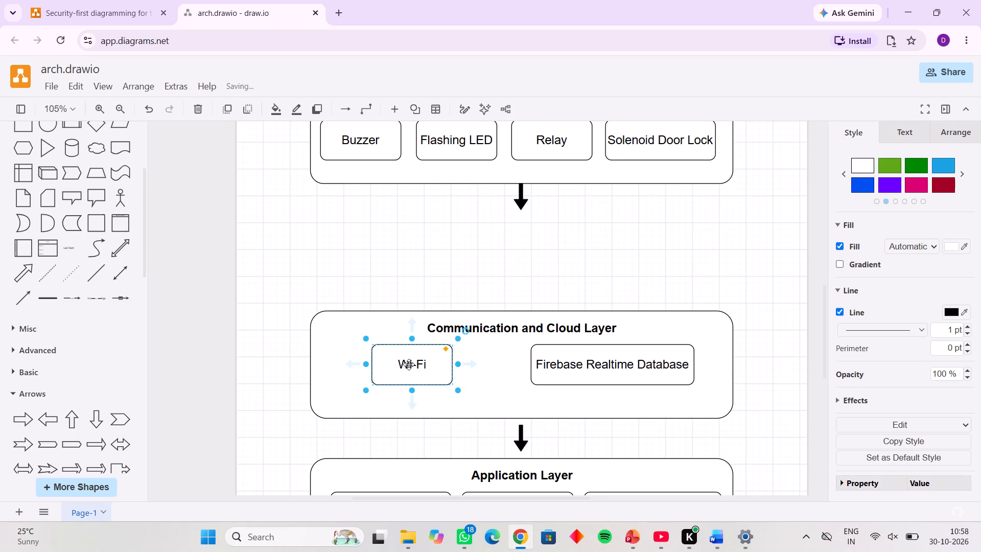
drag(415, 365, 429, 365)
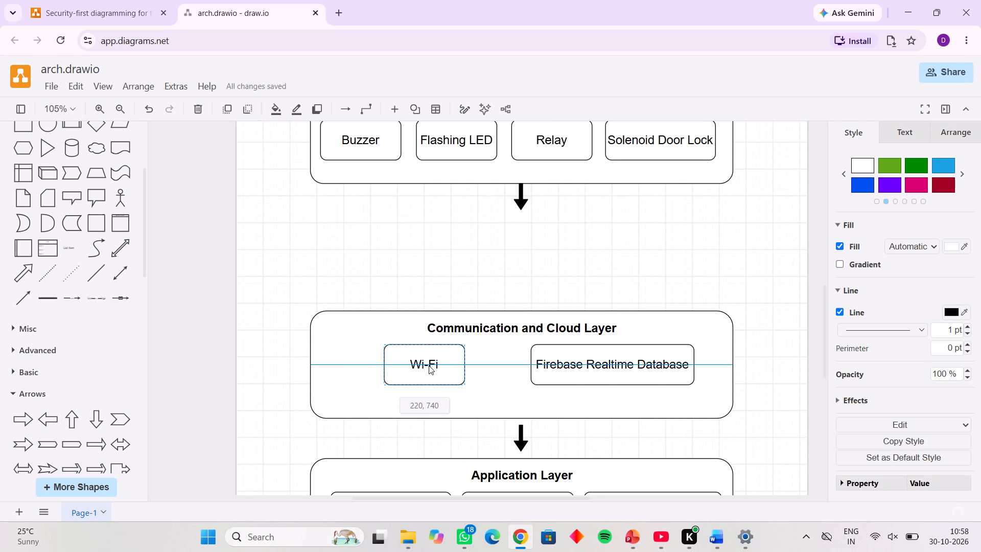
drag(429, 365, 432, 365)
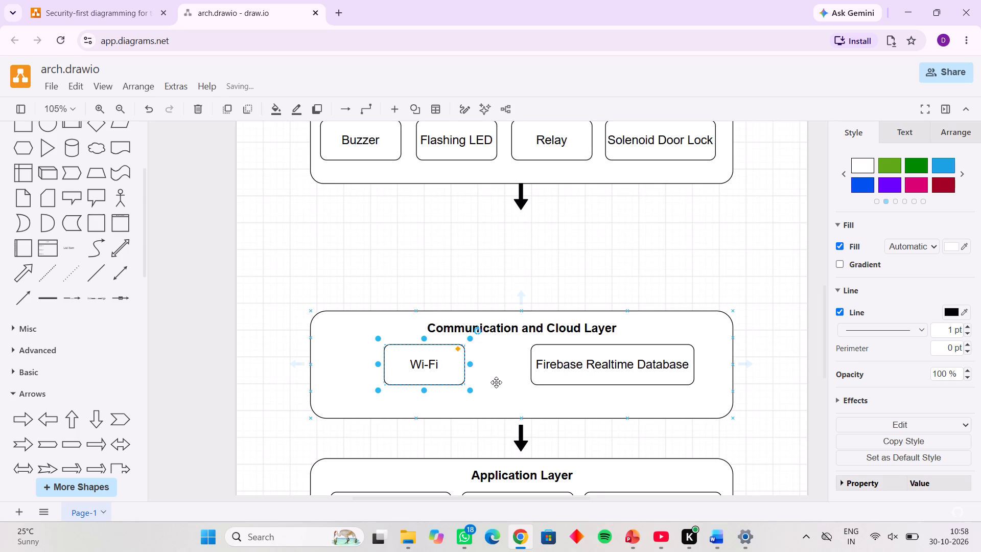
Add a straight thin arrow from the Wi-Fi block's right side to the Firebase Realtime Database block's left side.
click(489, 378)
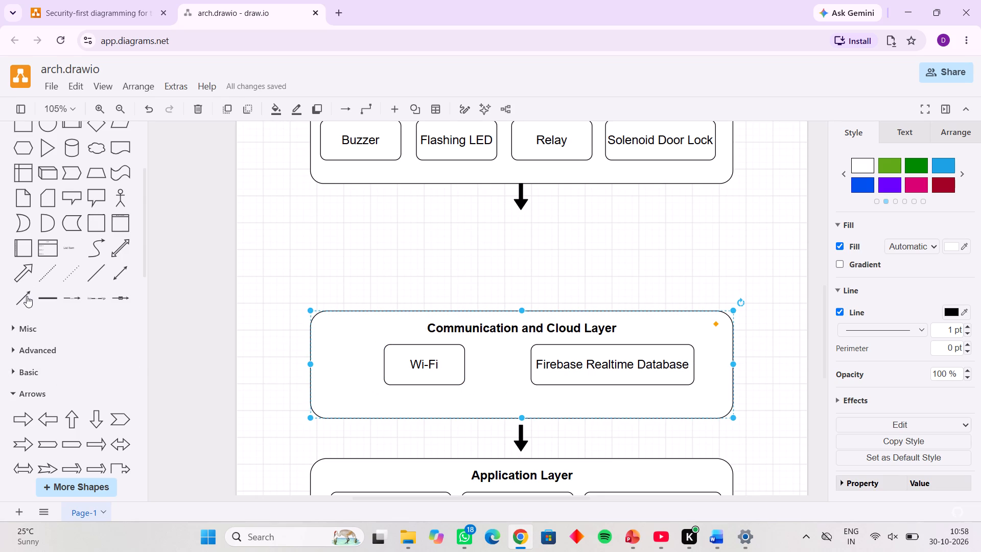
click(28, 296)
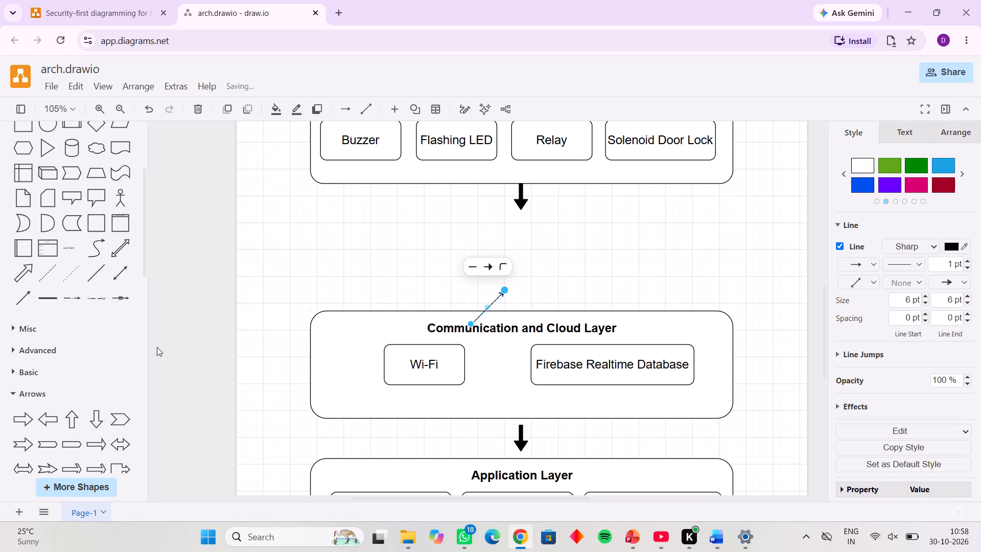
drag(469, 322, 463, 364)
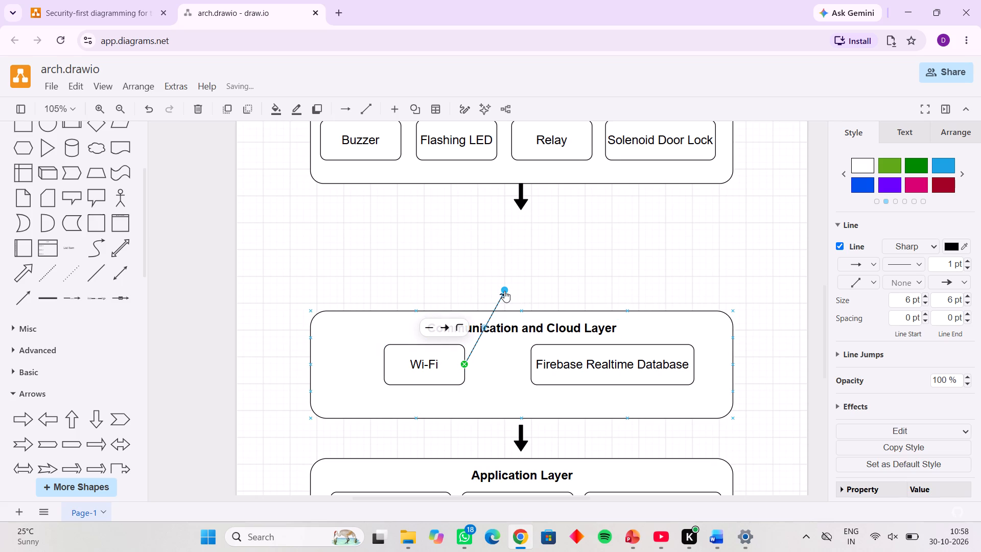
click(504, 291)
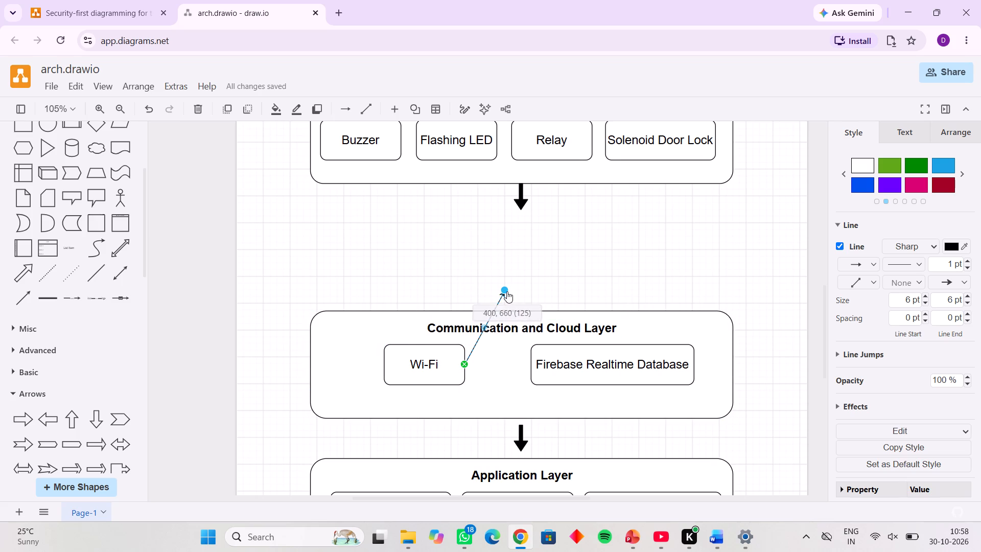
drag(504, 289, 509, 332)
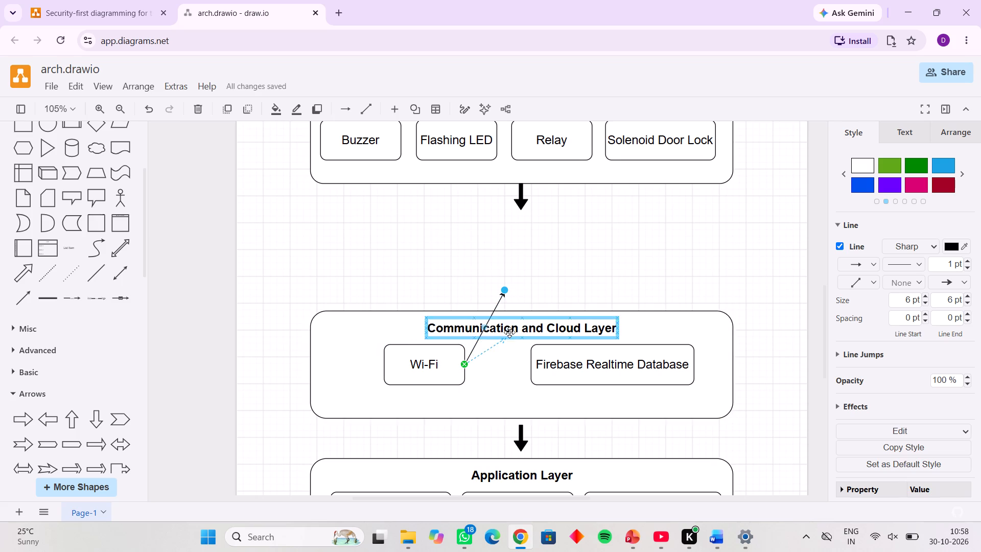
drag(509, 332, 530, 370)
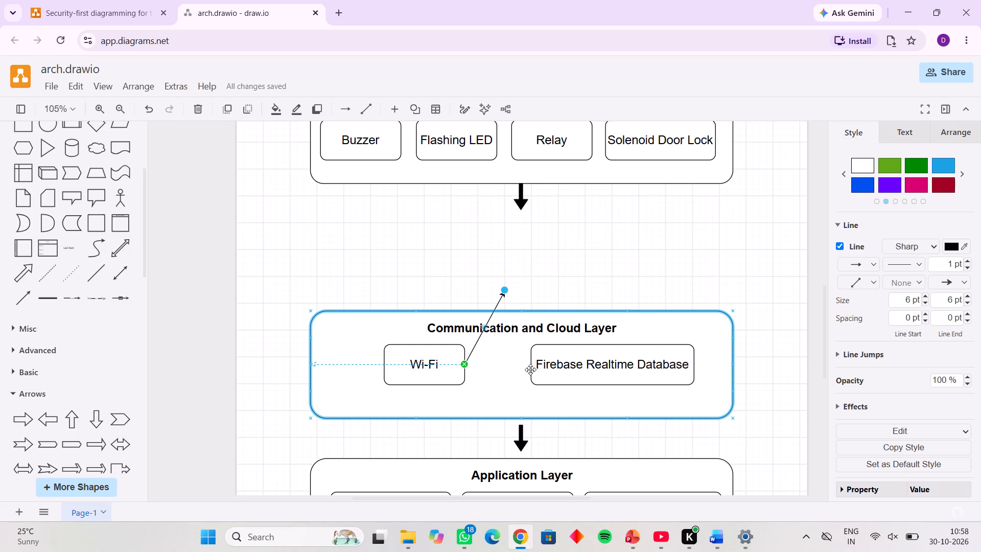
drag(530, 370, 531, 363)
click(564, 261)
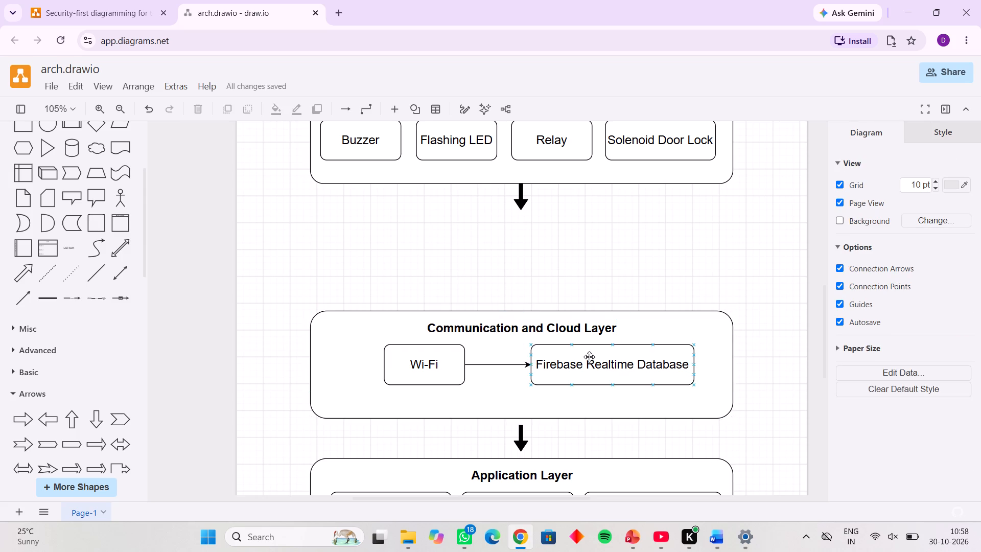
Move the Wi-Fi block right, closer to the Firebase Realtime Database block, to shorten the arrow between them.
drag(436, 361, 449, 361)
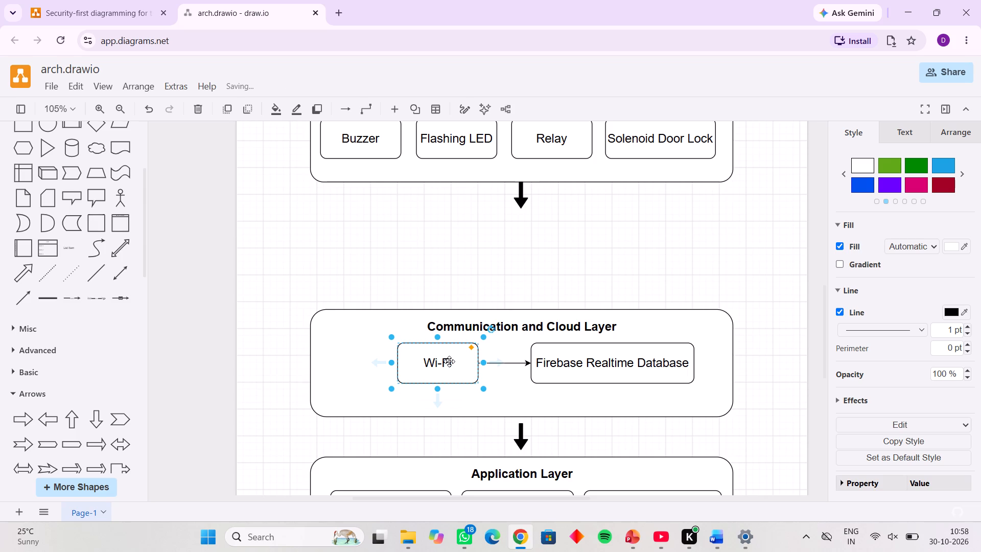
click(614, 369)
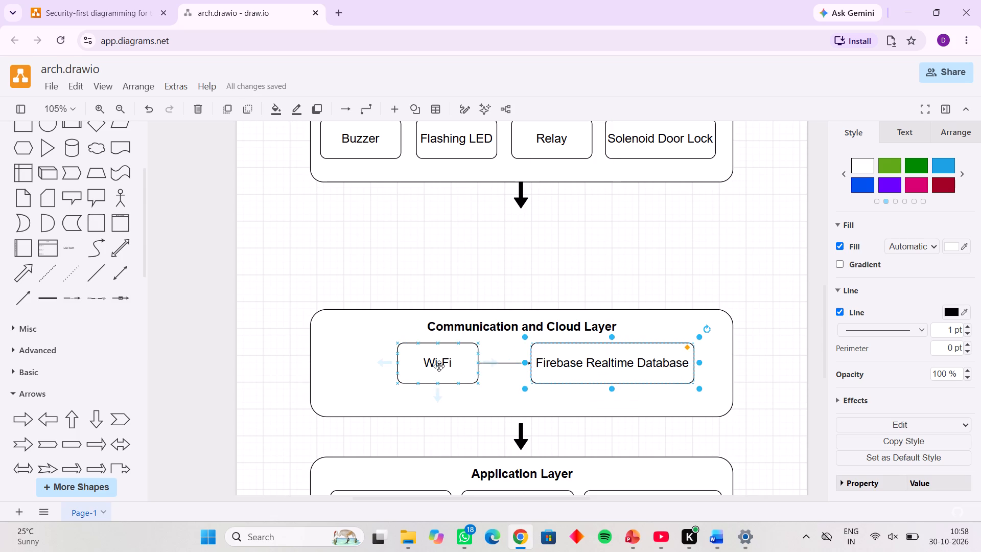
drag(439, 366, 451, 367)
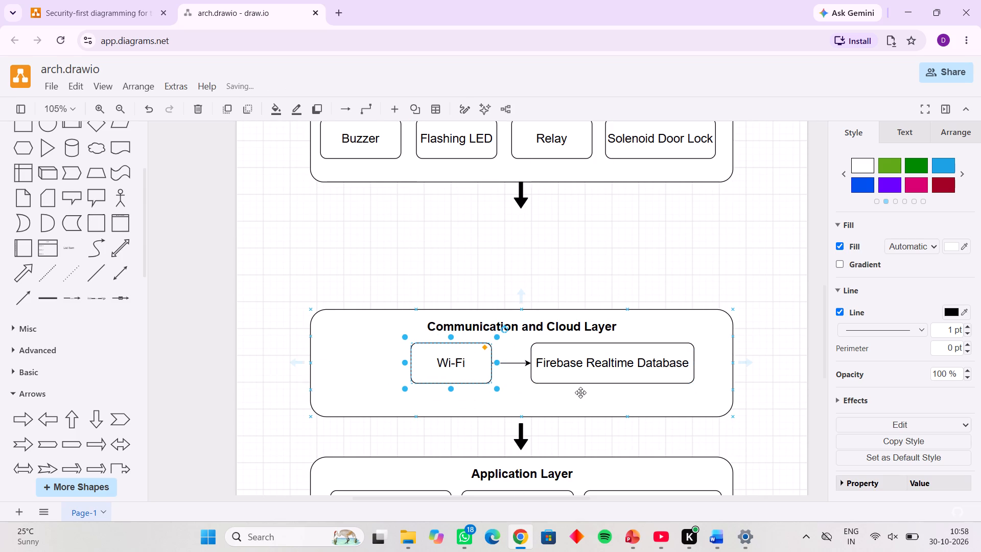
Set the Communication and Cloud Layer heading to font size 24 and widen its text box to fit one line.
double_click(520, 326)
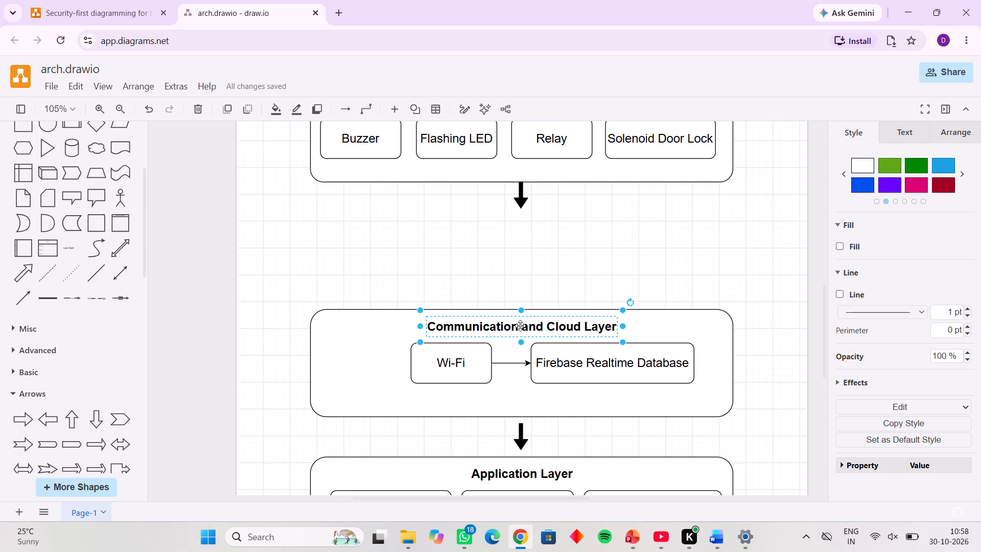
click(144, 109)
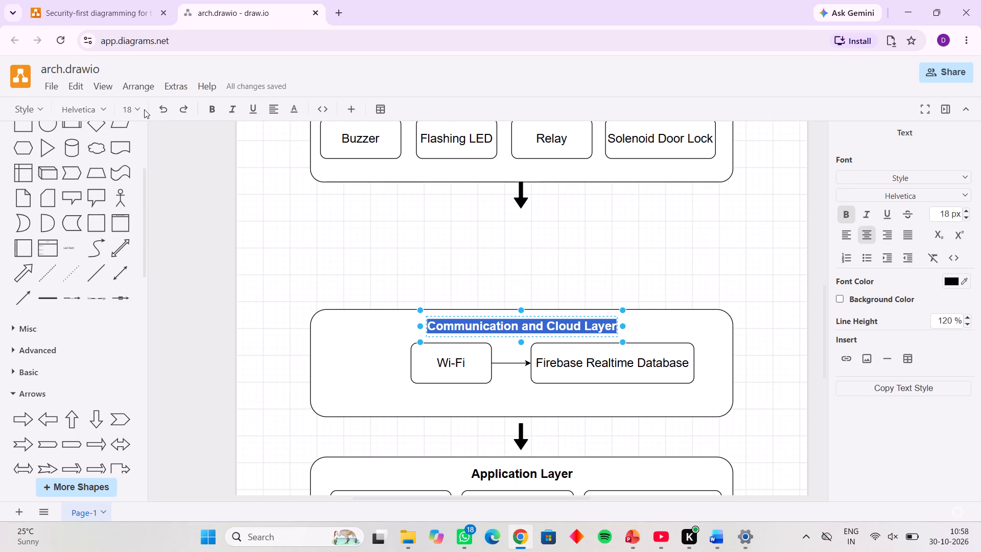
click(137, 109)
click(141, 257)
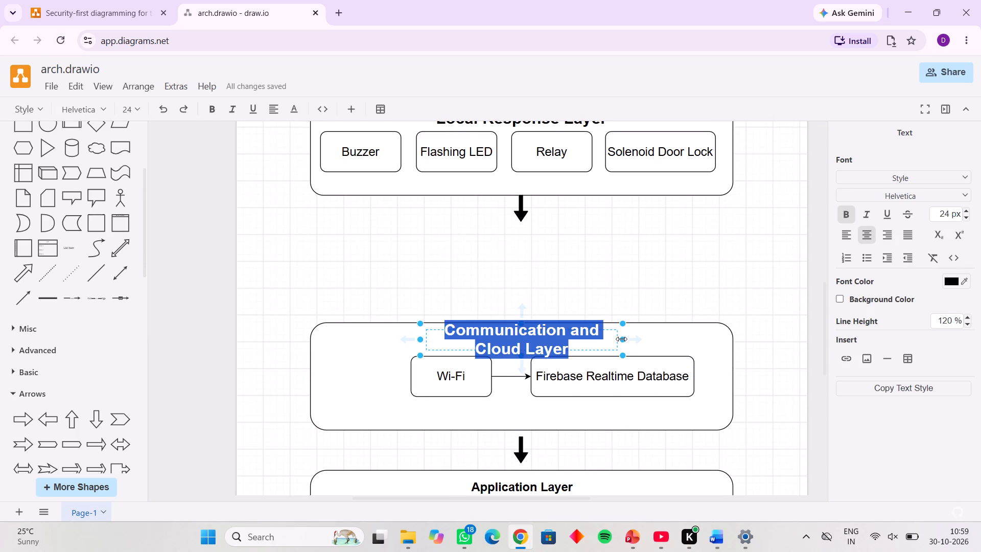
drag(621, 339, 677, 341)
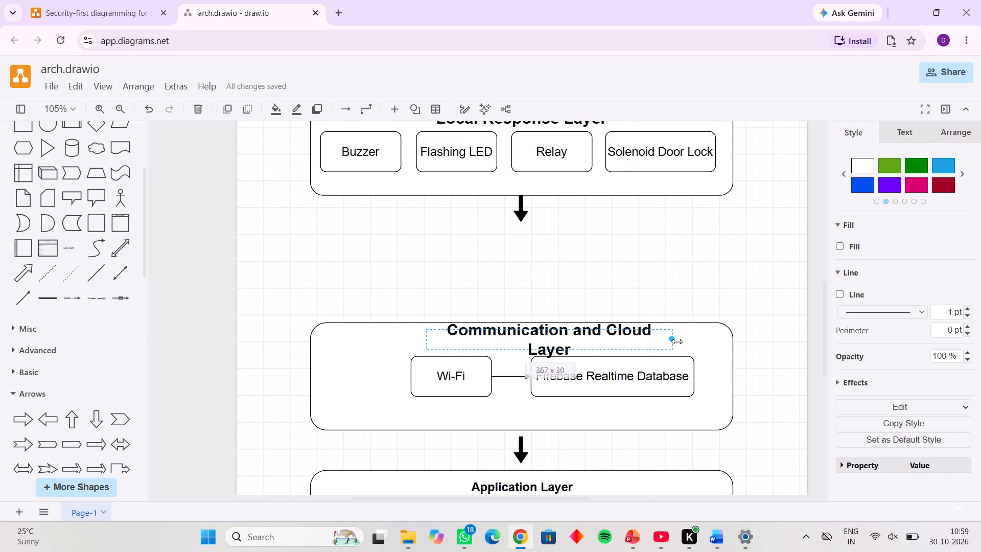
drag(677, 341, 749, 340)
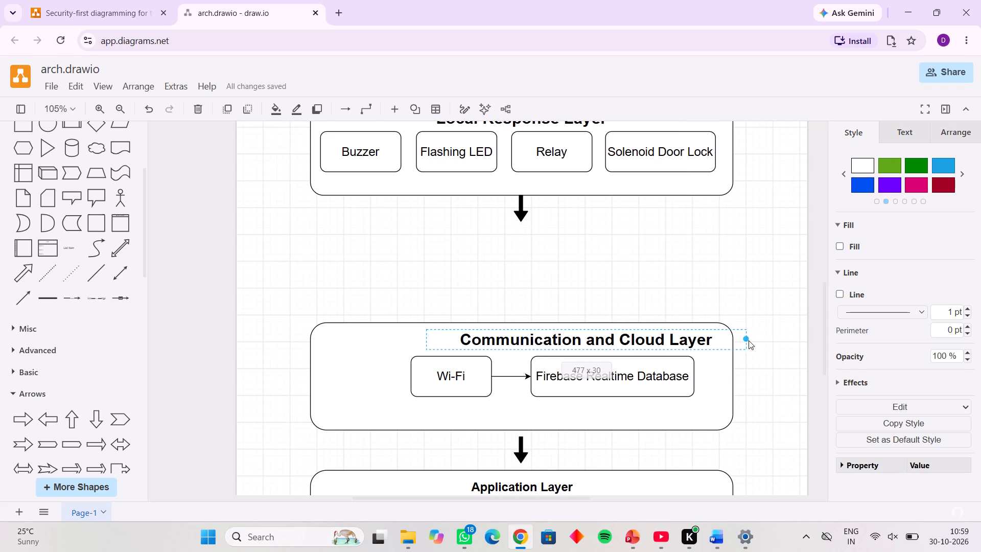
drag(749, 340, 690, 340)
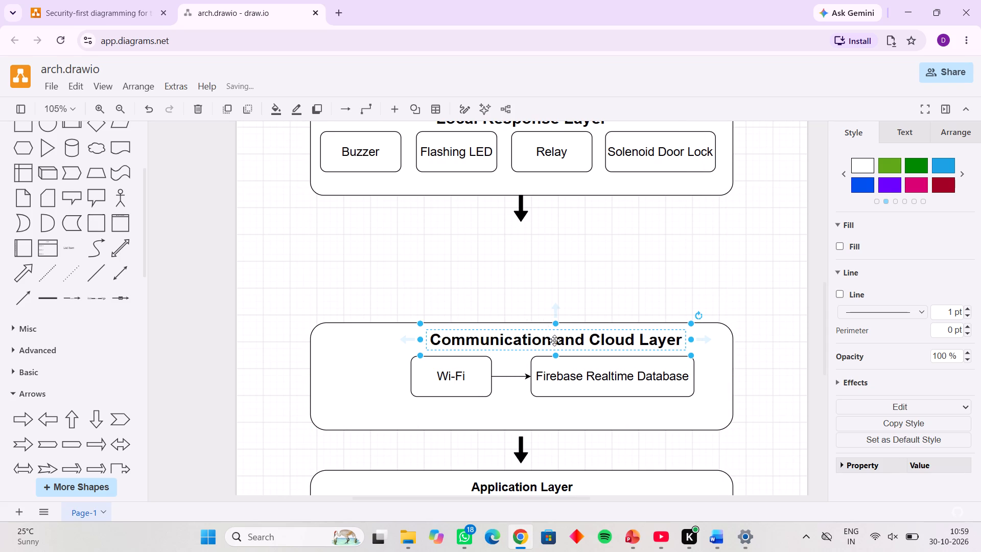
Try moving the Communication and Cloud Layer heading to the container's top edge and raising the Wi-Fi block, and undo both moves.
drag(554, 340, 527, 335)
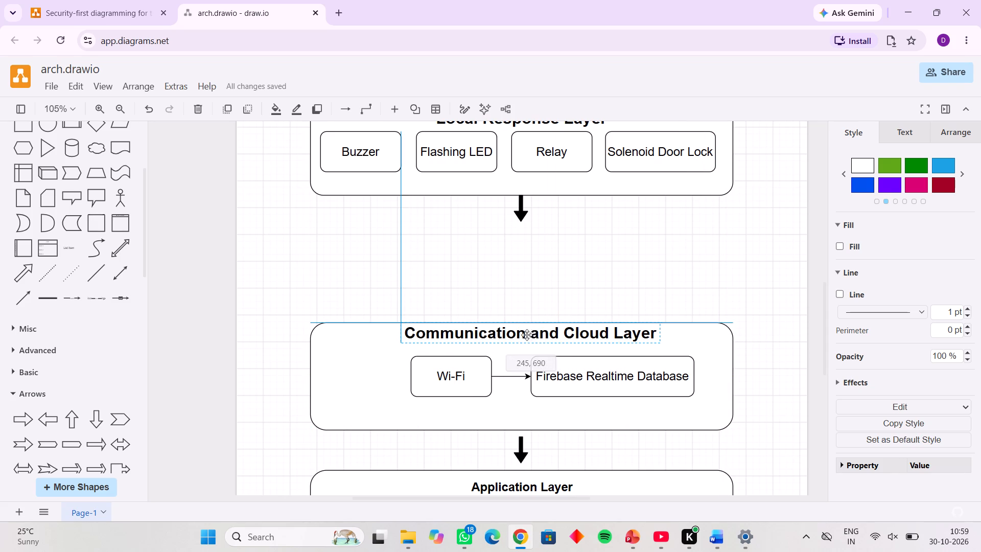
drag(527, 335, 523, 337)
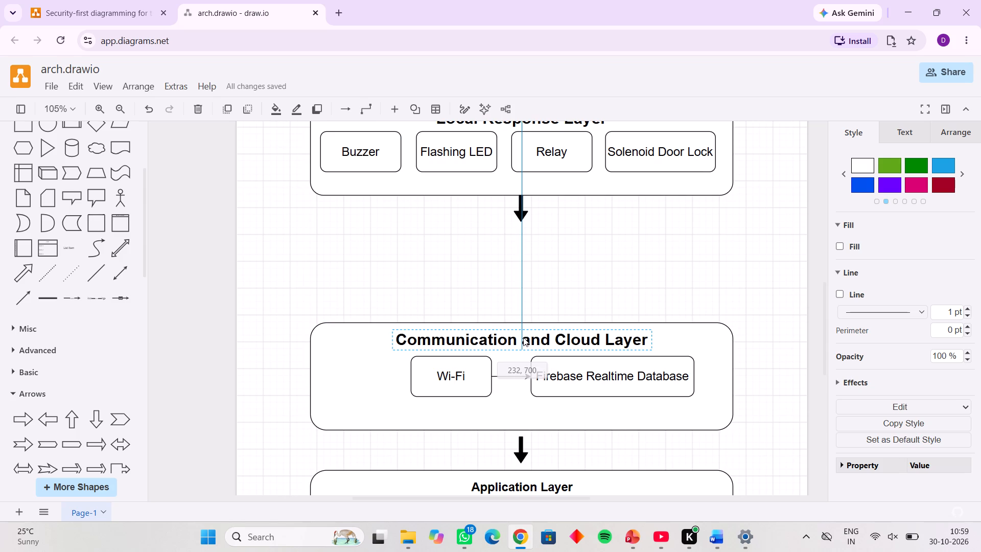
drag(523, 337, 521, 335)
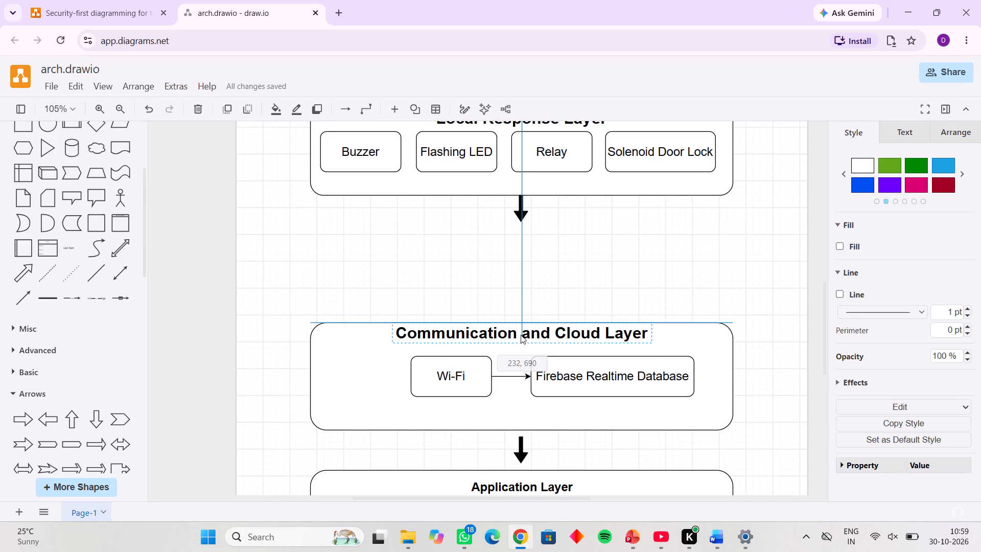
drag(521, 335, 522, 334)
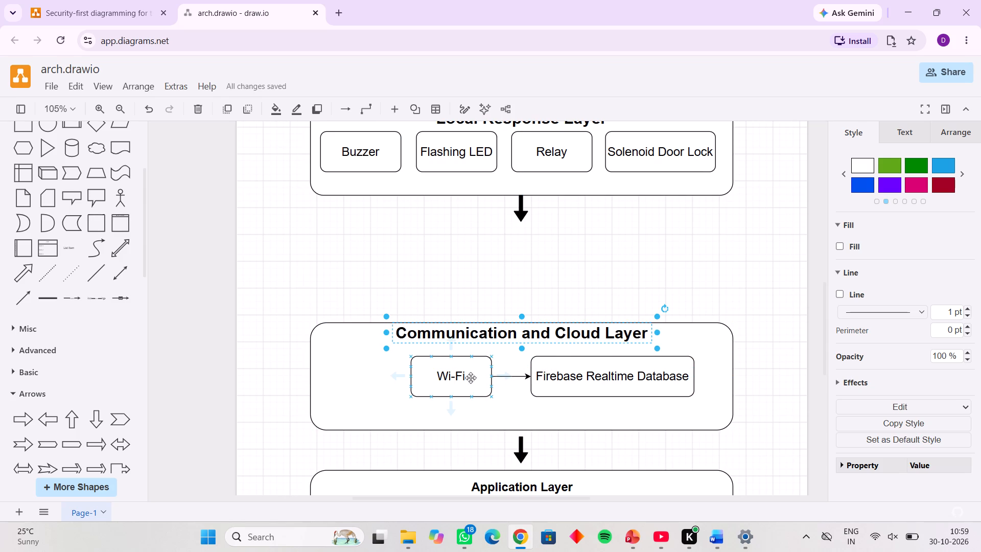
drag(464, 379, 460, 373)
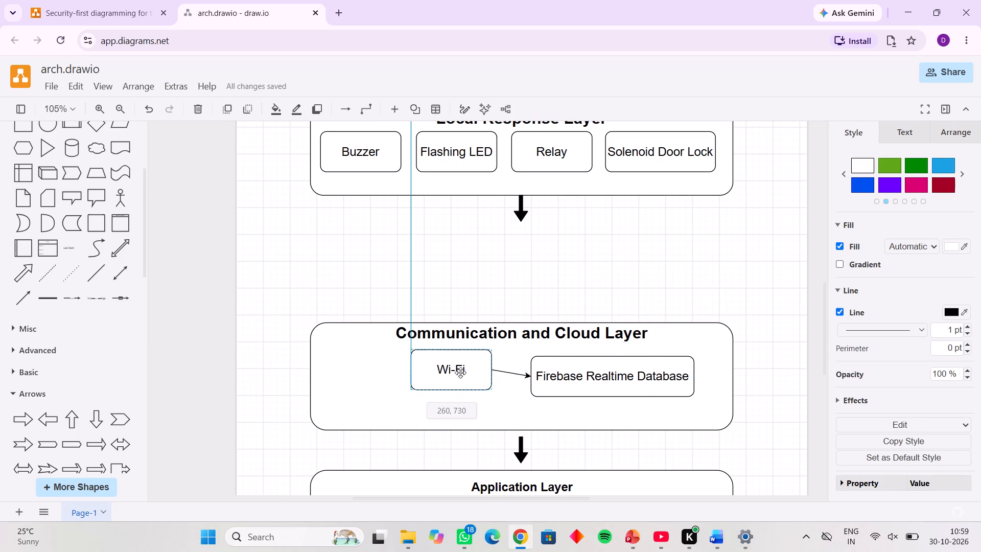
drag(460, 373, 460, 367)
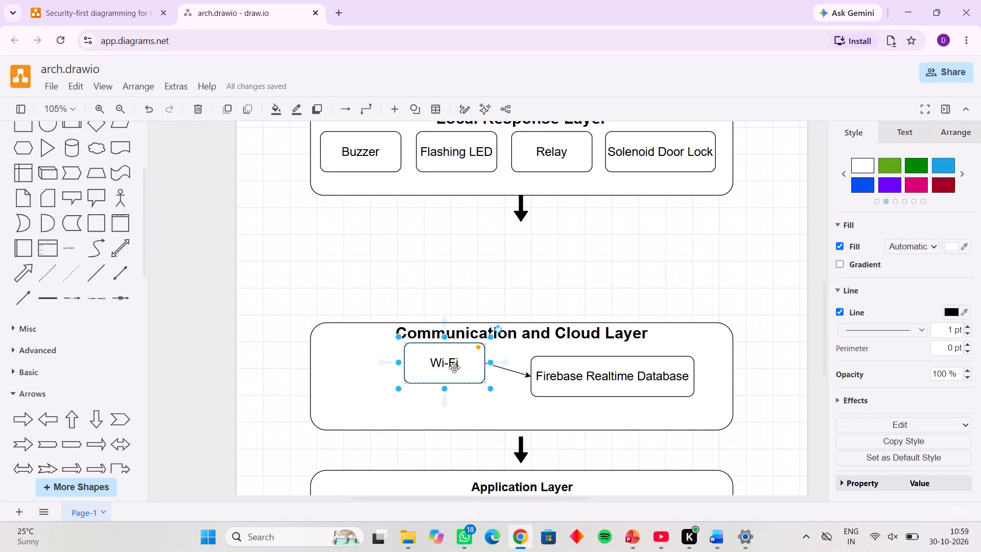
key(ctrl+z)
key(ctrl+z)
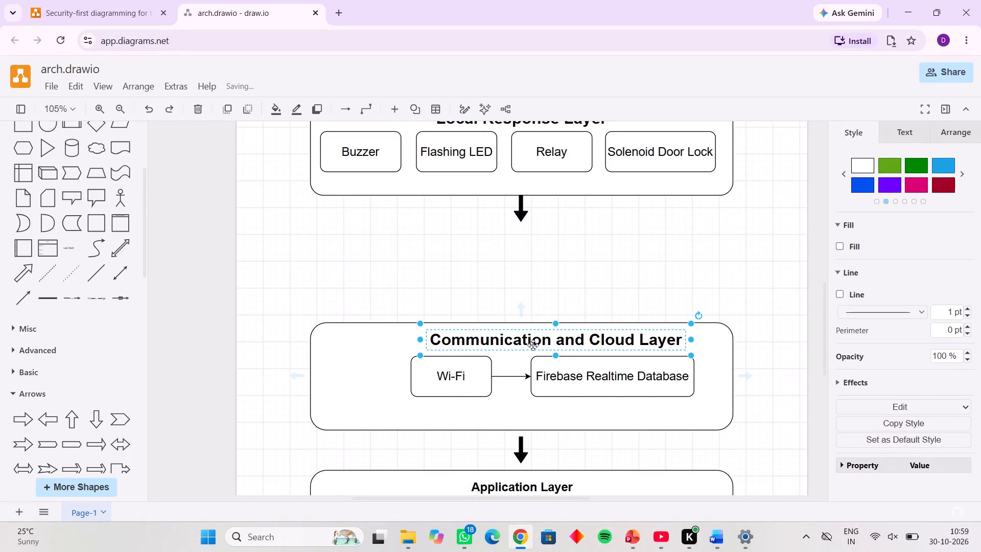
Centre the Communication and Cloud Layer heading horizontally in its container, in line with the block arrows.
drag(533, 344, 506, 343)
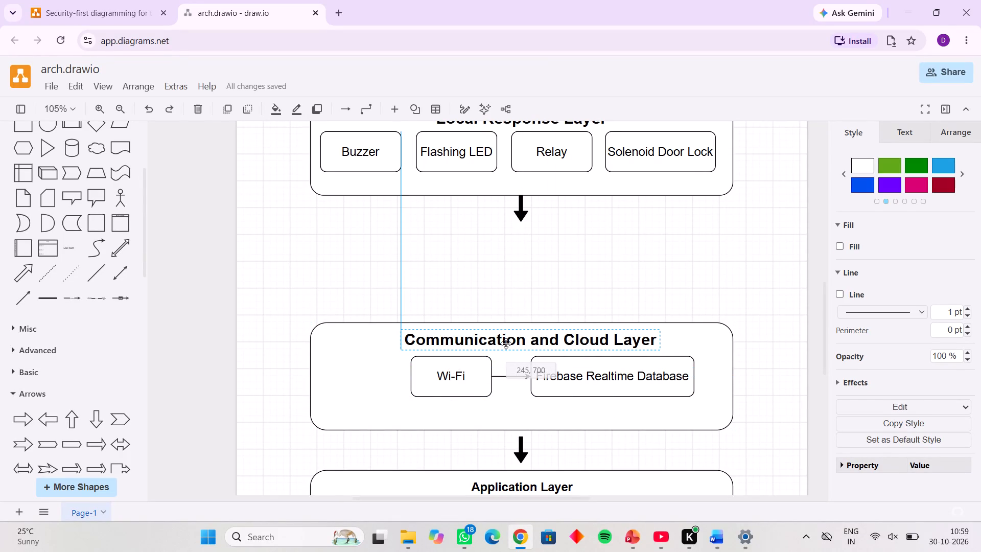
drag(506, 343, 509, 344)
drag(509, 344, 498, 345)
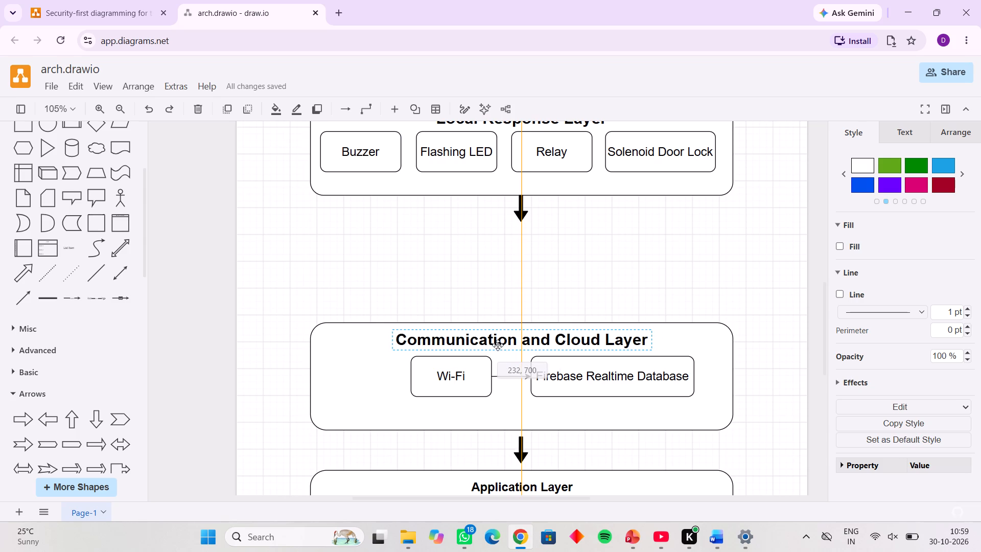
drag(498, 345, 498, 345)
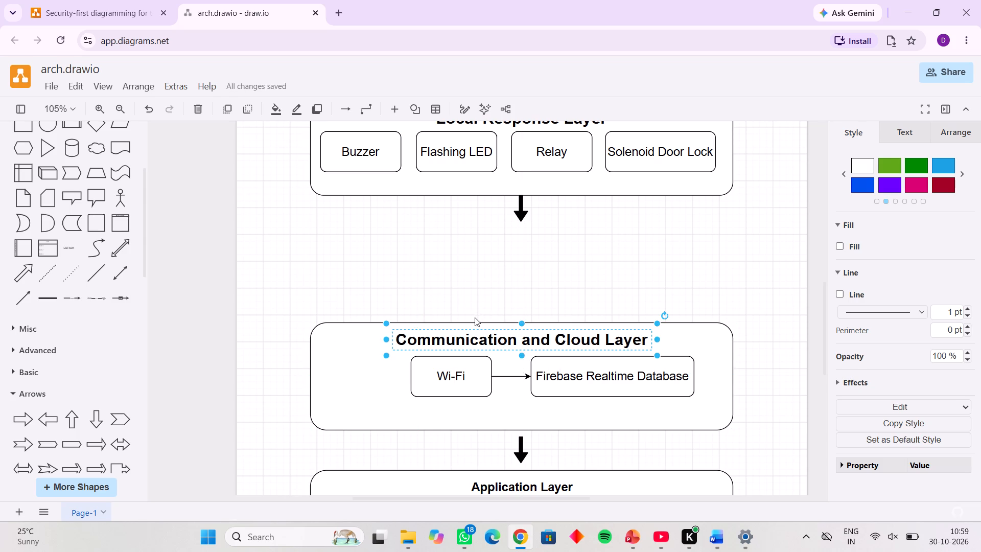
click(475, 317)
Shrink the Communication and Cloud Layer container from its upper and lower edges to about 630 x 130.
click(352, 359)
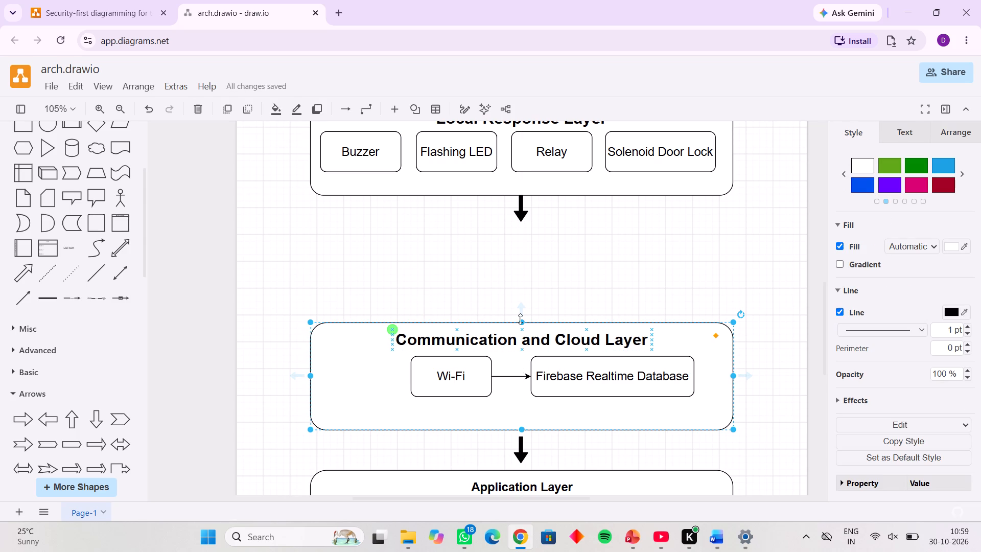
drag(520, 319, 521, 325)
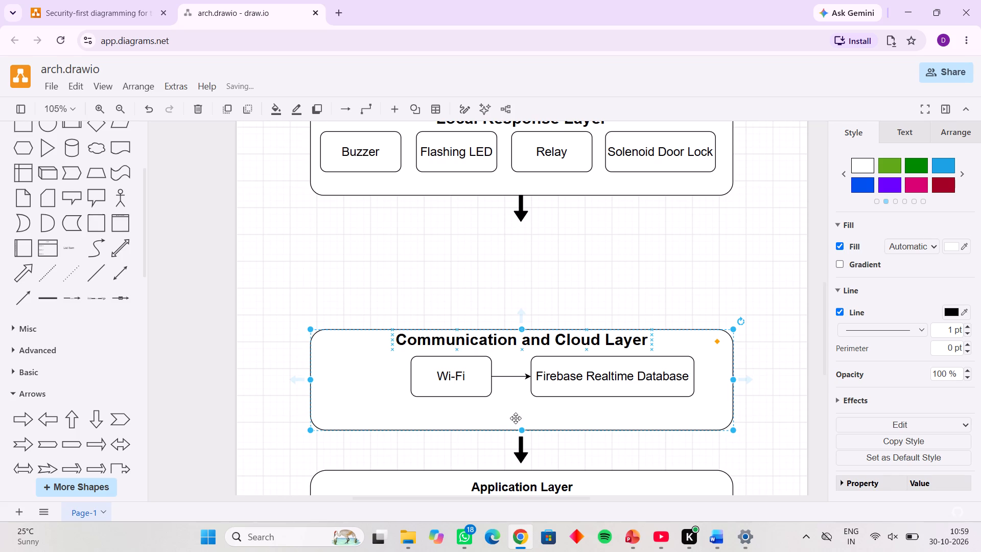
drag(523, 429, 523, 415)
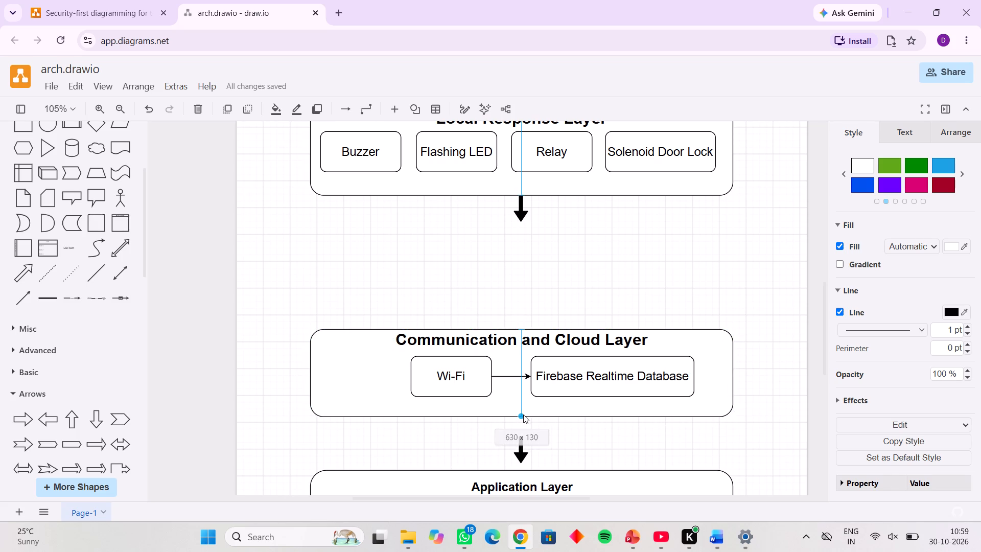
drag(523, 415, 525, 418)
click(271, 289)
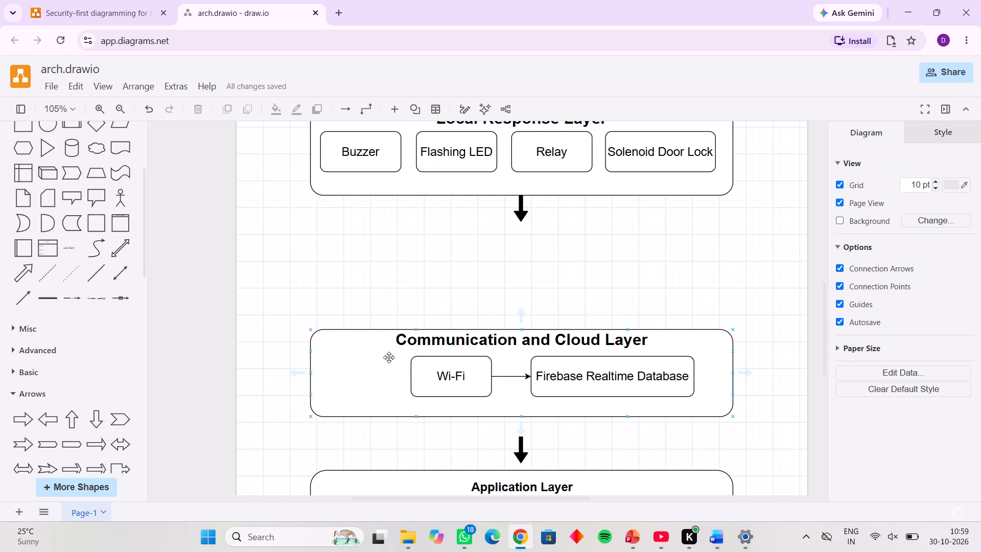
Move the Communication and Cloud Layer container down, clear of its heading and the Wi-Fi and Firebase blocks.
click(372, 346)
drag(372, 346, 400, 345)
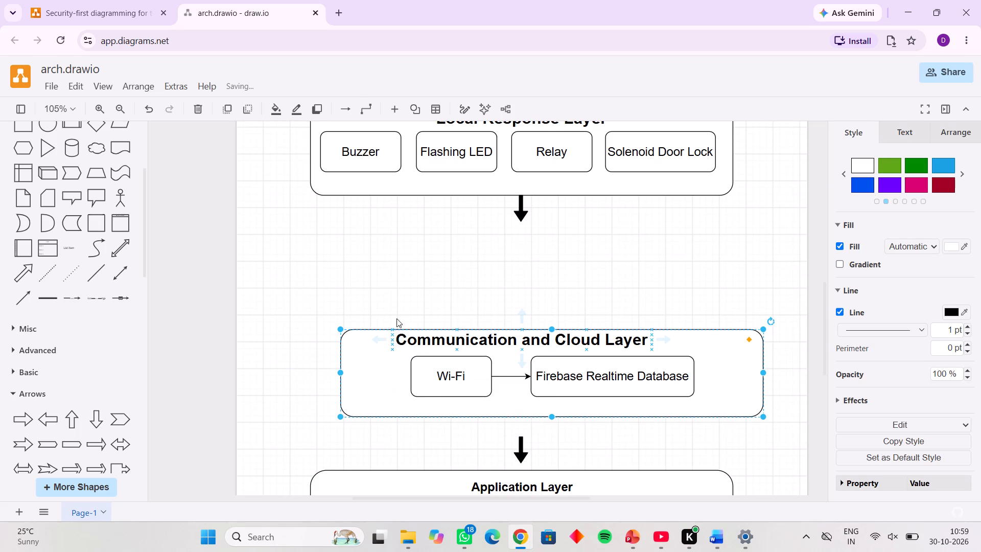
drag(391, 393, 367, 493)
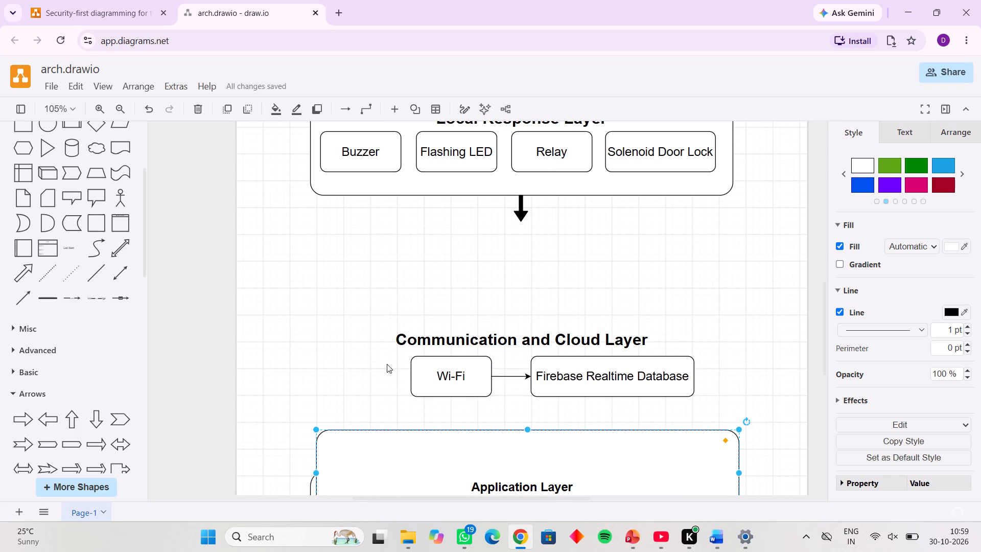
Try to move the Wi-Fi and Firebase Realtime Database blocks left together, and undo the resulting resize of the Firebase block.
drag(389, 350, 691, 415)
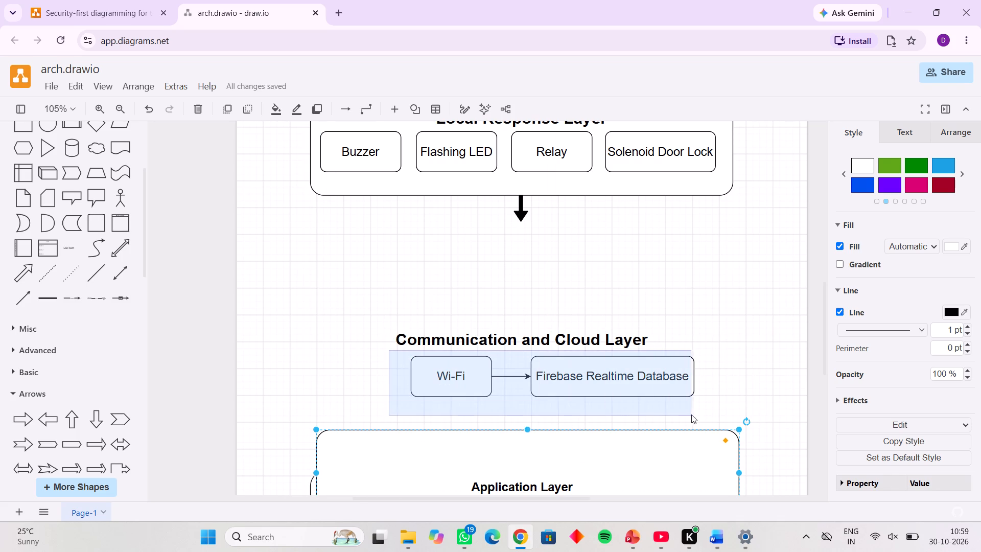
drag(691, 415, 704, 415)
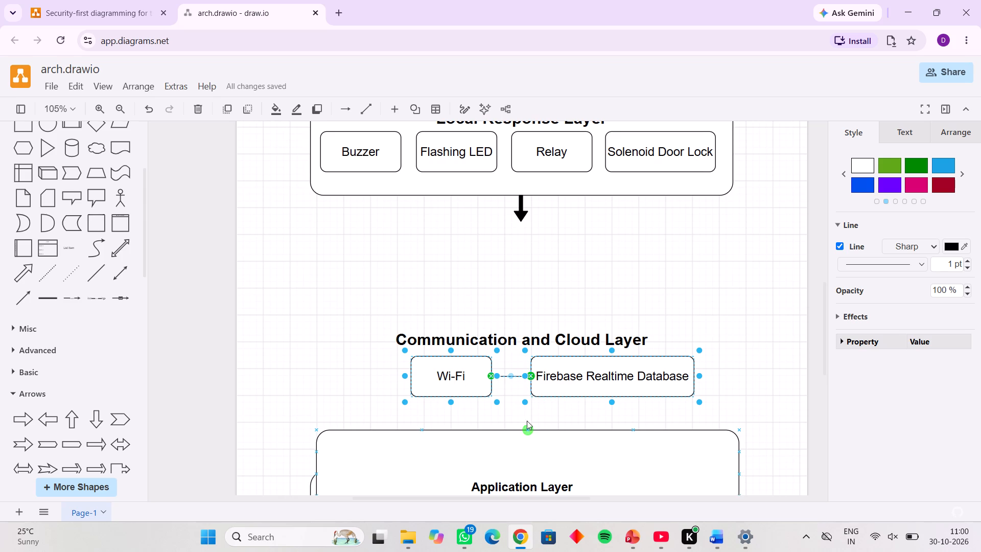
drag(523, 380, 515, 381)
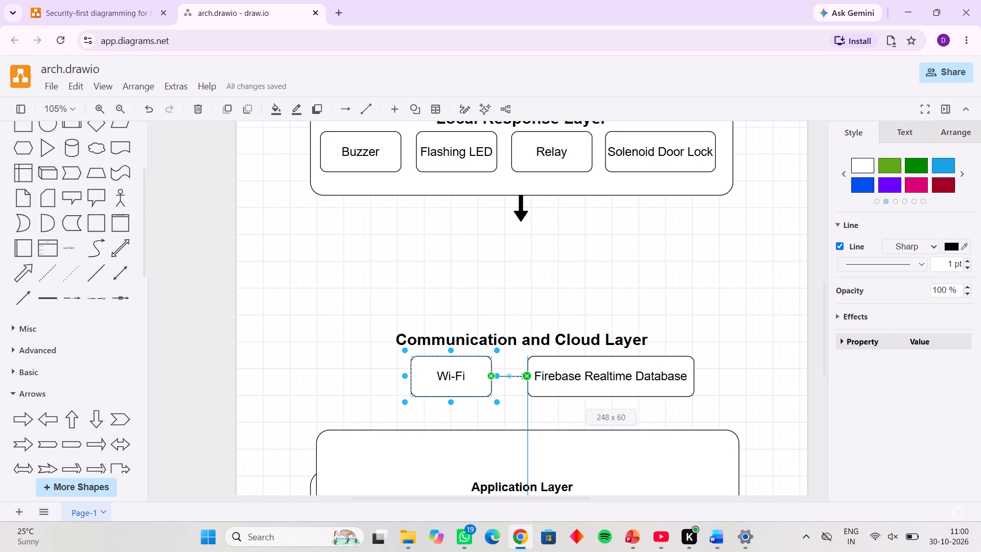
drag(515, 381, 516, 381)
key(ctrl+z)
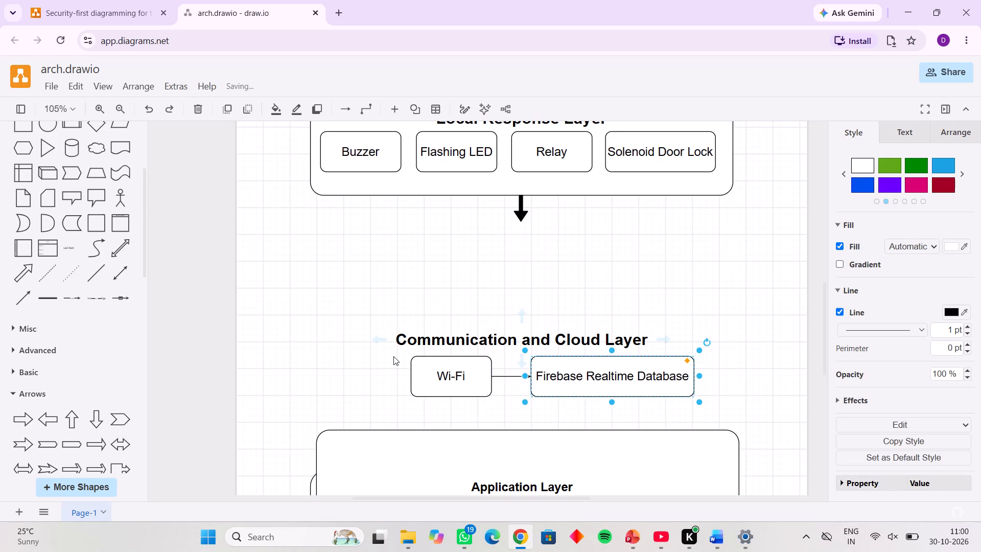
Move the Wi-Fi block, the Firebase Realtime Database block and their connecting arrow left together to centre them under the heading.
click(393, 356)
drag(387, 351, 713, 423)
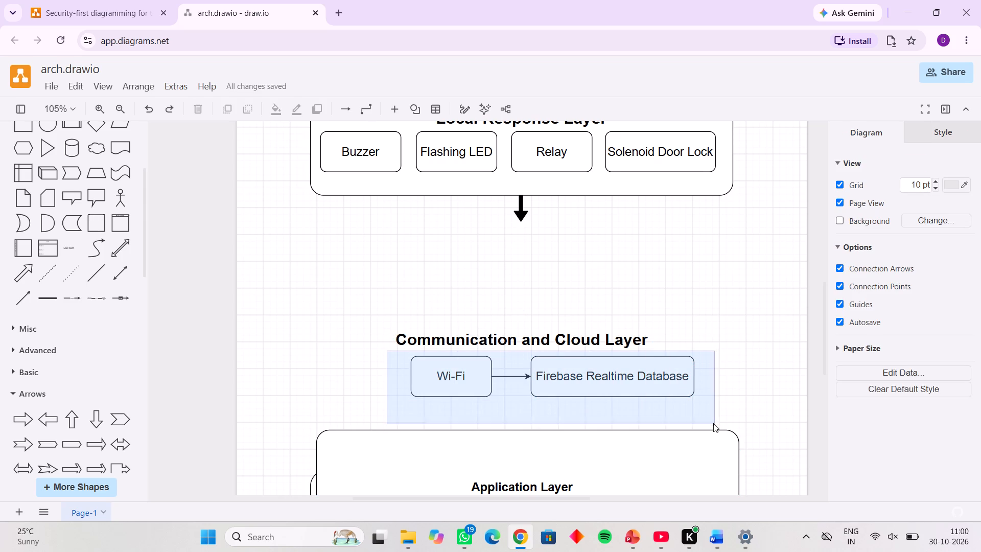
drag(713, 423, 709, 413)
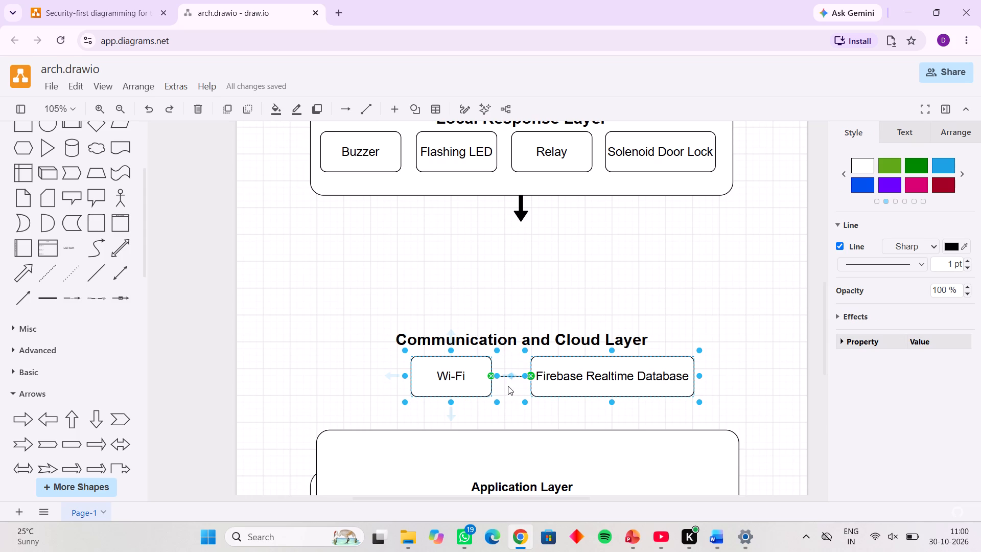
drag(572, 370, 553, 370)
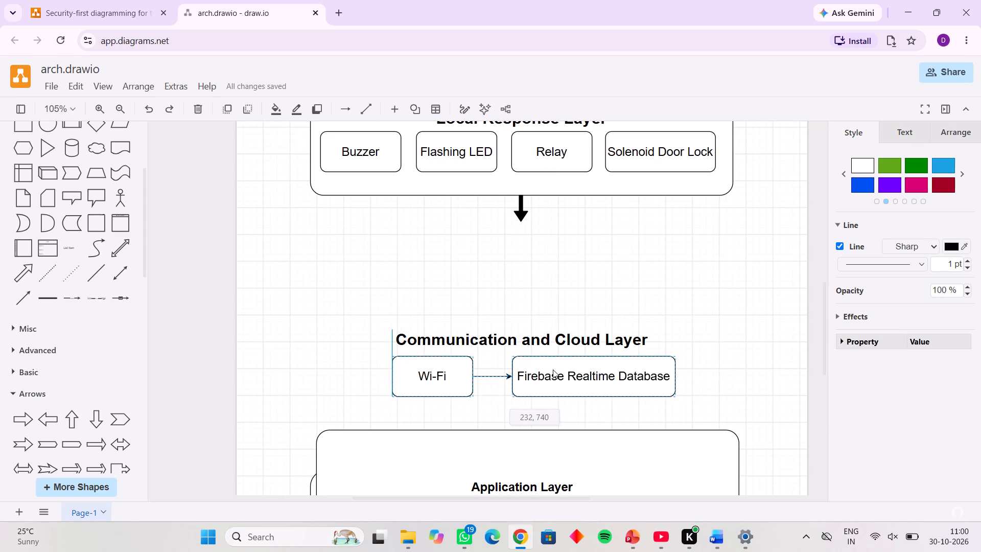
drag(553, 370, 541, 370)
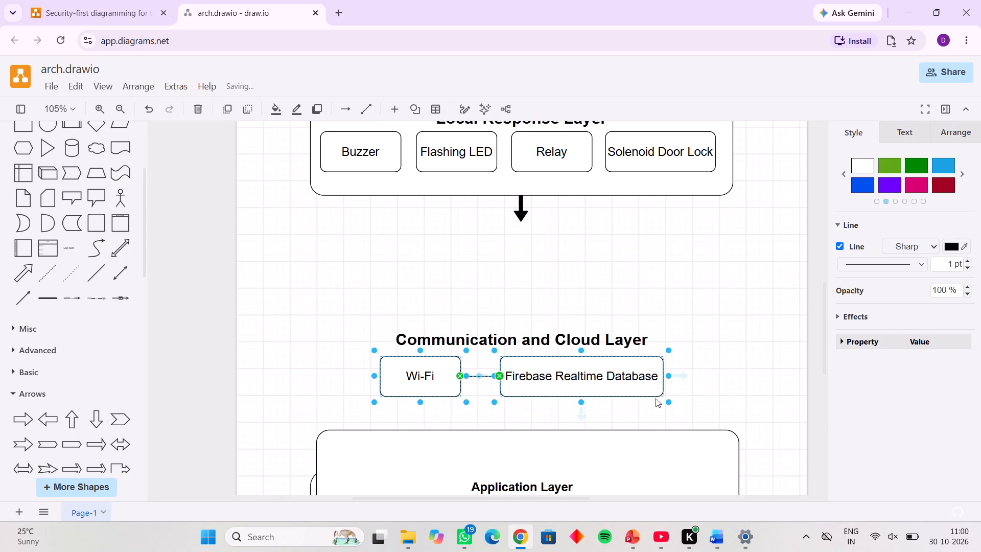
Move the container back around the Communication and Cloud Layer heading and blocks, aligned with the other layers and with space above the heading.
drag(544, 458, 540, 357)
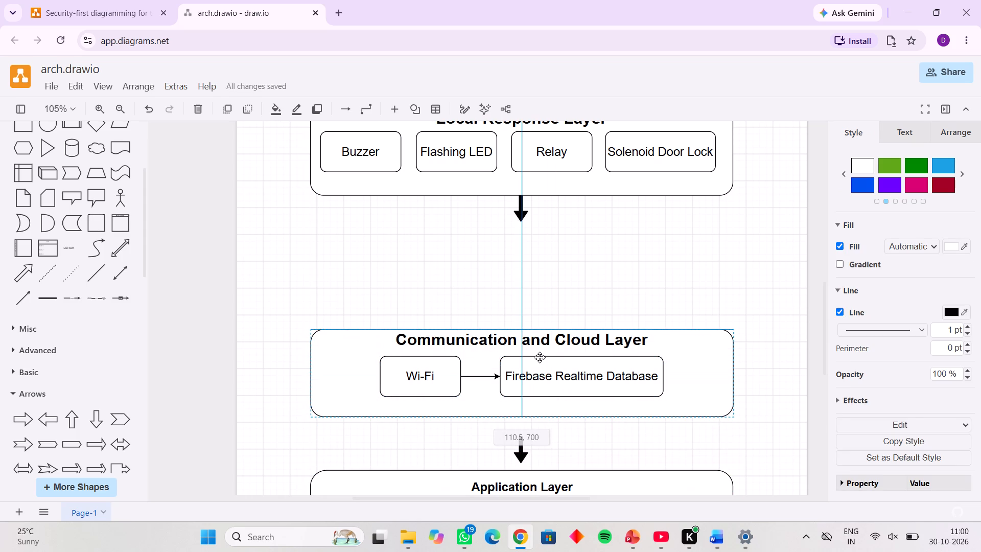
drag(540, 357, 534, 359)
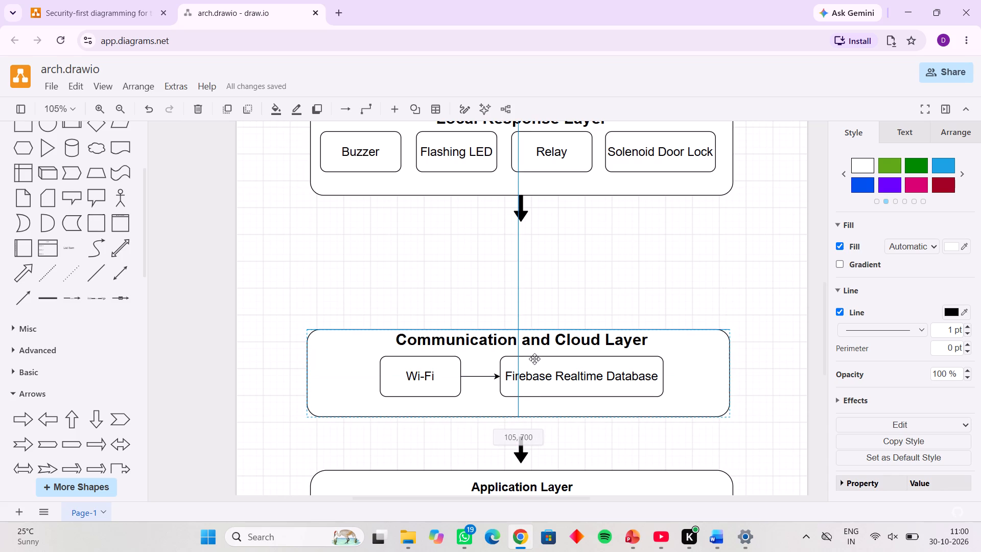
drag(534, 359, 537, 359)
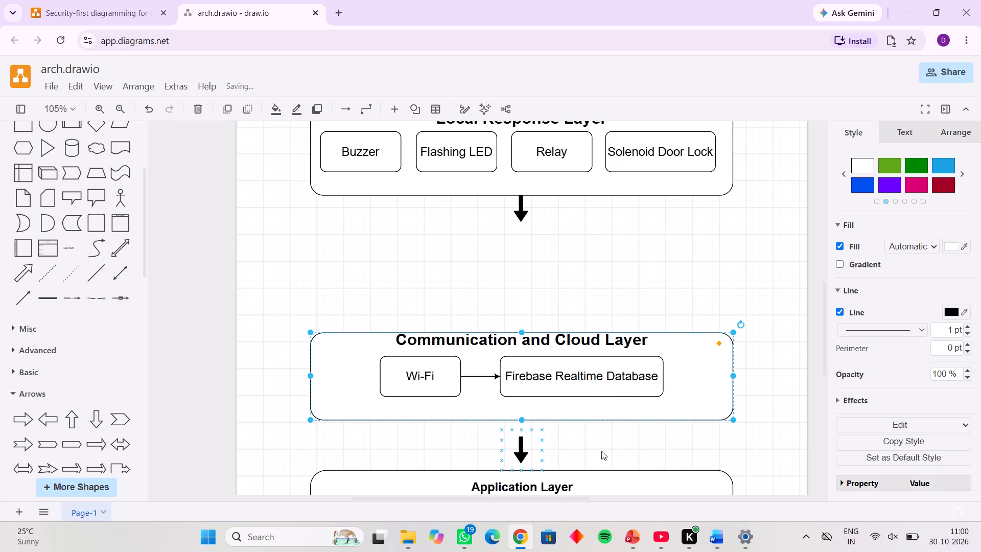
click(612, 433)
click(525, 408)
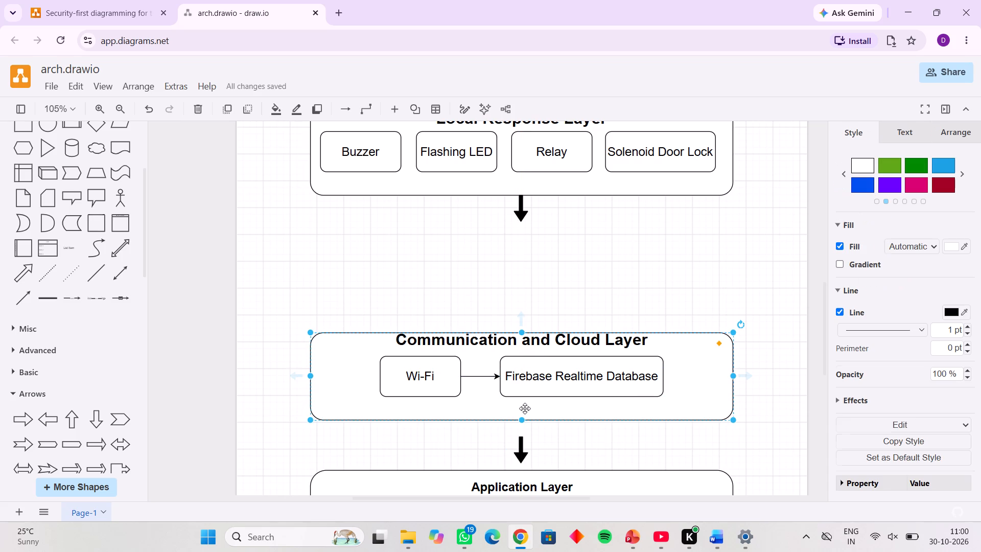
drag(524, 408, 525, 402)
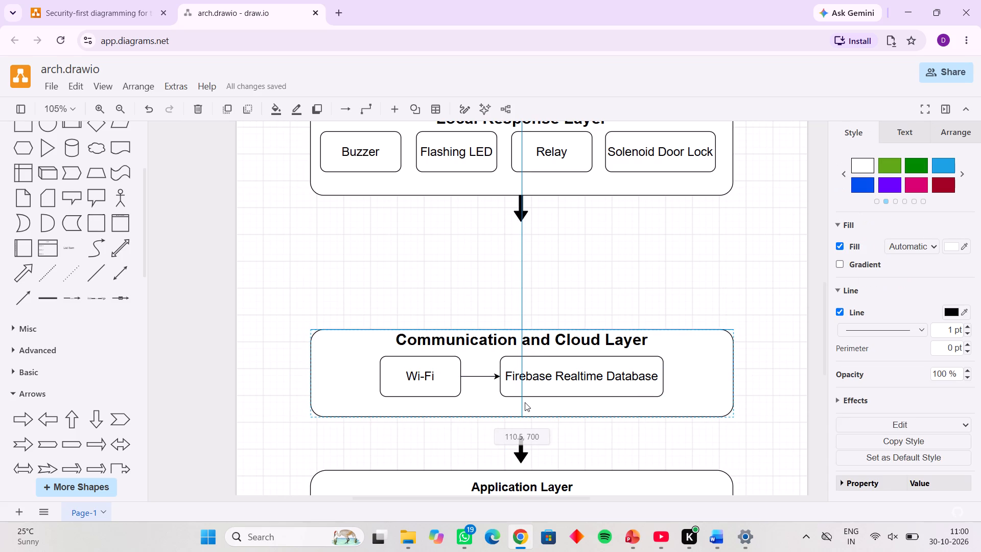
drag(525, 402, 524, 403)
click(586, 431)
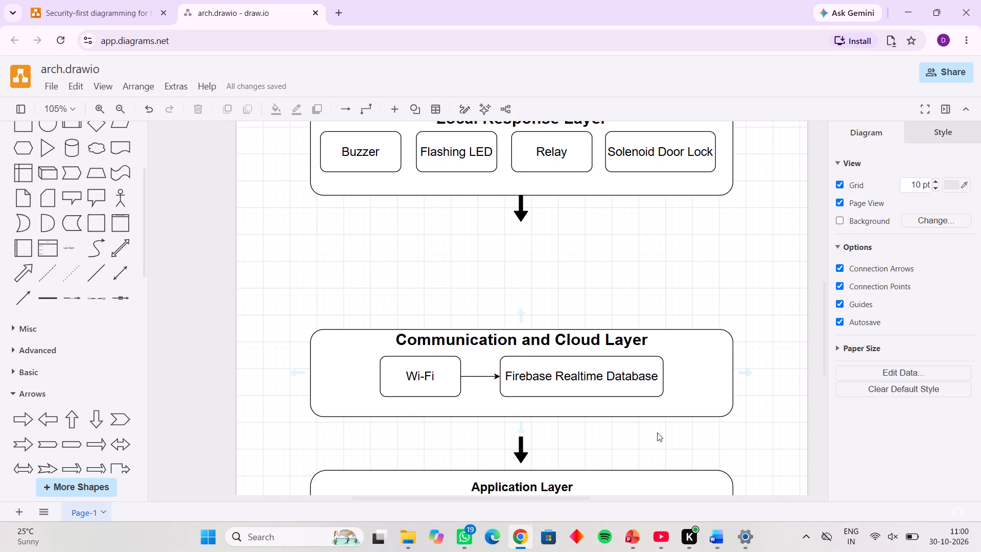
click(492, 358)
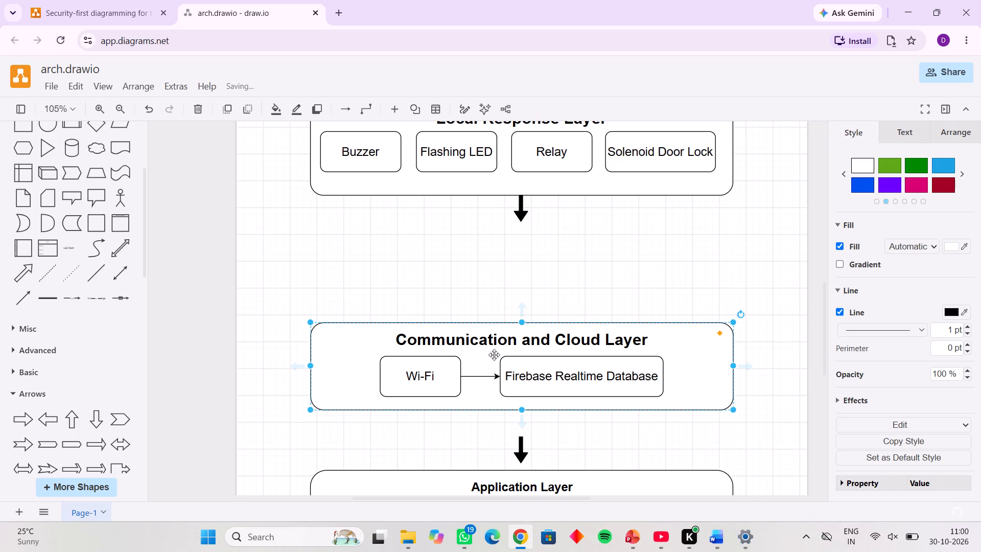
Move the whole Communication and Cloud Layer up to the tip of the arrow below the Local Response Layer, keeping it centred.
drag(303, 293, 692, 381)
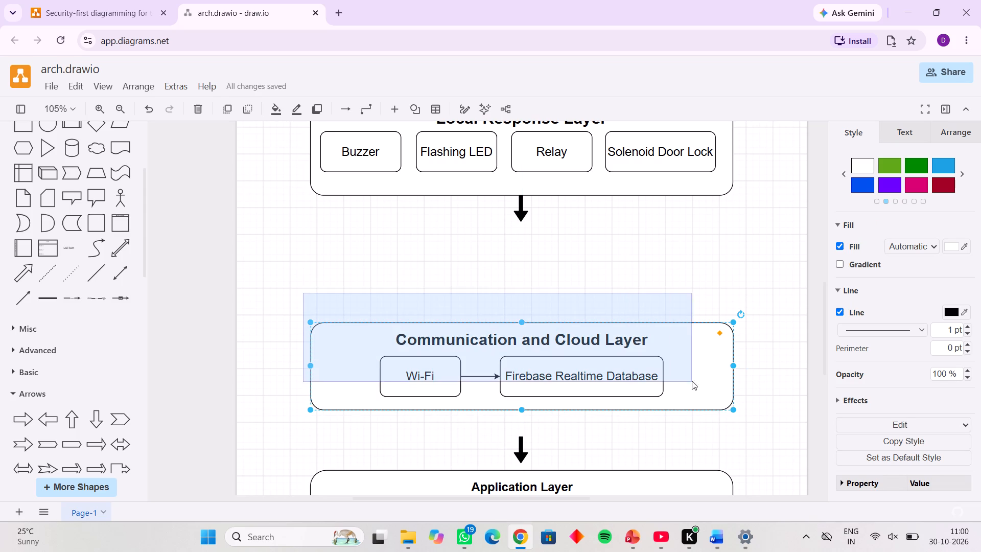
drag(692, 381, 780, 420)
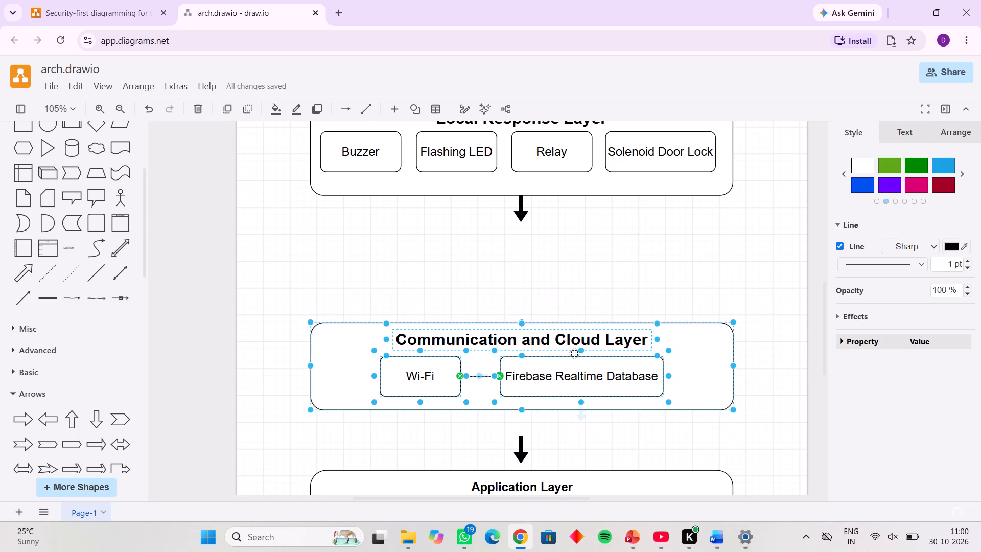
drag(549, 364, 548, 285)
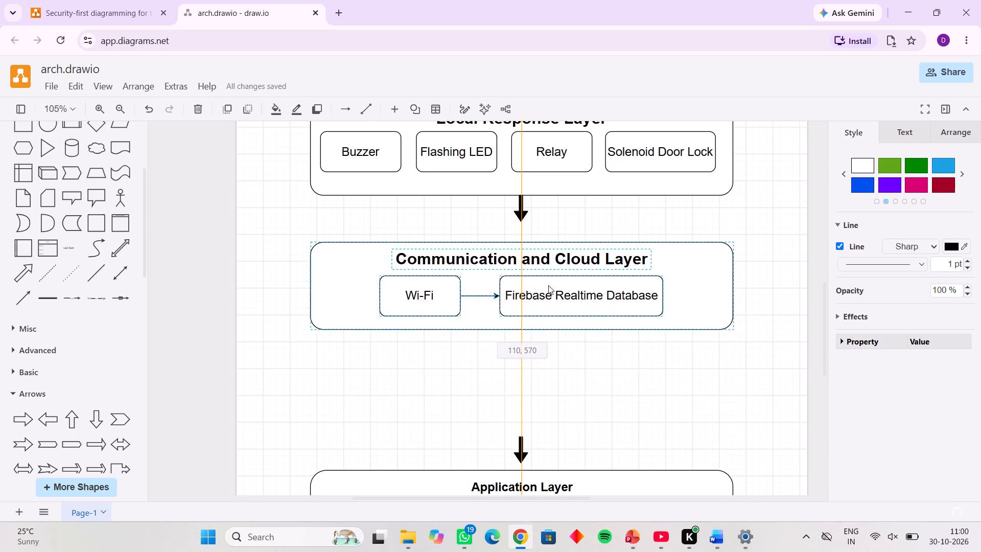
drag(548, 285, 551, 268)
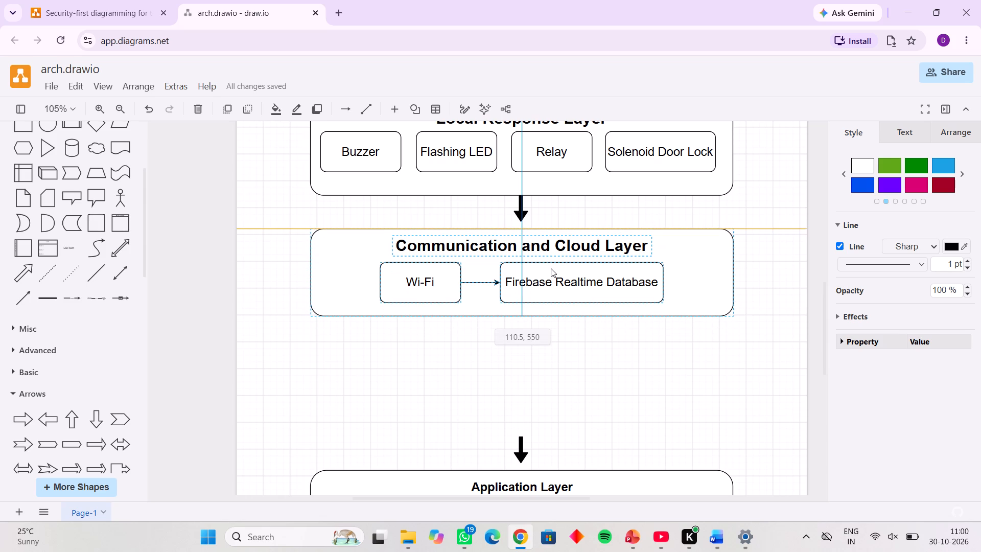
drag(551, 268, 549, 265)
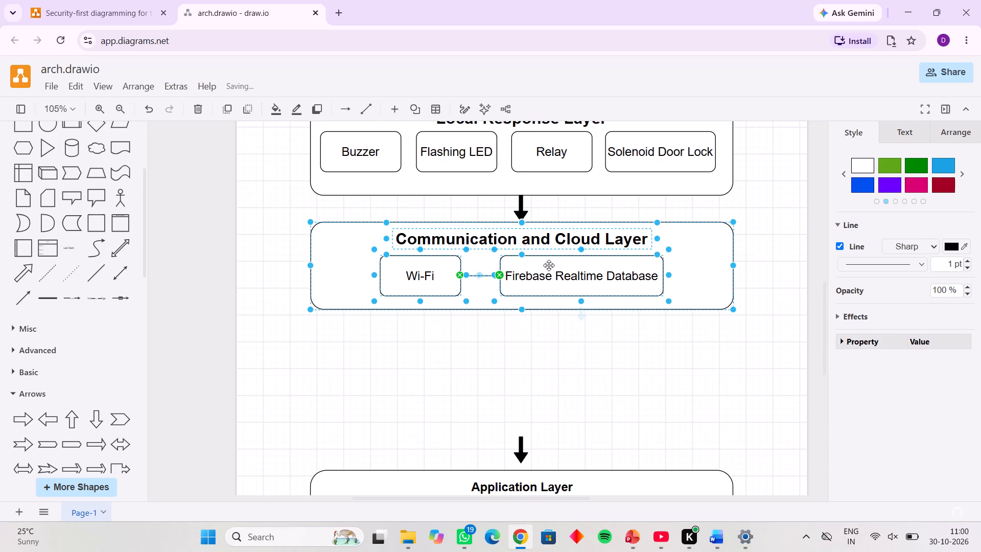
click(594, 344)
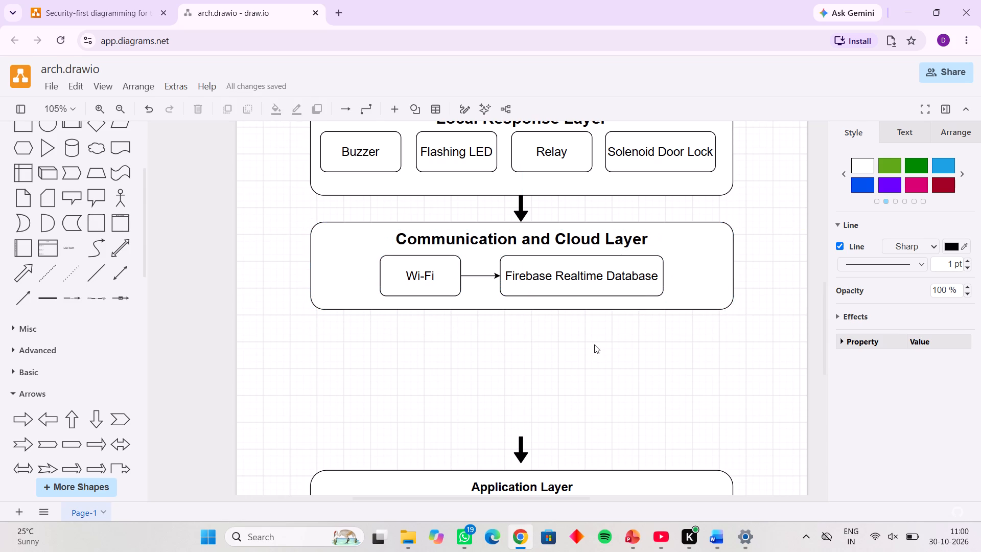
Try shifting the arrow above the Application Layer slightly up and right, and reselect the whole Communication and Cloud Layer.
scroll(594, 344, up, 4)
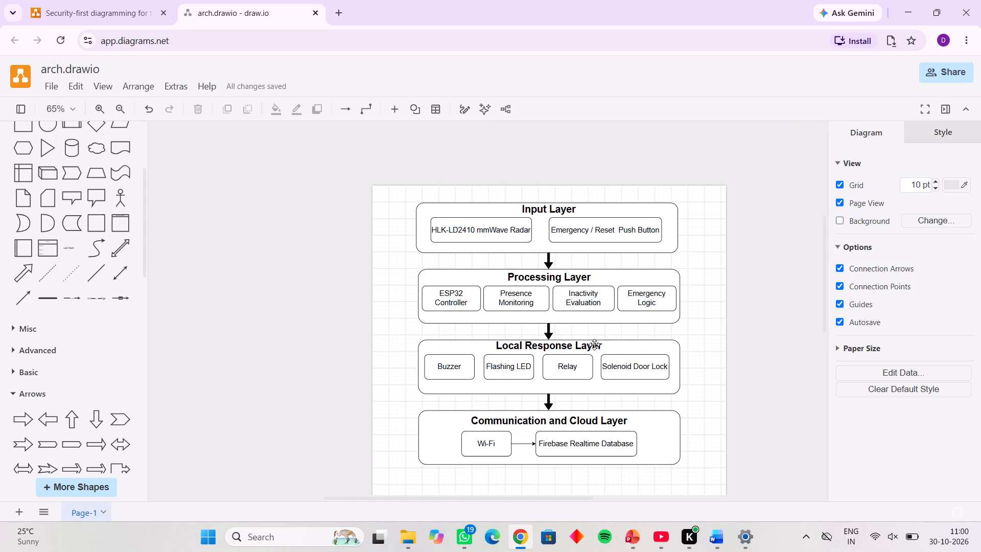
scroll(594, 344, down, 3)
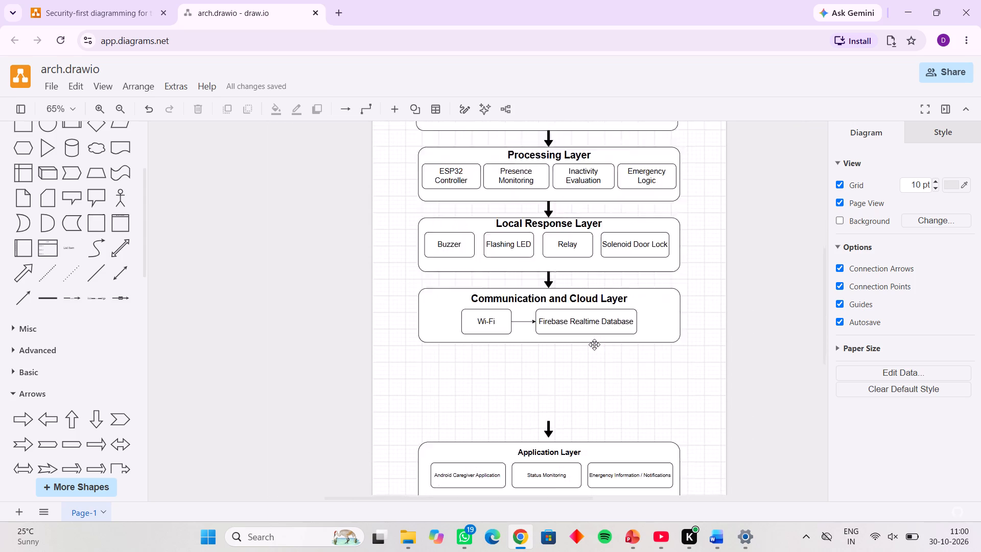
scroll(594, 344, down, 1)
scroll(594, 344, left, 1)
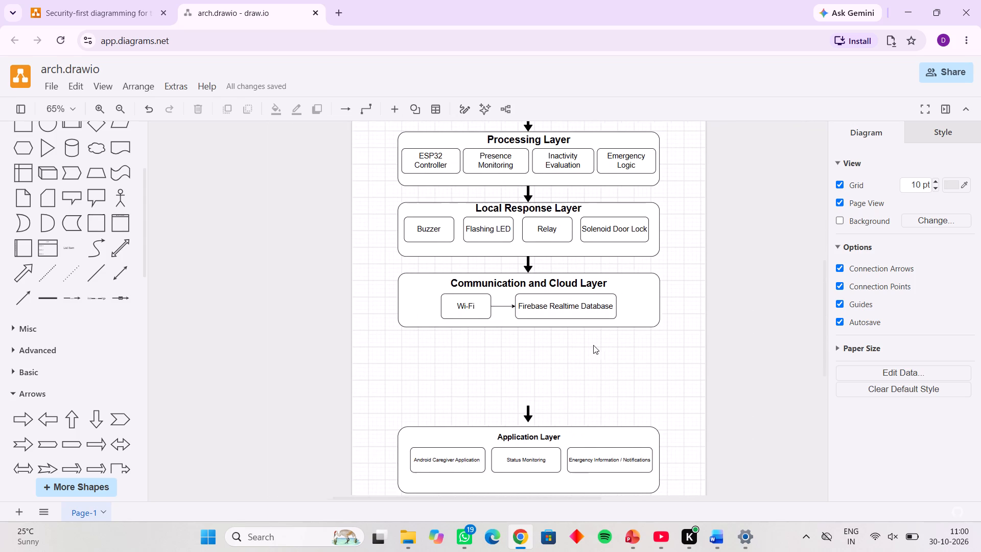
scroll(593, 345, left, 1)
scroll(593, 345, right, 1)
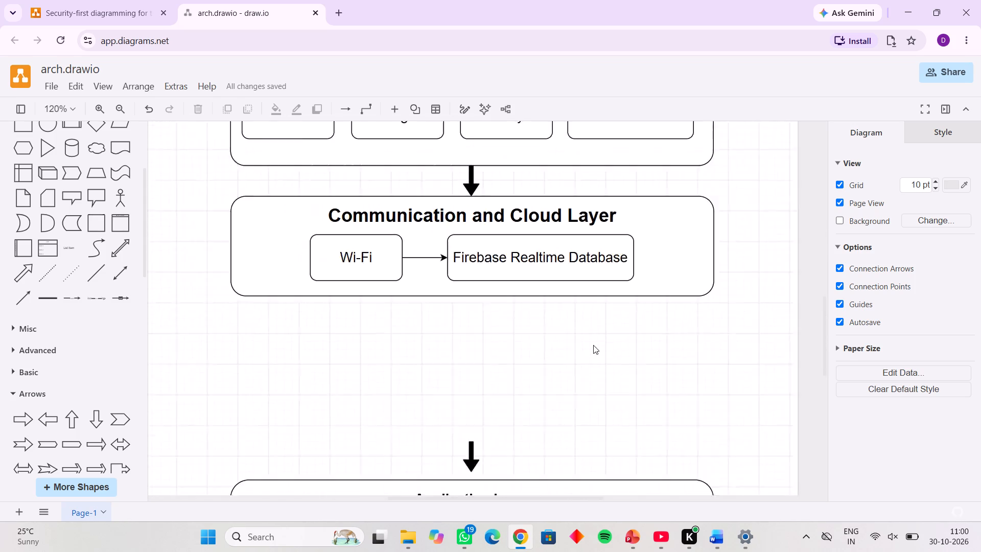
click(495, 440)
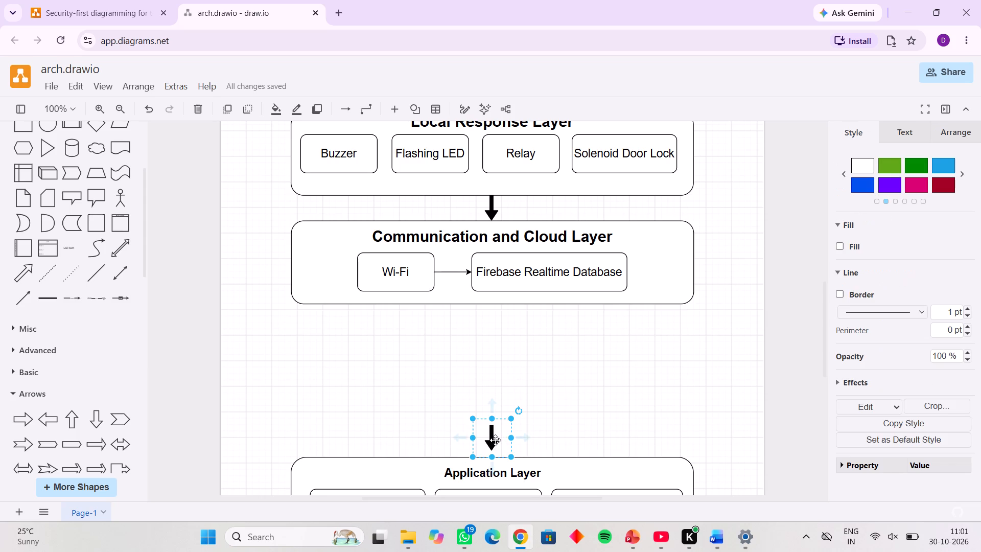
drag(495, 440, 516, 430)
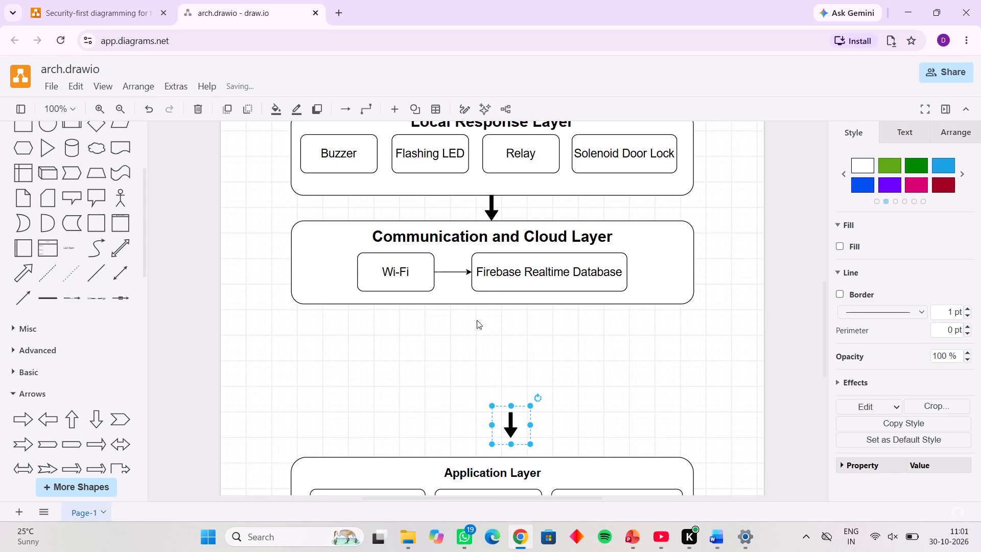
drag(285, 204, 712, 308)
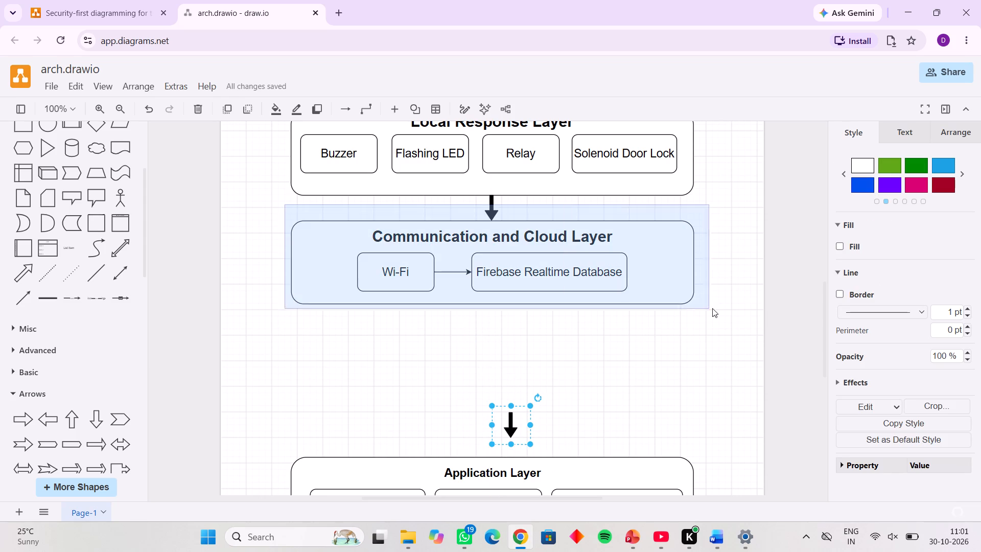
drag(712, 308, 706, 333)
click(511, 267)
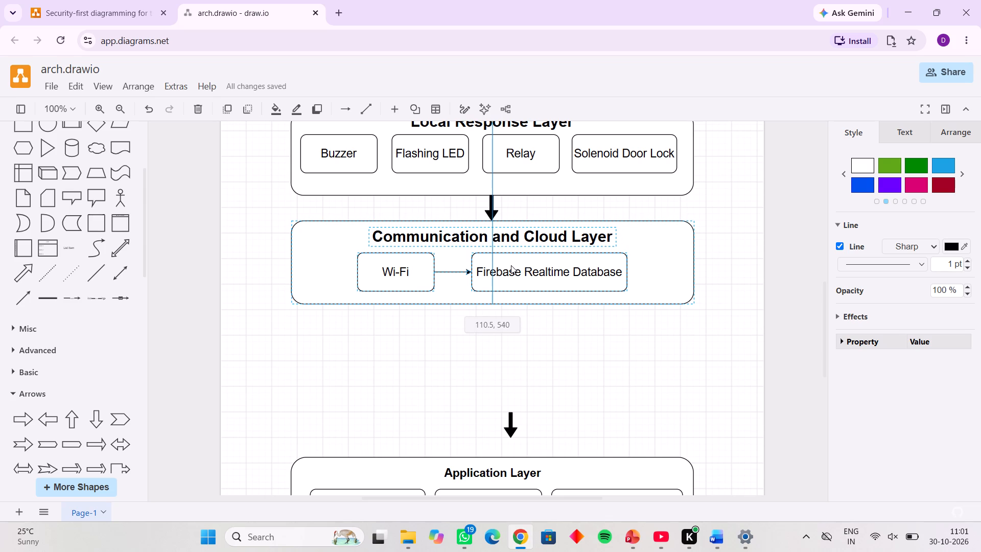
Move the loose block arrow up to the lower edge of the Communication and Cloud Layer container, centred at about 395.5, 660.
click(507, 420)
drag(507, 420, 488, 318)
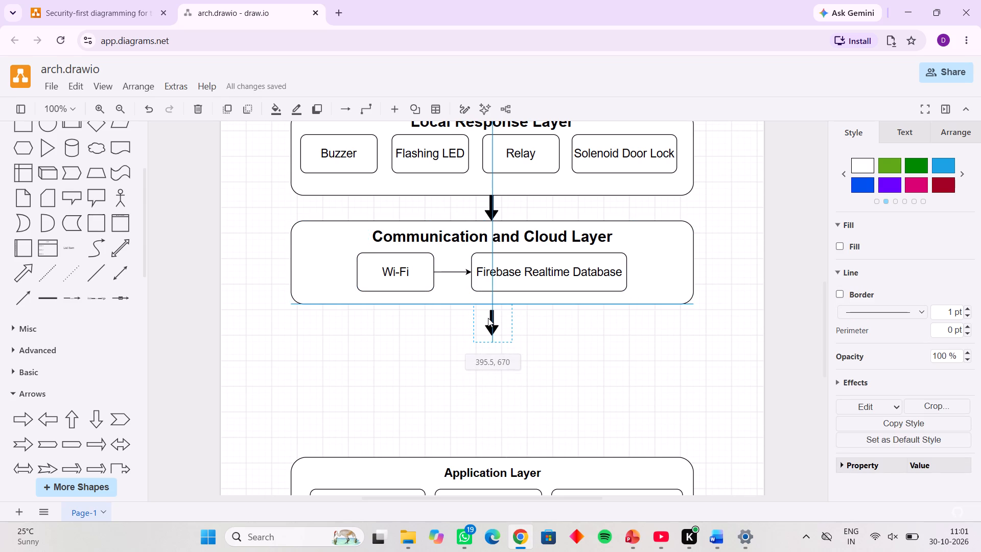
drag(488, 318, 489, 320)
drag(489, 320, 487, 320)
drag(491, 328, 490, 323)
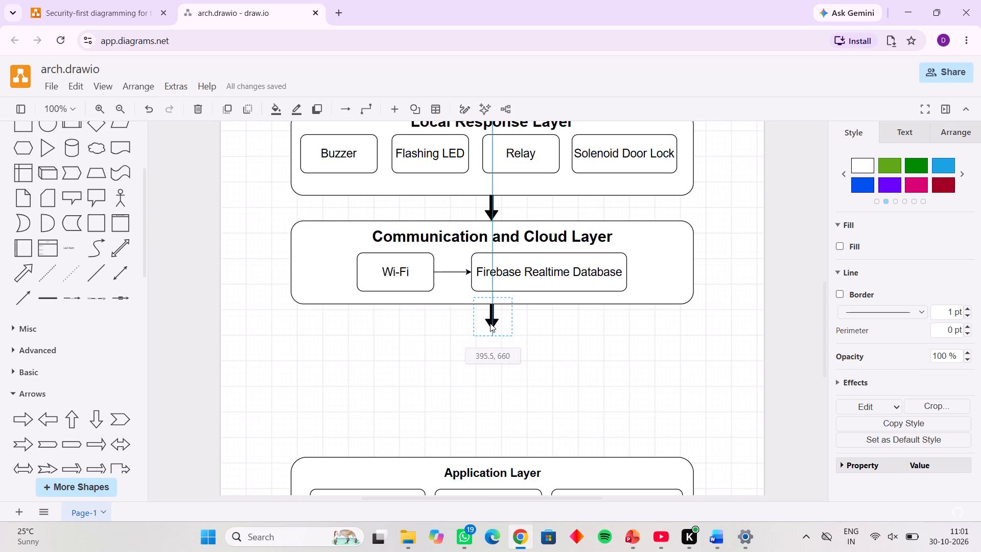
Place the arrow beneath the Communication and Cloud Layer centered against the container's bottom edge.
drag(490, 323, 491, 323)
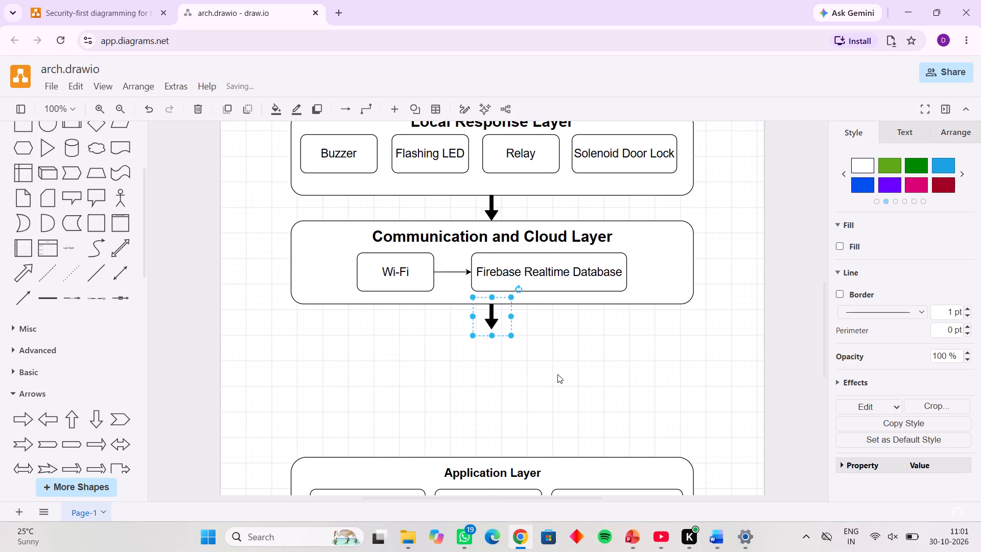
click(557, 374)
Move the whole Application Layer group up to meet the arrow beneath the Communication and Cloud Layer, aligned with the containers above.
scroll(511, 433, down, 2)
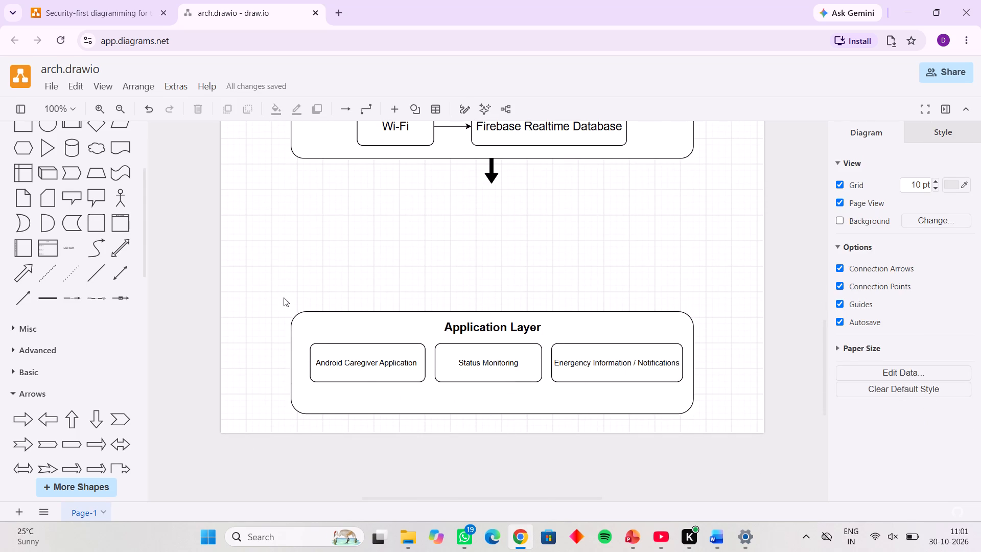
drag(287, 304, 691, 418)
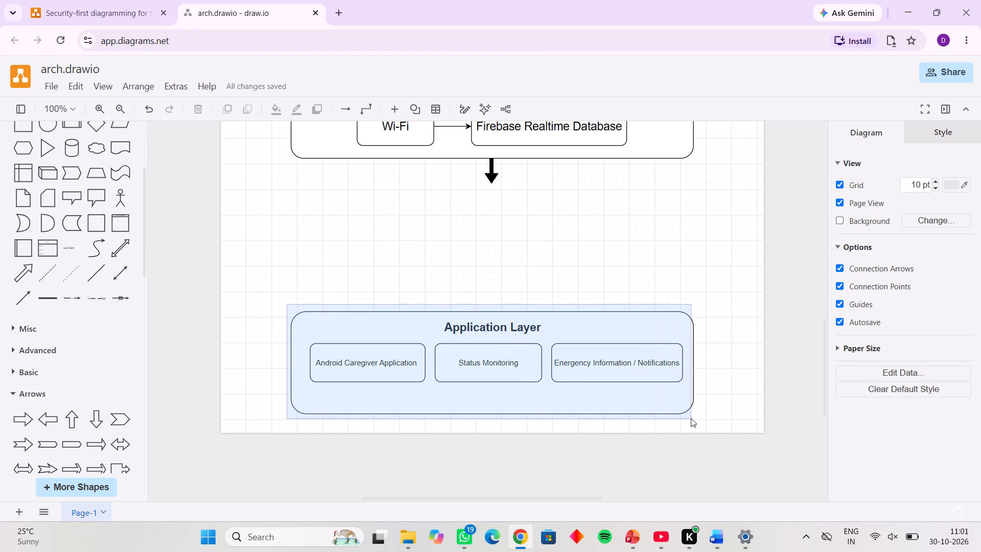
drag(691, 418, 697, 420)
drag(697, 420, 684, 312)
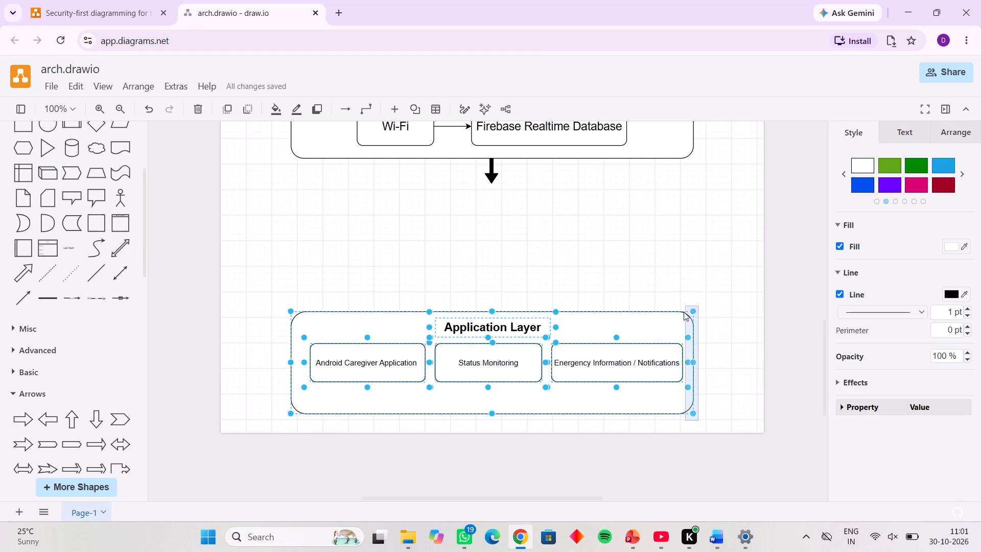
drag(684, 312, 739, 367)
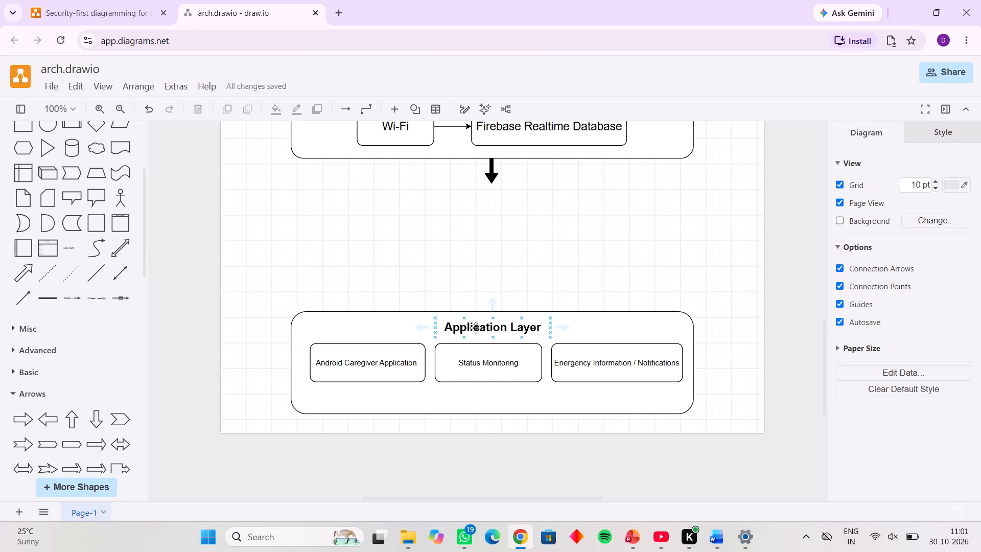
drag(275, 304, 738, 439)
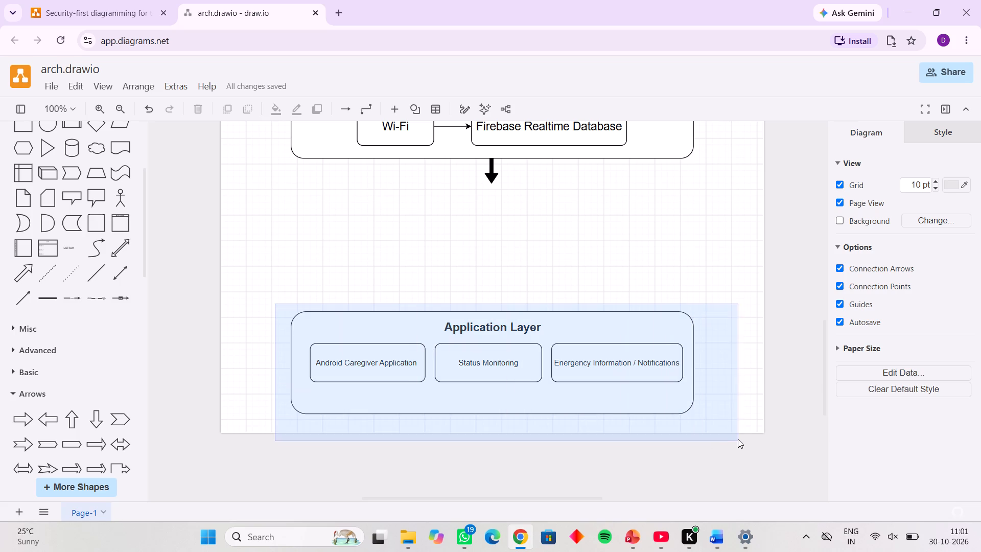
drag(738, 439, 725, 422)
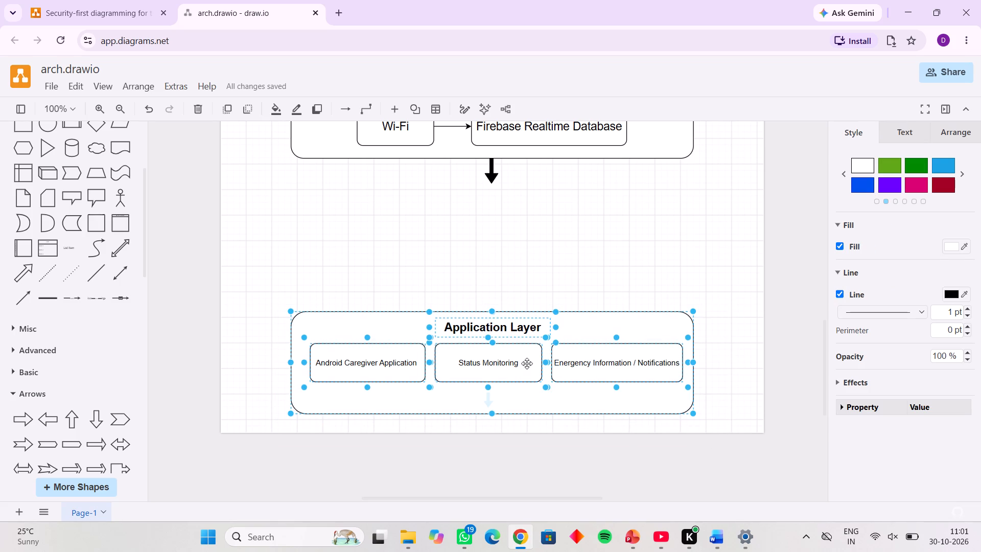
drag(526, 363, 534, 238)
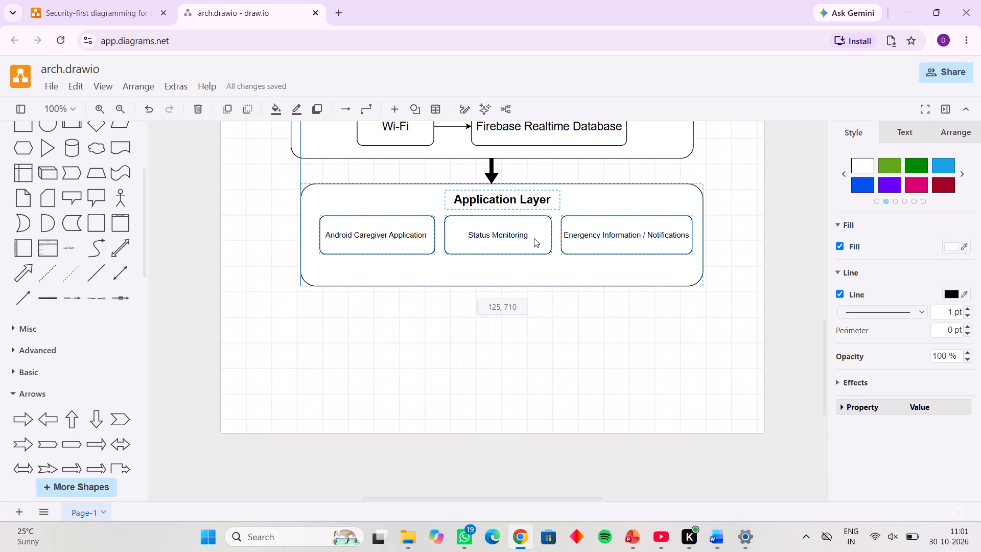
drag(534, 238, 524, 239)
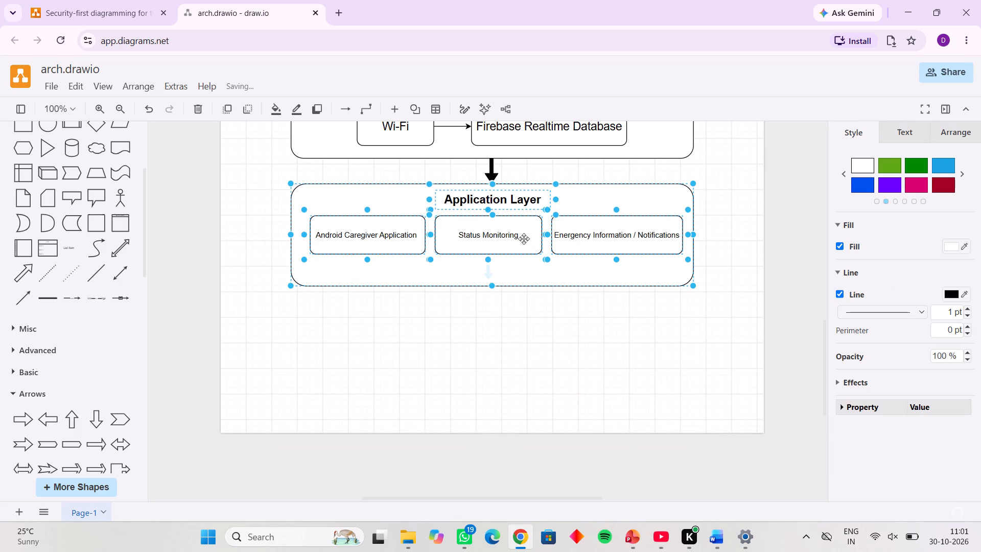
click(504, 291)
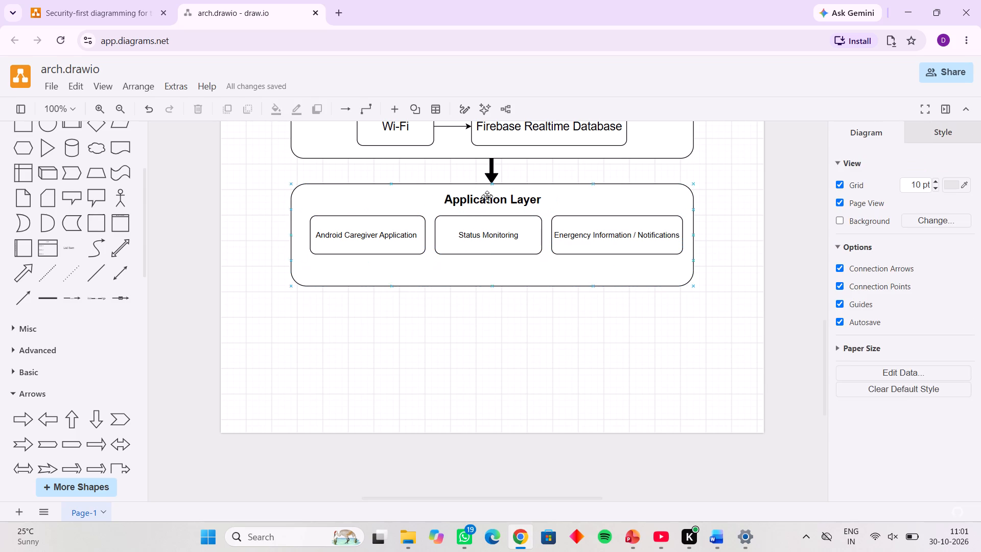
Set the Application Layer heading's font size to 24 and widen its text box to fit on one line.
click(494, 201)
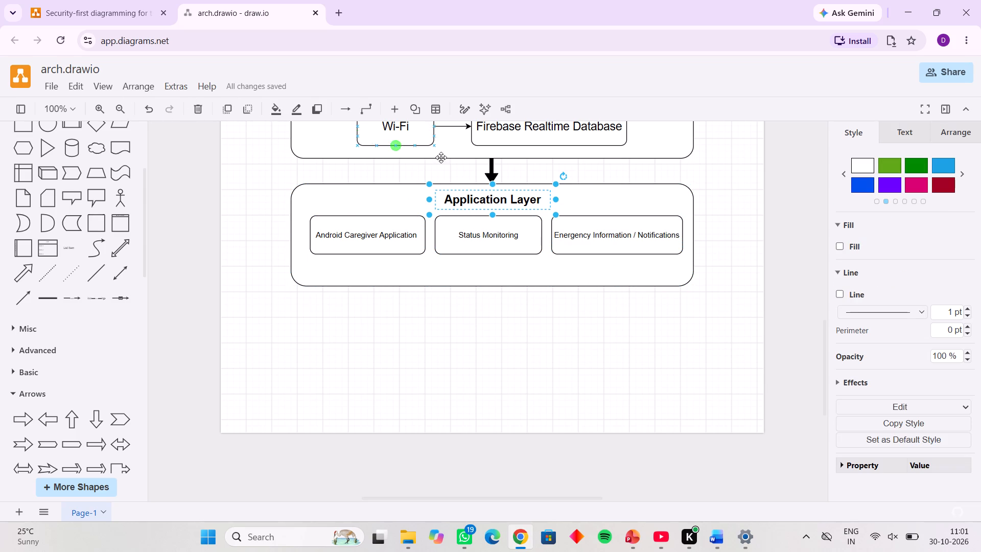
double_click(468, 197)
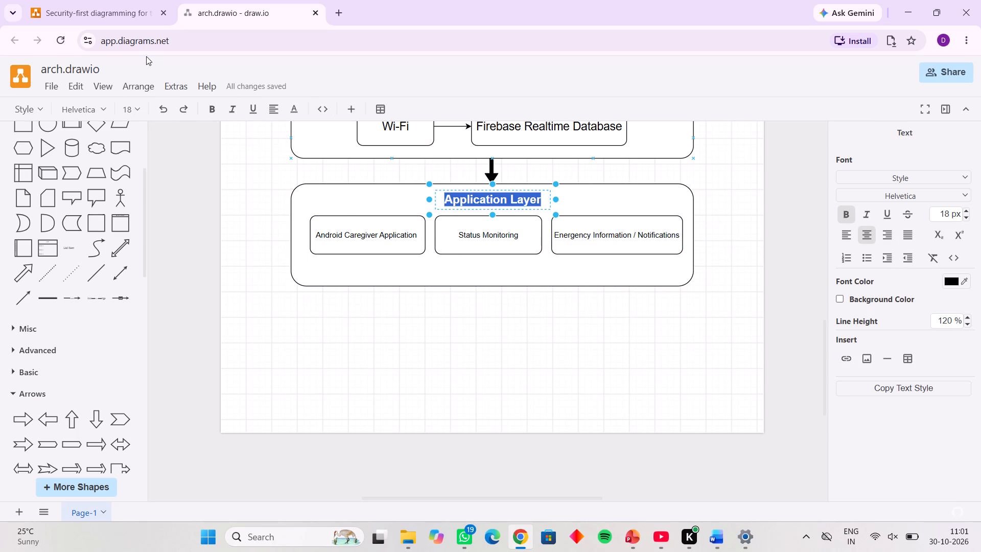
click(140, 111)
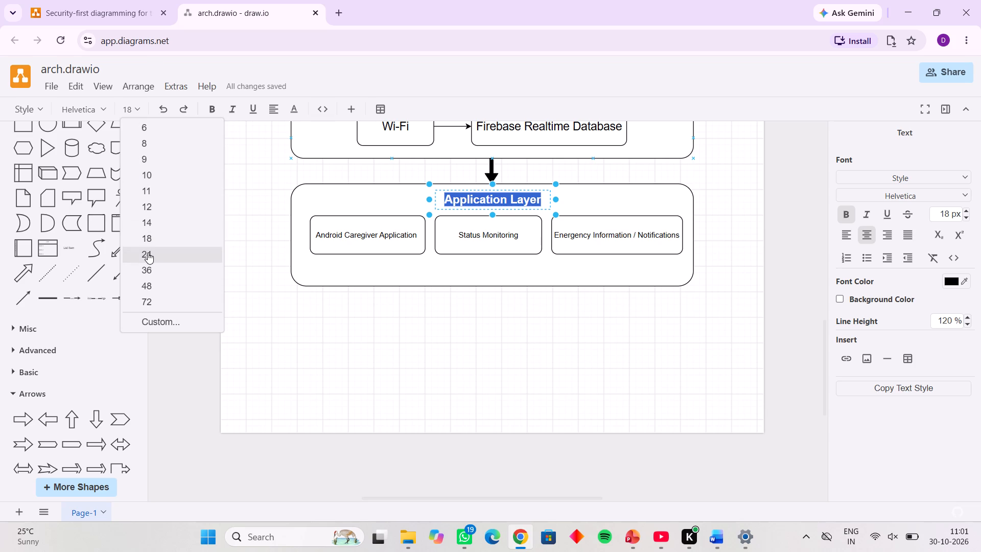
click(148, 252)
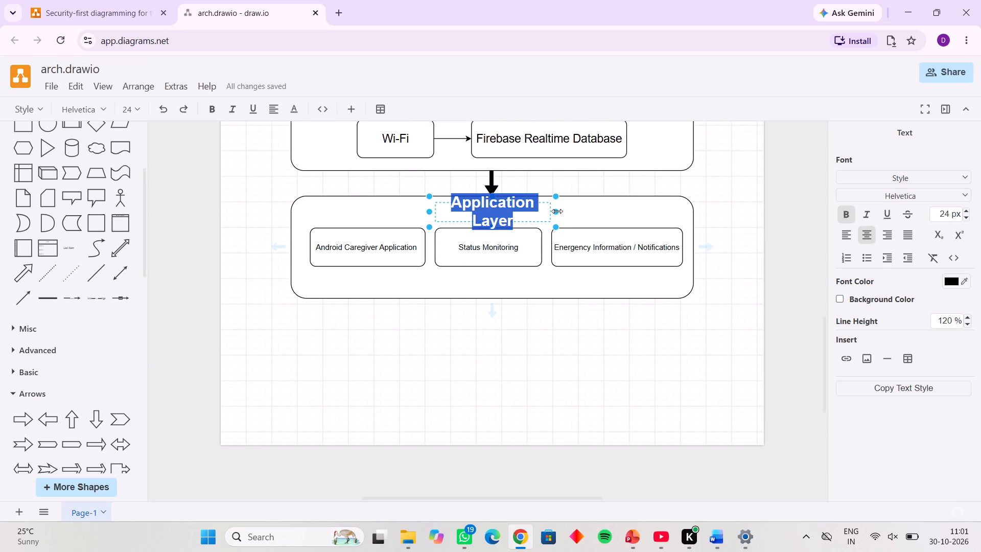
drag(554, 210, 573, 213)
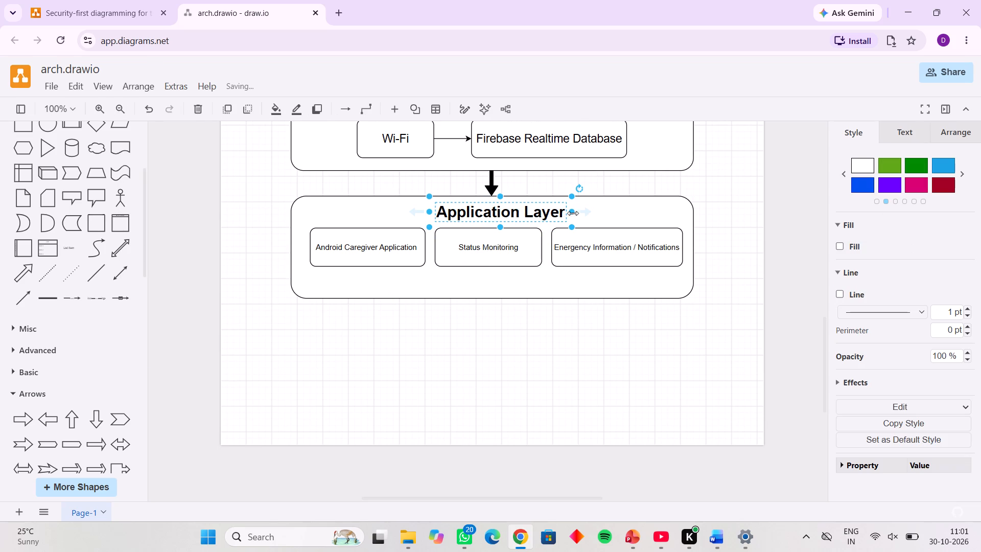
Center the Application Layer heading horizontally in its container, placed between the top edge and the row of blocks.
drag(494, 212, 481, 208)
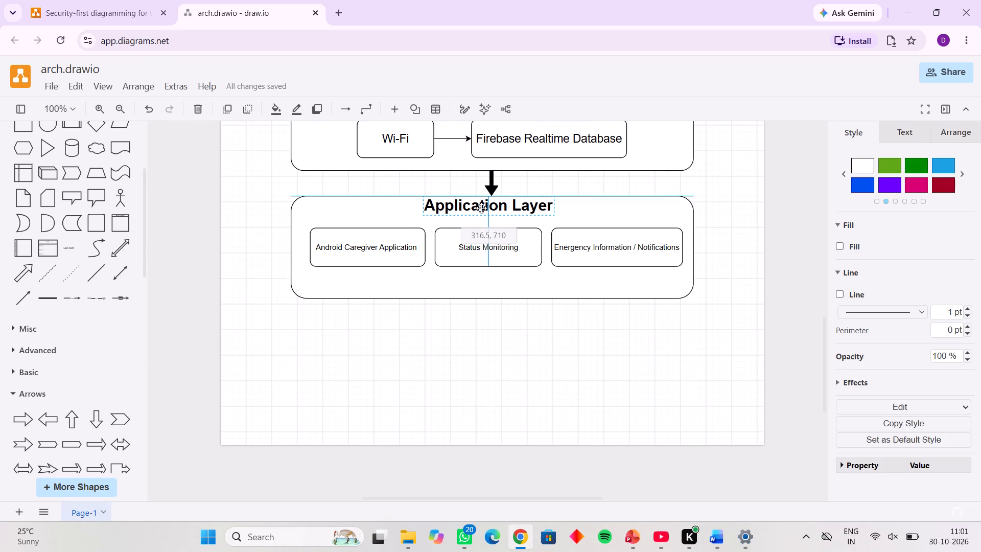
drag(481, 208, 483, 210)
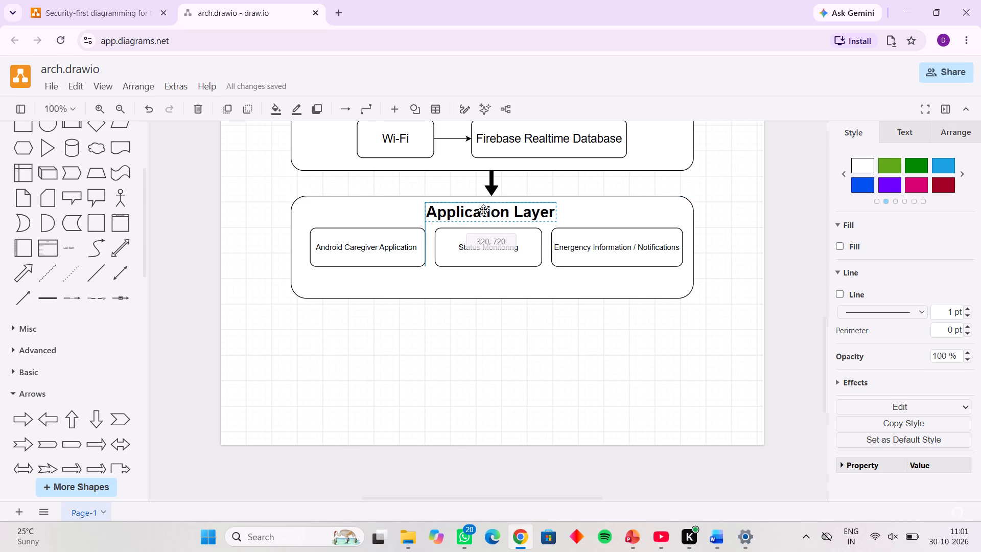
drag(483, 210, 486, 210)
click(489, 210)
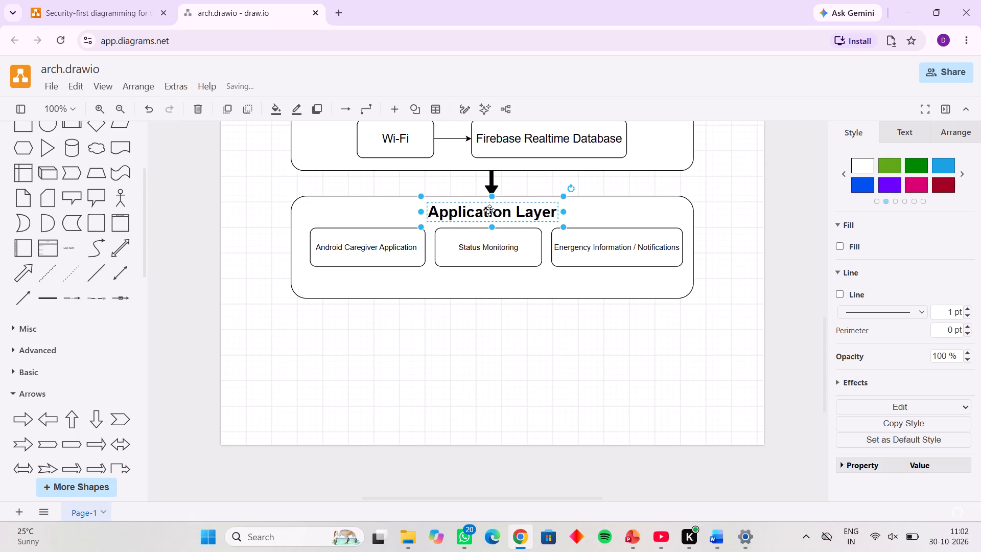
click(489, 210)
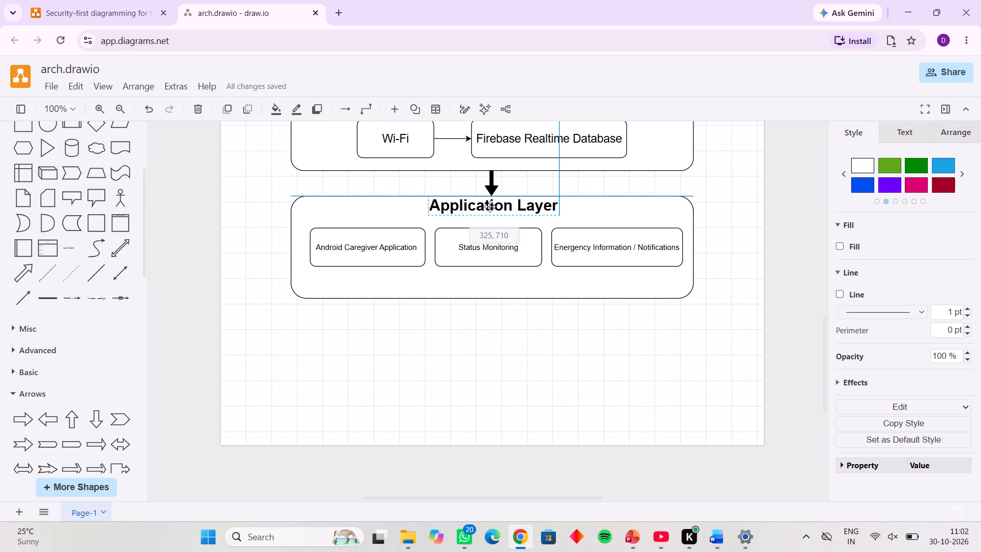
click(612, 212)
scroll(477, 220, up, 1)
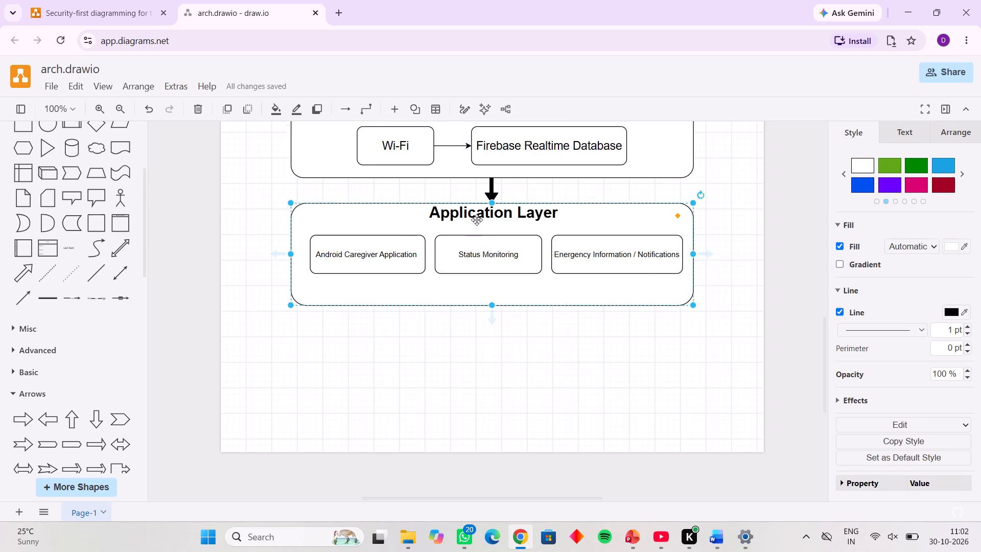
scroll(477, 220, up, 1)
scroll(477, 220, down, 1)
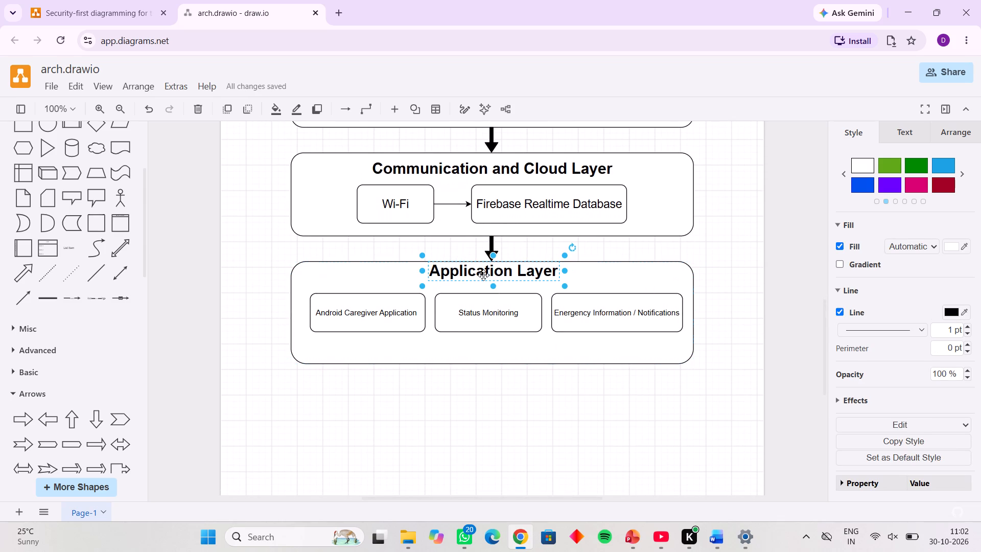
click(483, 275)
click(483, 275)
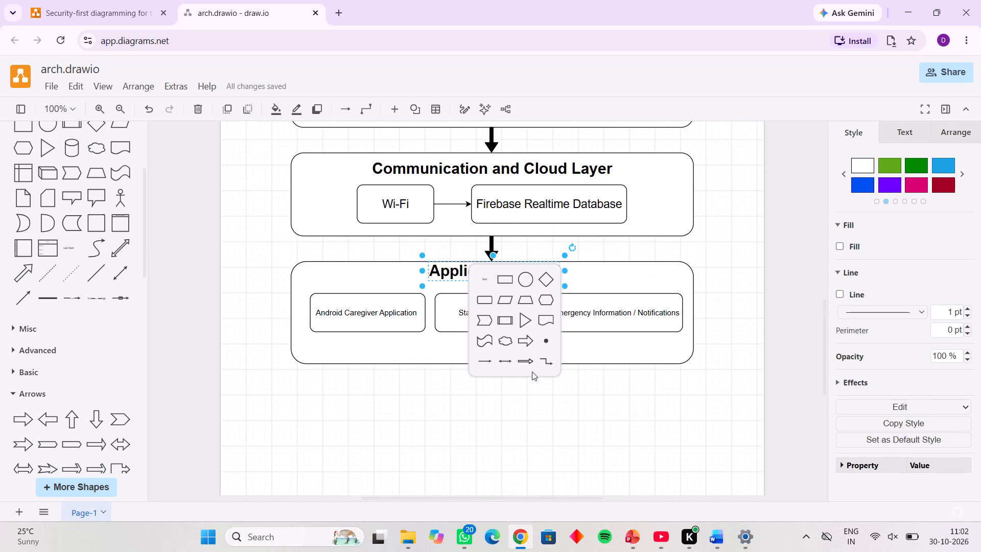
drag(450, 273, 452, 282)
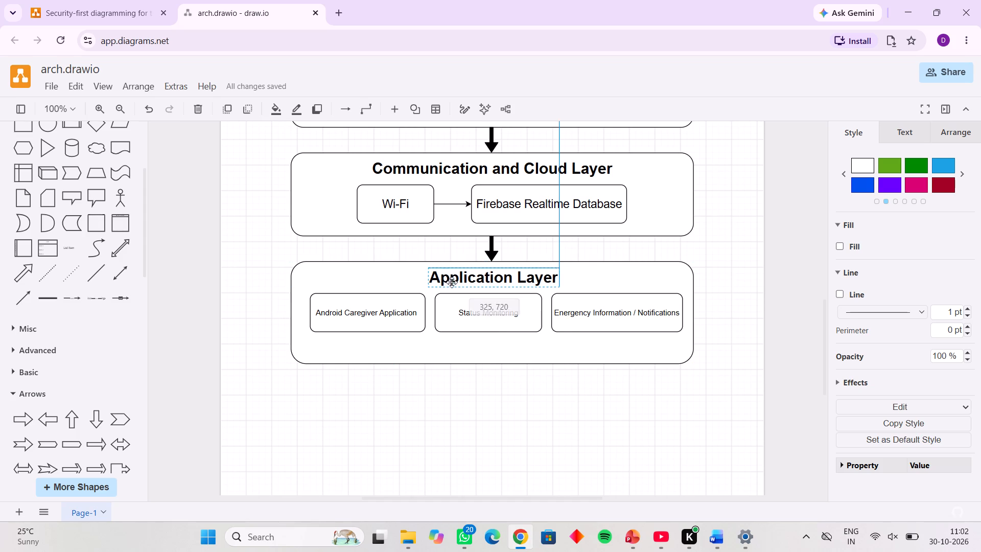
drag(452, 282, 448, 279)
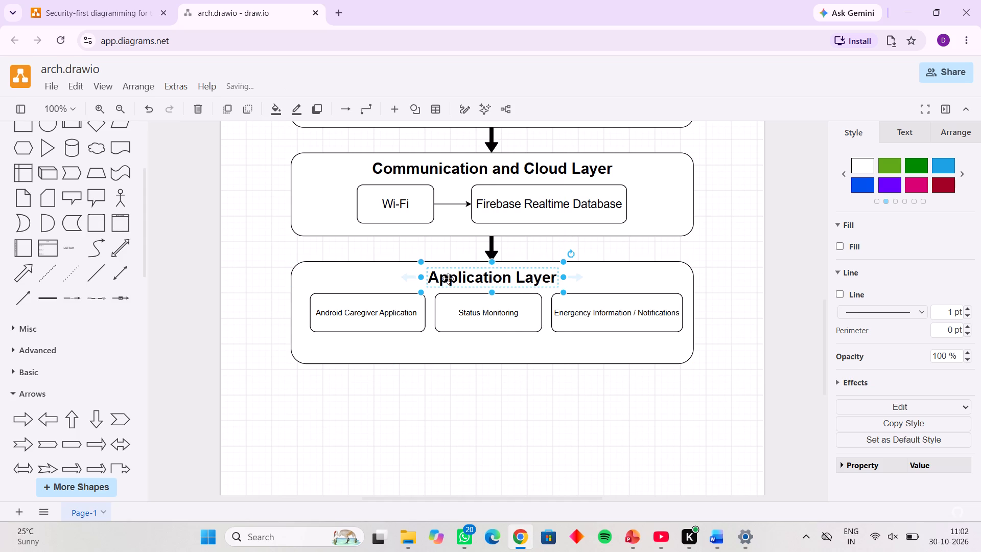
click(542, 383)
Set the labels of the Android Caregiver Application, Status Monitoring and Emergency Information / Notifications blocks to font size 18.
double_click(365, 315)
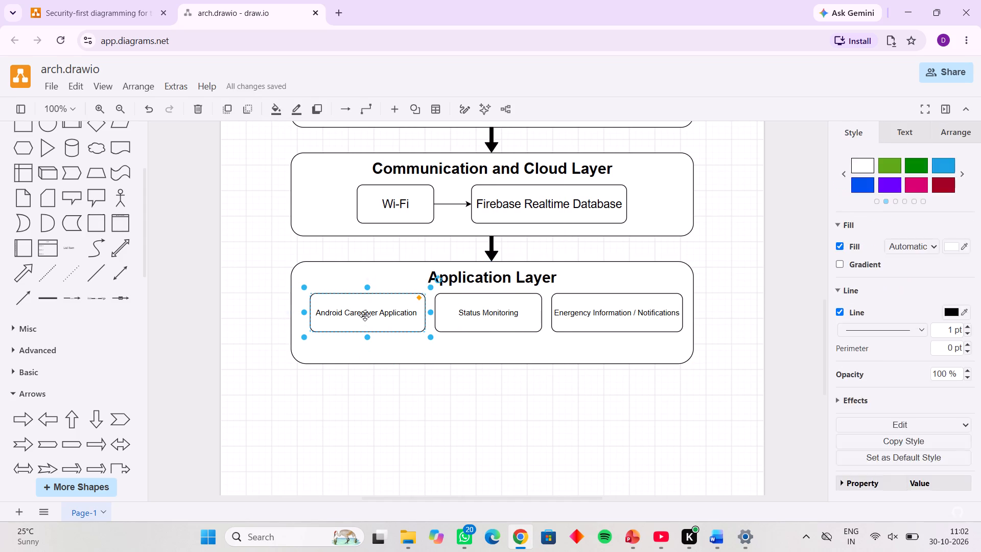
click(128, 109)
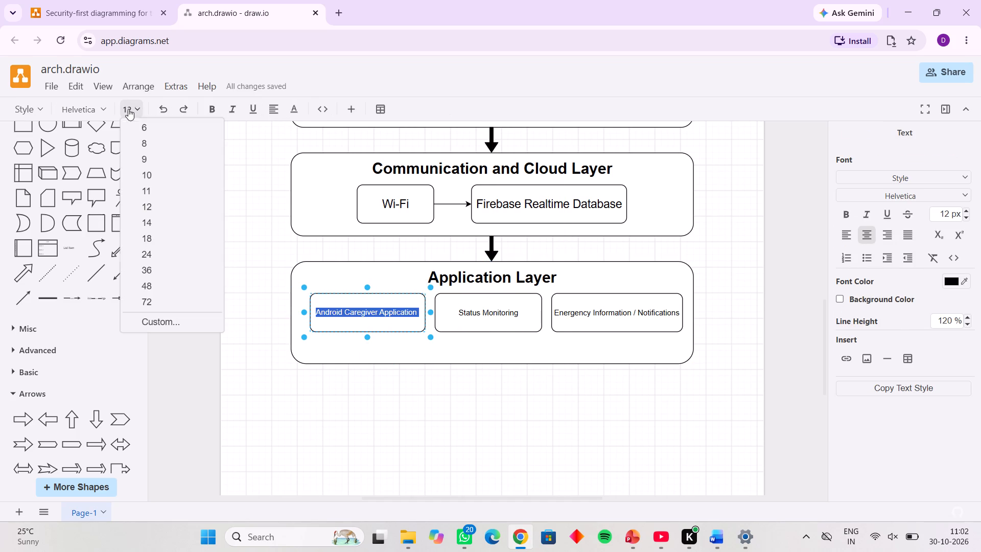
click(156, 244)
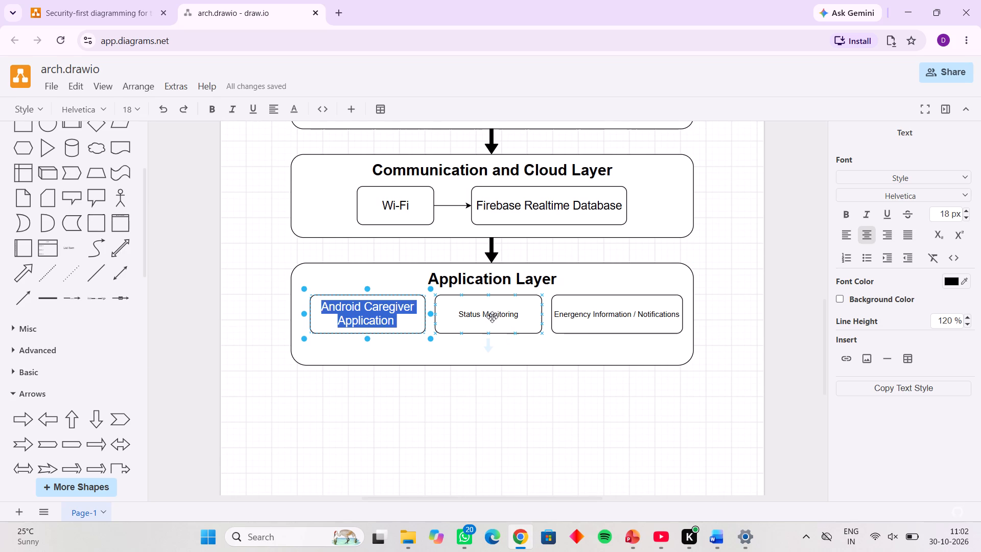
double_click(488, 317)
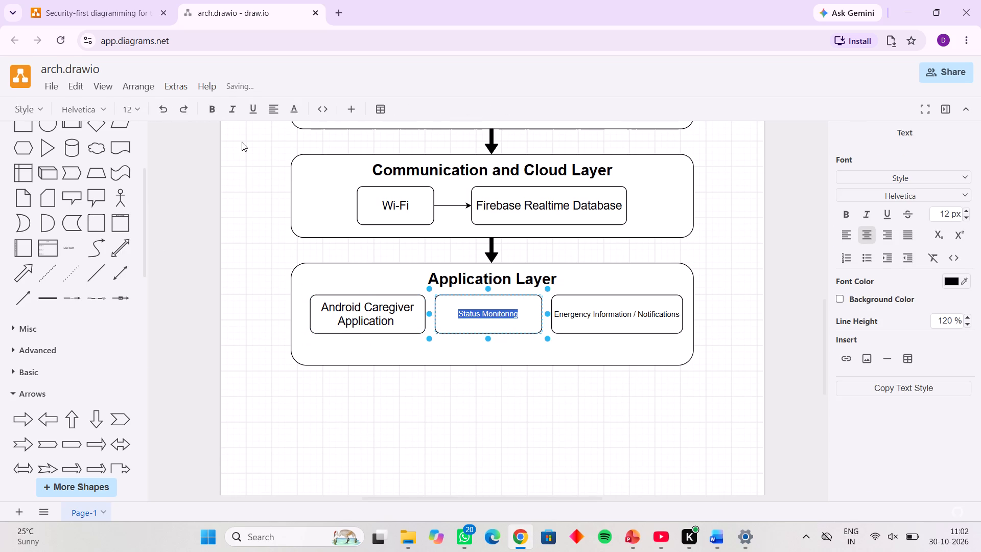
click(141, 107)
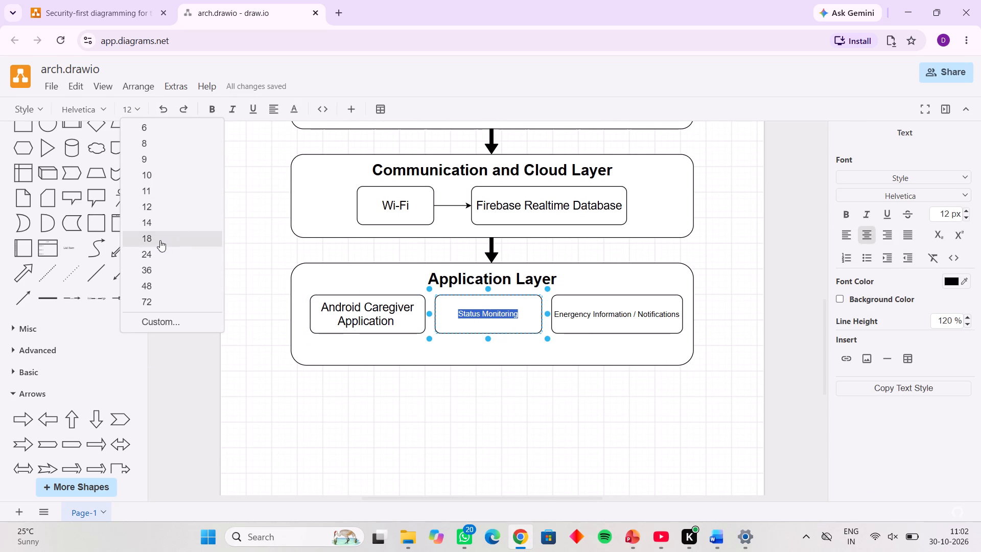
click(160, 240)
double_click(607, 316)
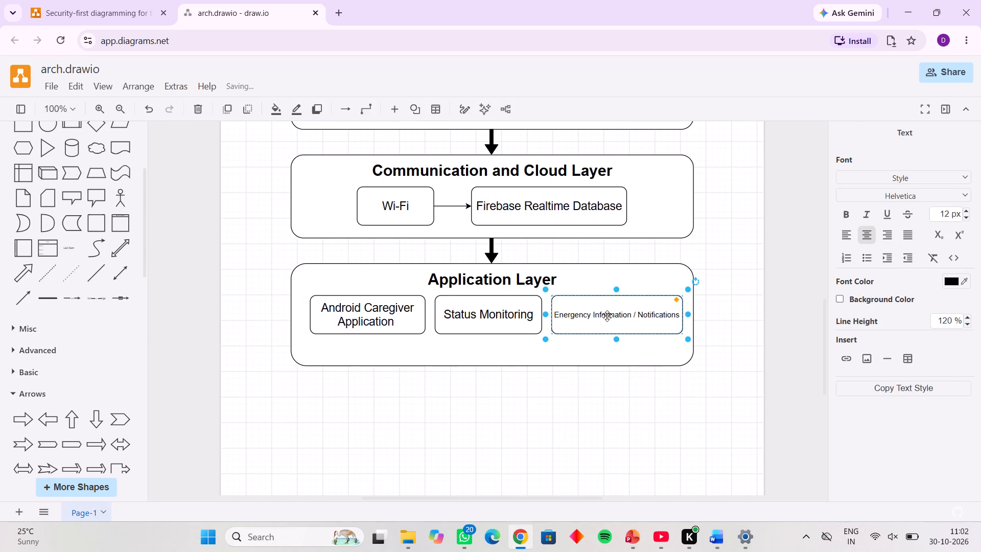
click(134, 113)
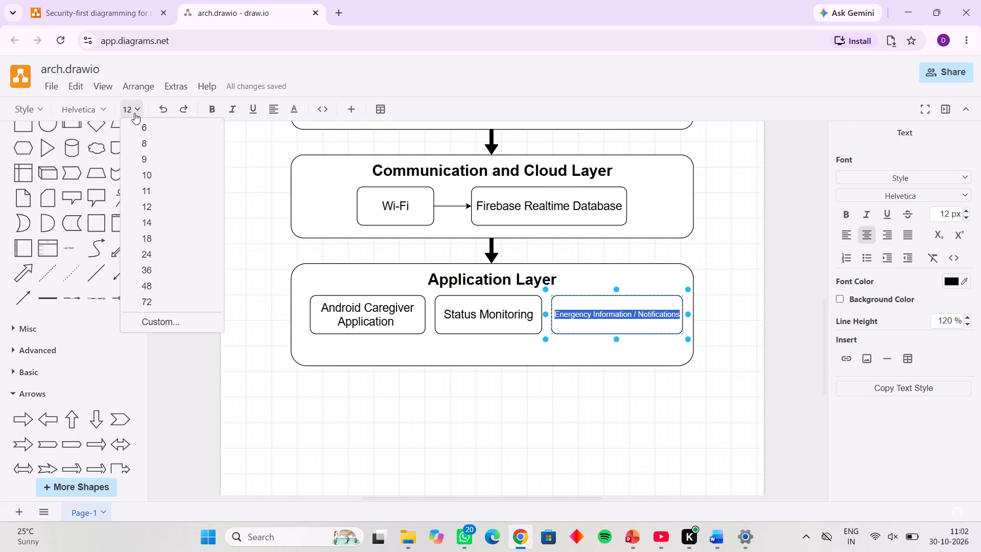
click(157, 237)
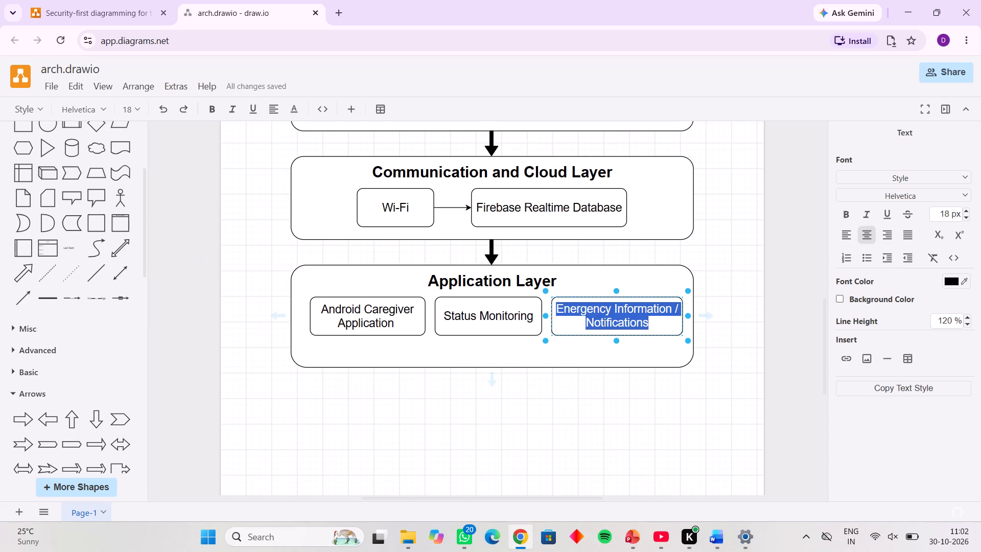
click(537, 381)
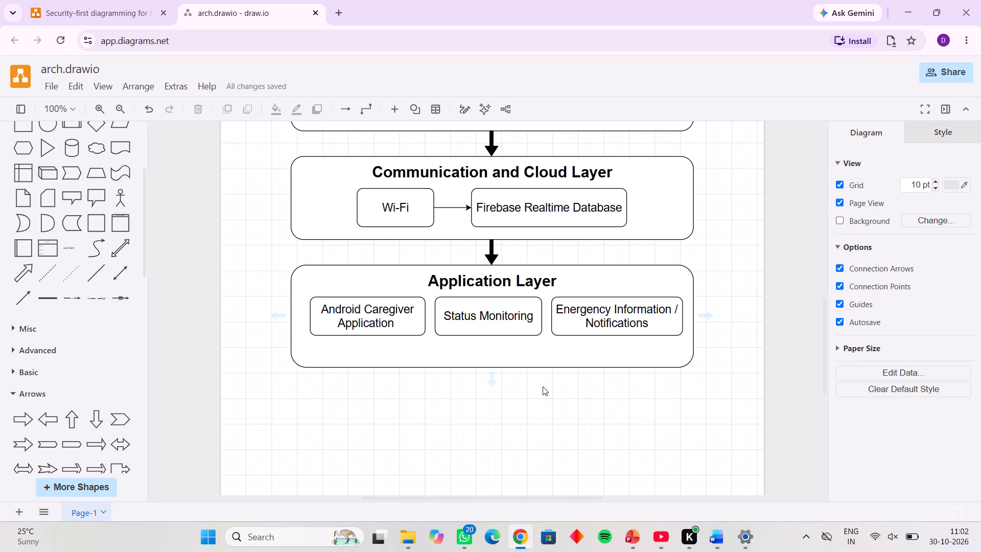
Shorten the Application Layer container from its bottom edge to a size of 630 x 140.
click(491, 355)
drag(494, 367, 495, 356)
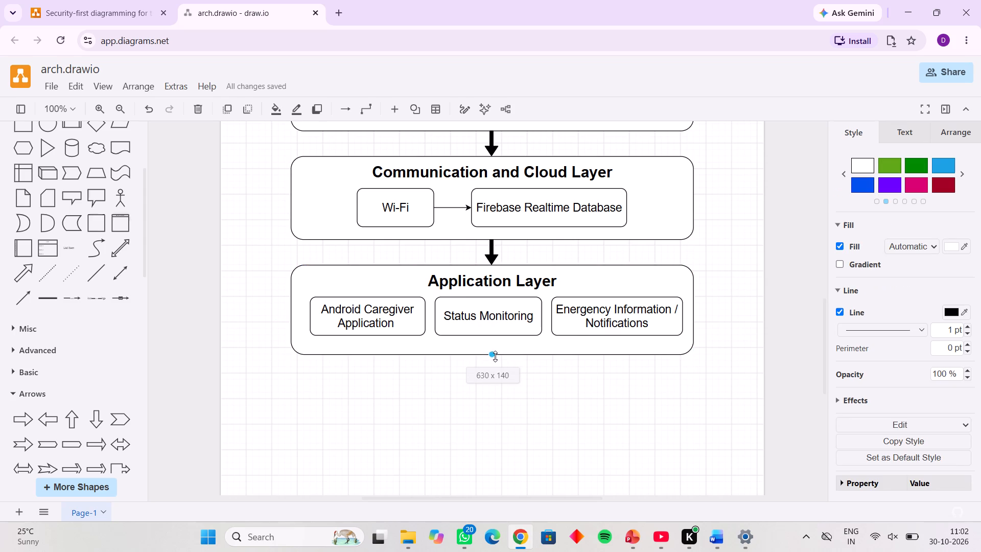
drag(495, 356, 495, 354)
click(615, 415)
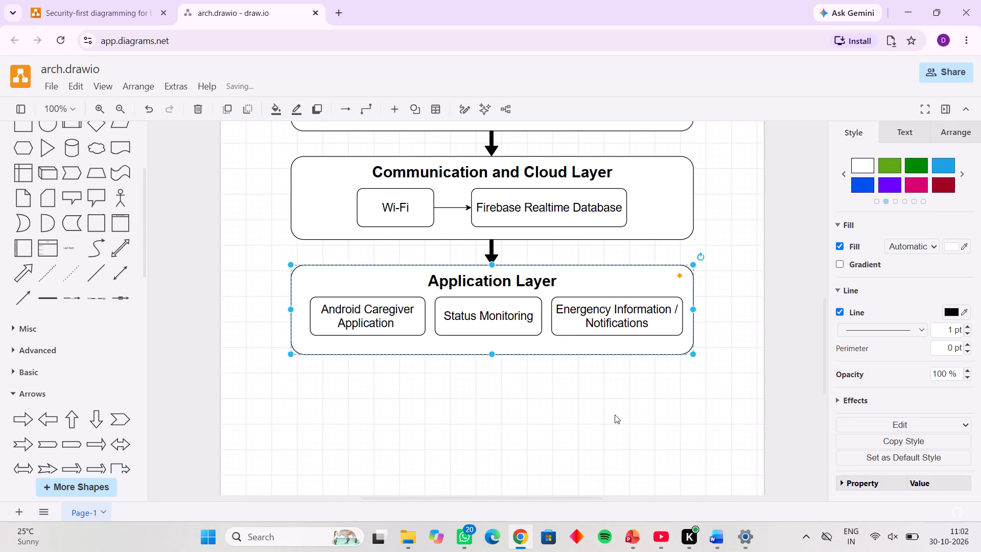
Save the diagram.
key(ctrl+s)
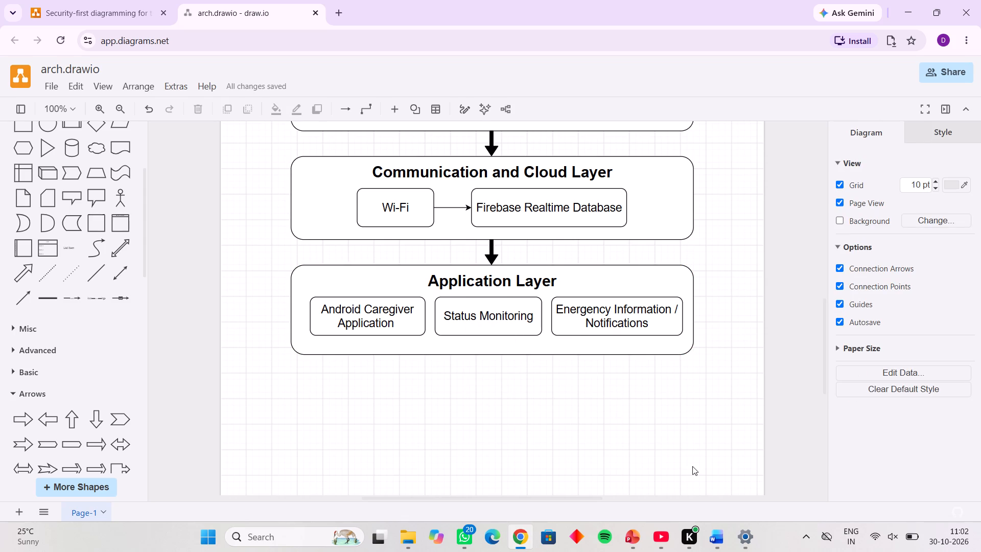
Move the Buzzer, Flashing LED, Relay and Solenoid Door Lock blocks together slightly lower in the Local Response Layer, to a vertical position of 420.
scroll(692, 466, up, 1)
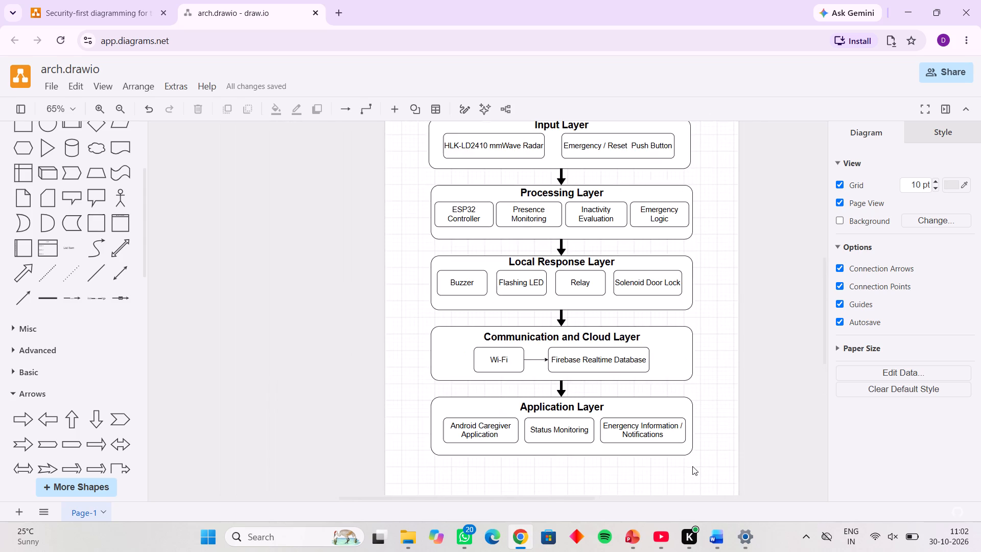
scroll(692, 466, up, 1)
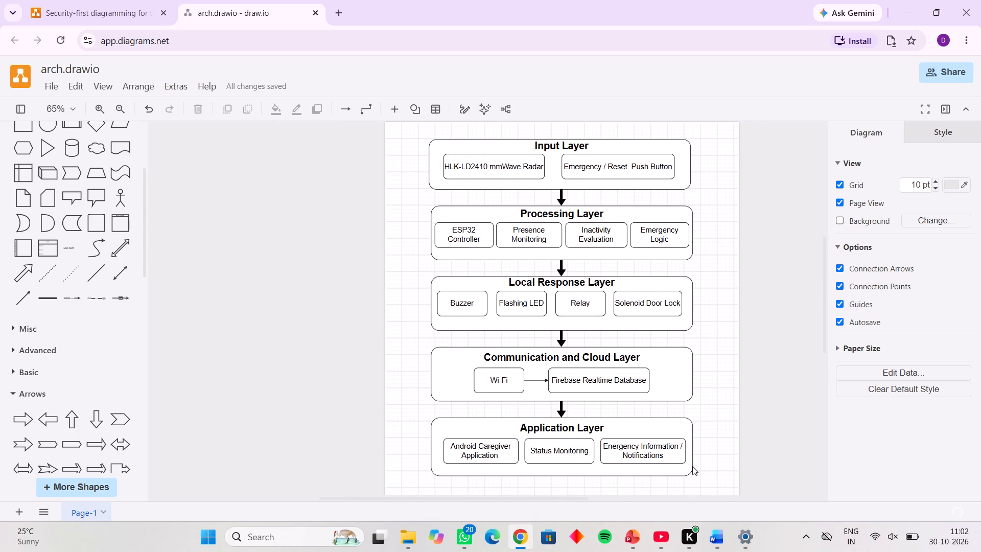
scroll(692, 466, up, 4)
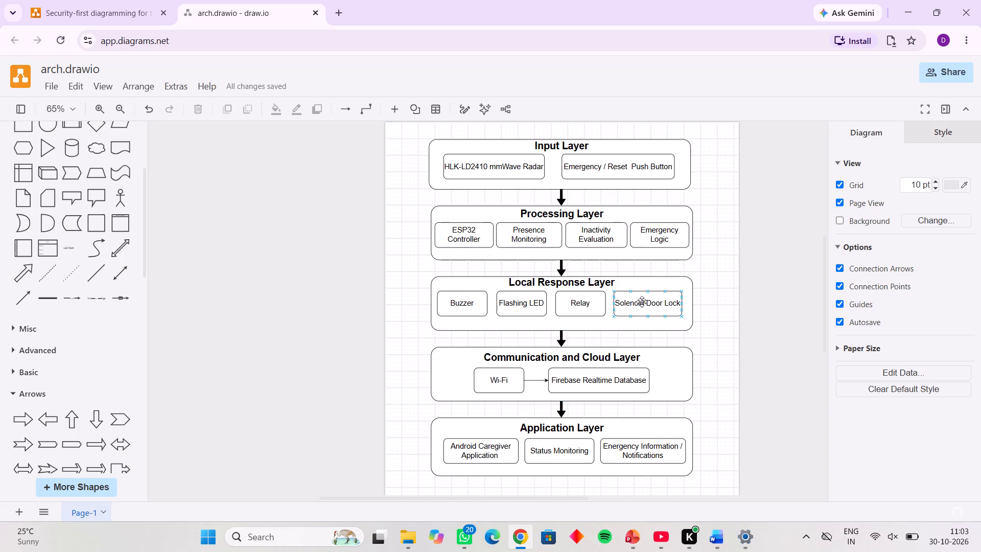
click(666, 288)
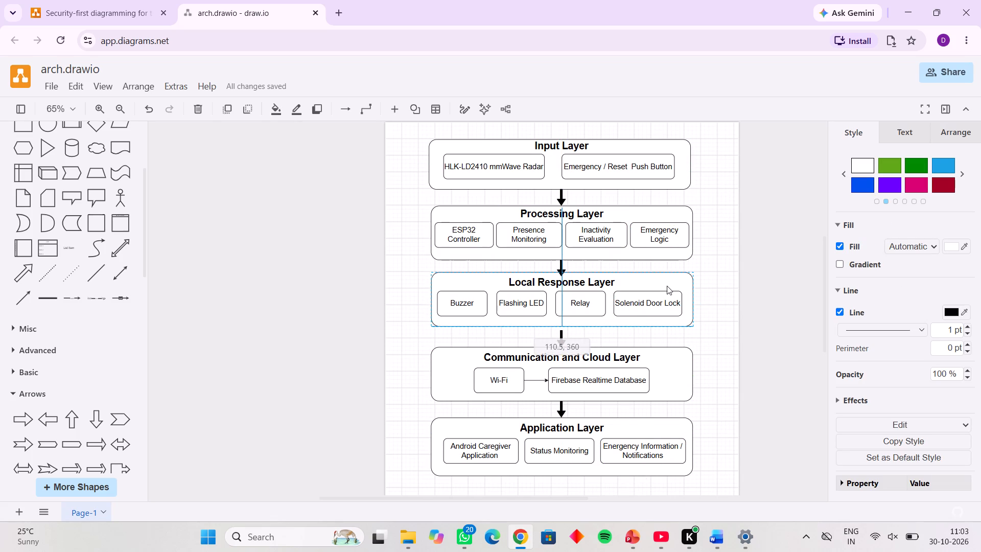
click(562, 277)
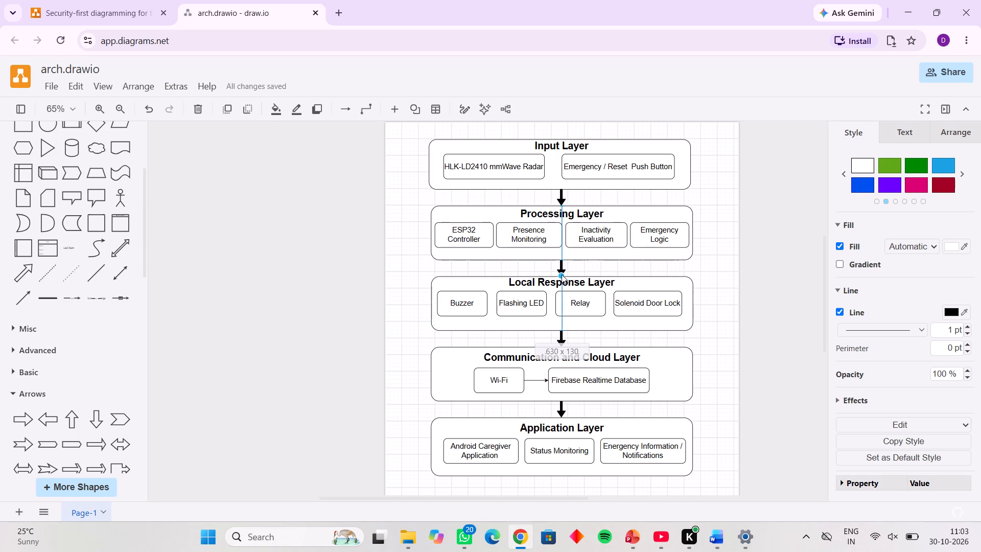
click(589, 267)
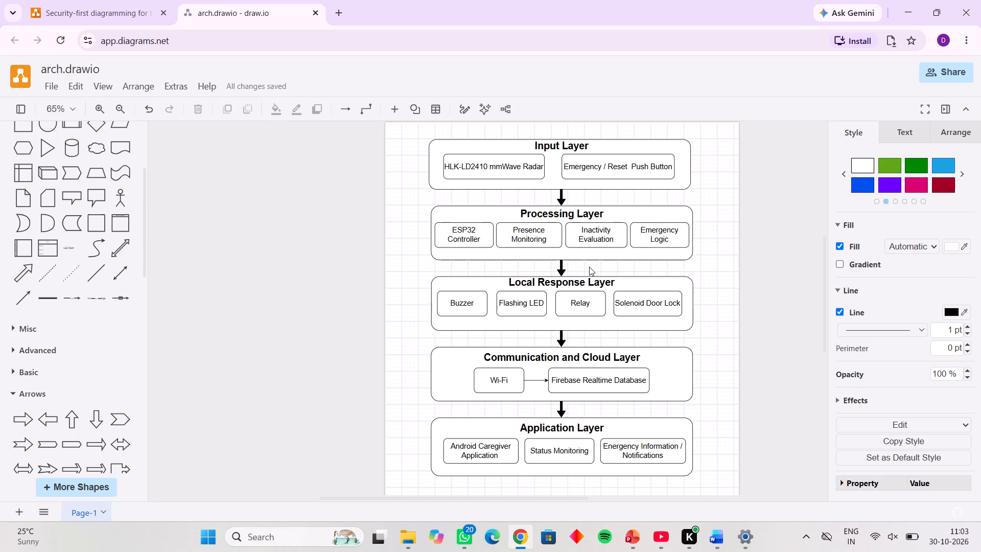
click(459, 303)
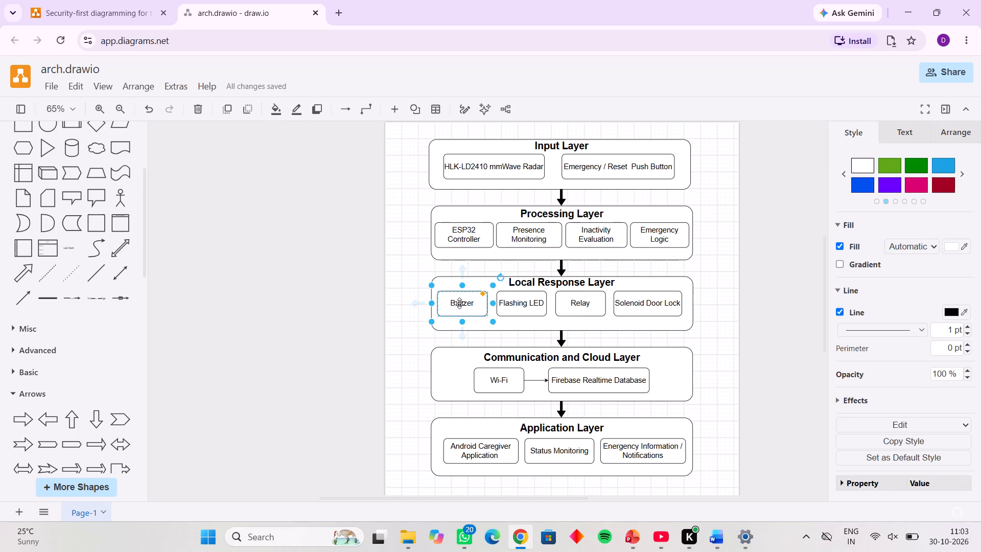
shift+click(527, 309)
shift+click(571, 309)
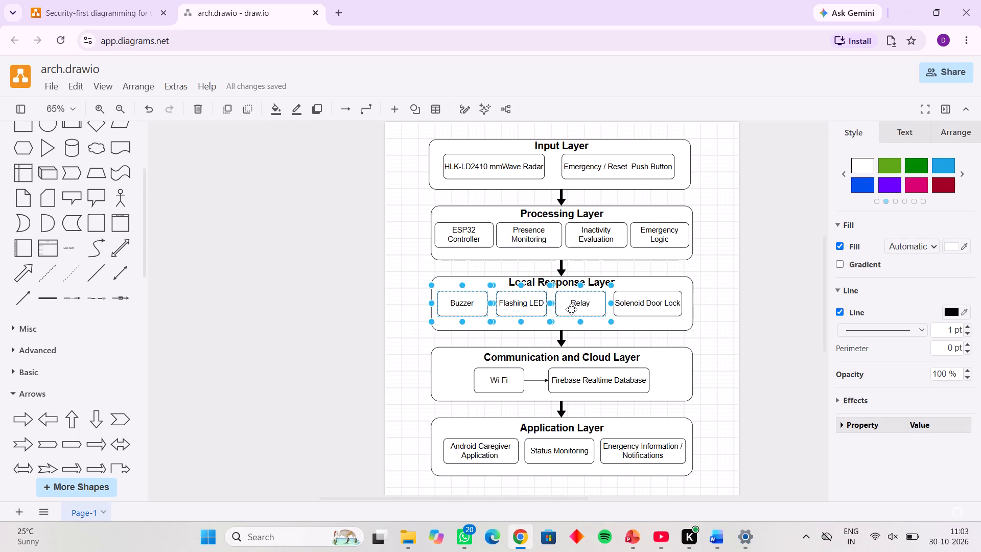
shift+click(642, 305)
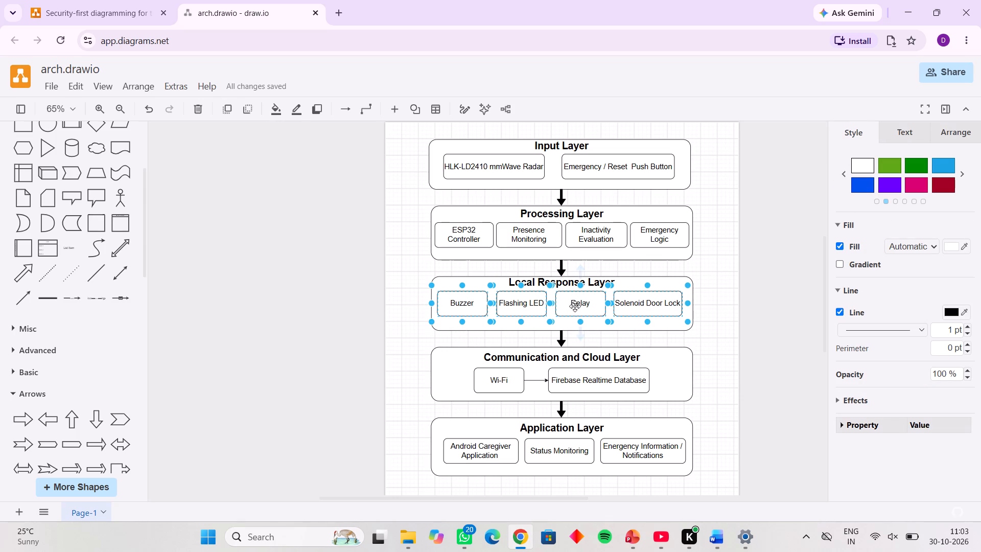
drag(575, 306, 574, 312)
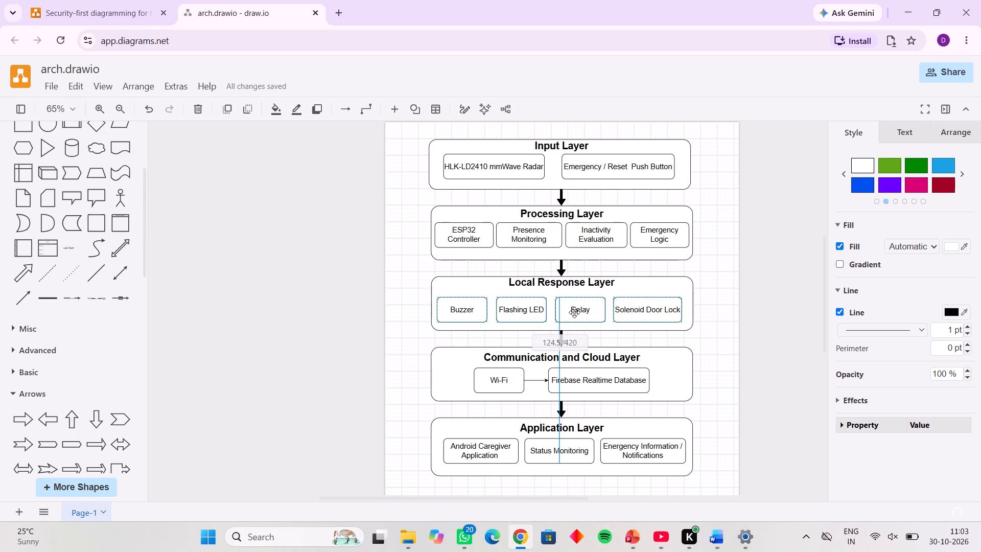
drag(574, 312, 575, 312)
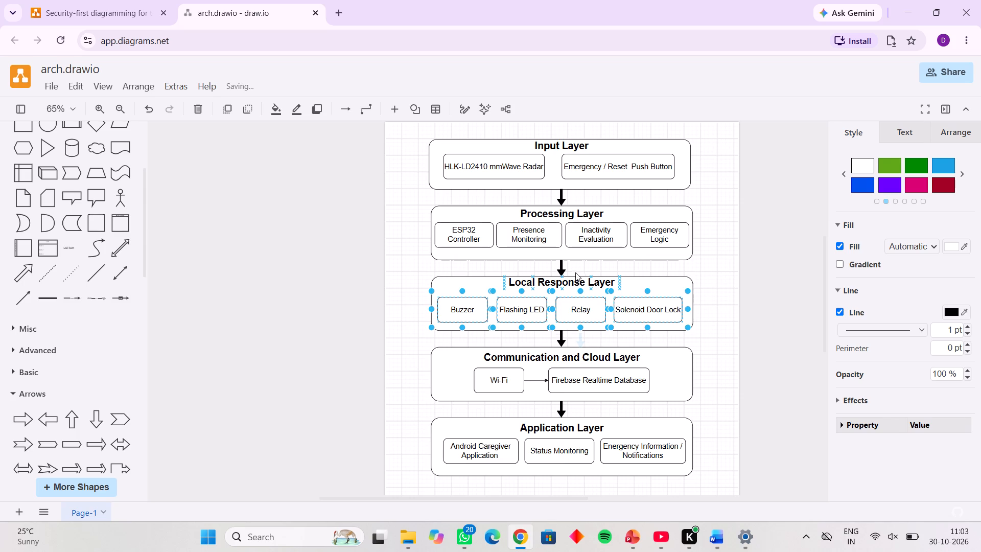
Lower the Local Response Layer heading so it sits between the container's top edge and its row of blocks.
click(574, 280)
drag(570, 287, 570, 292)
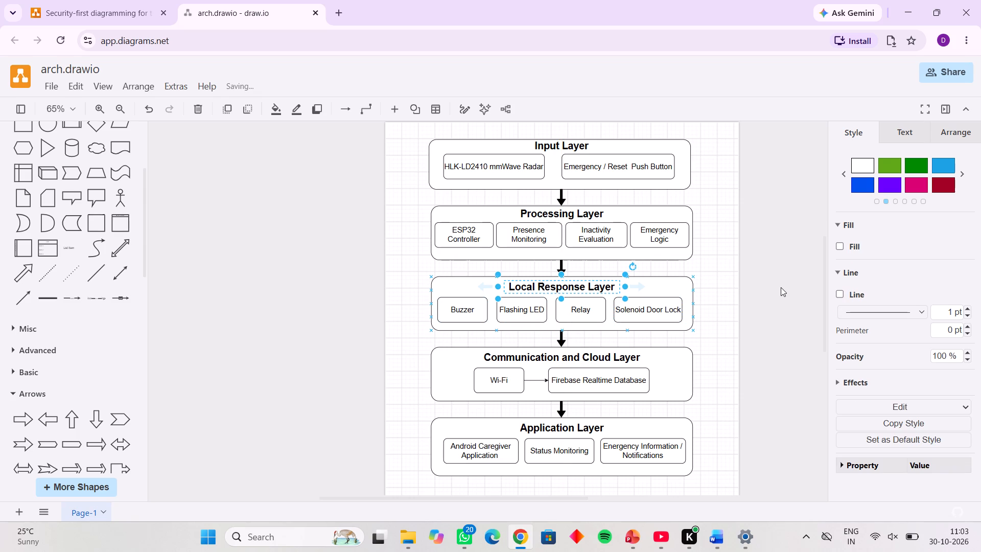
click(781, 287)
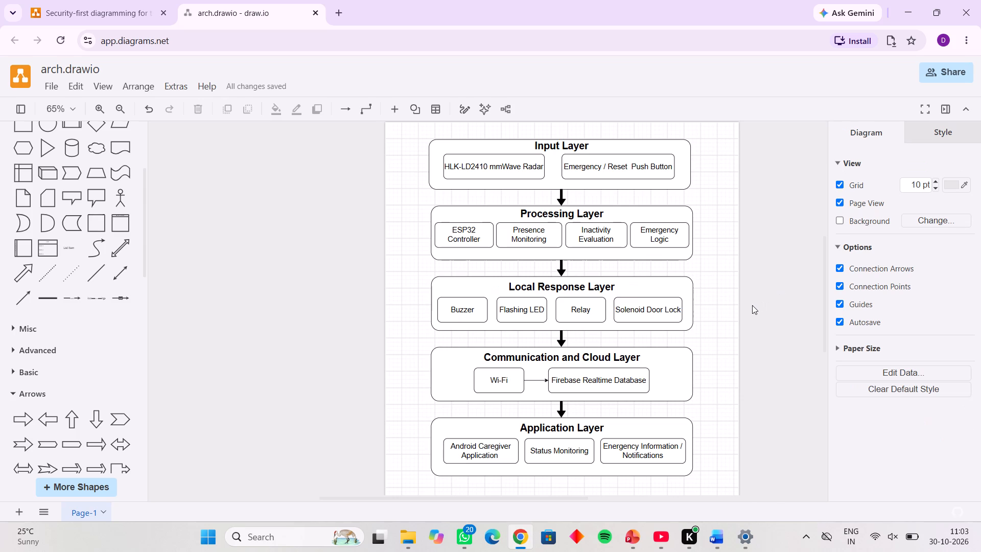
Save the diagram.
key(ctrl+s)
Move the Communication and Cloud Layer and Application Layer with their contents and incoming arrows down, making room below the Local Response Layer.
drag(420, 337, 805, 507)
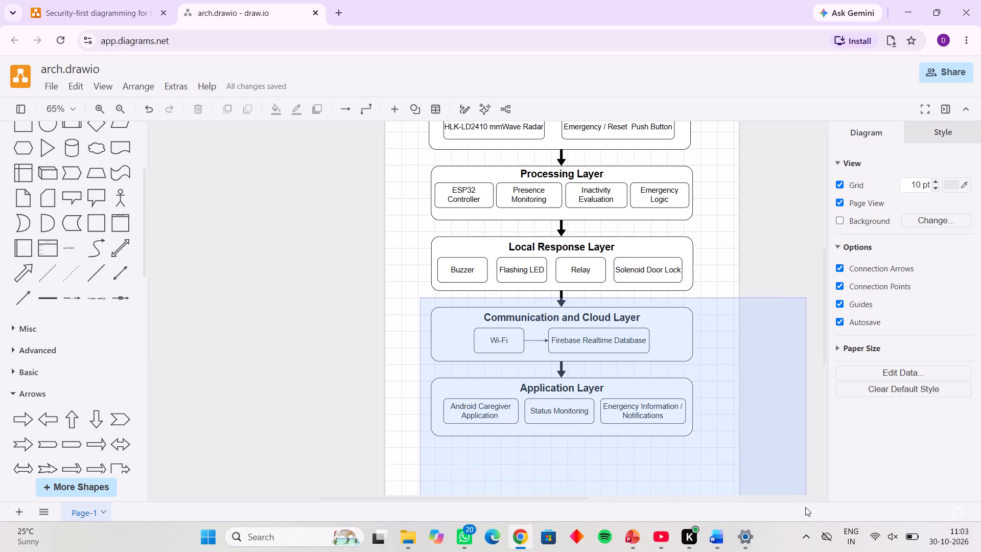
drag(805, 507, 711, 436)
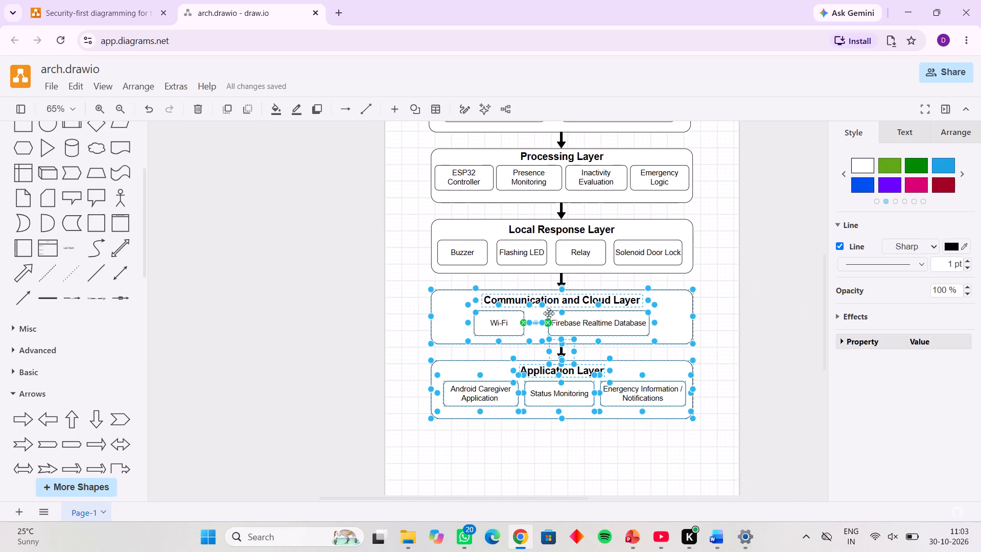
shift+click(562, 282)
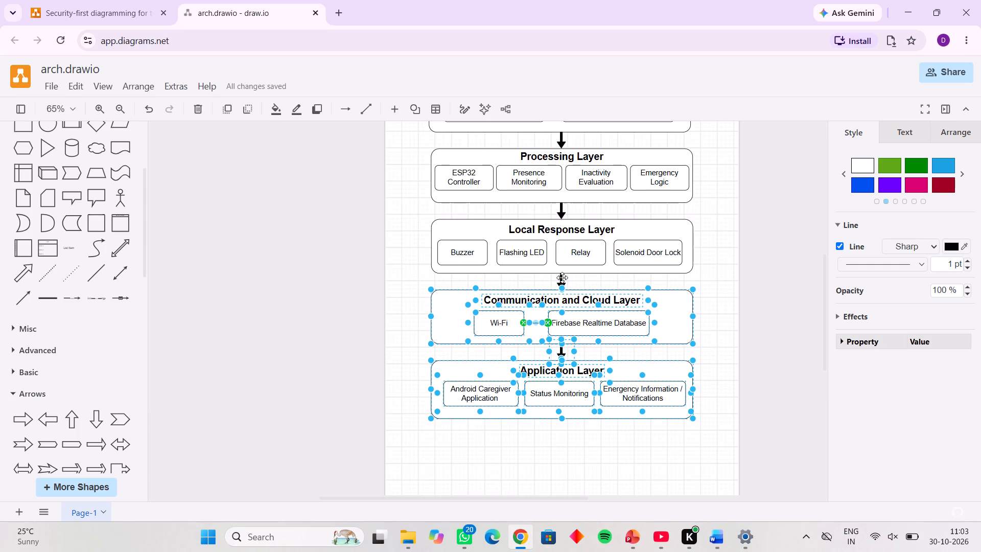
shift+click(562, 278)
drag(588, 320, 589, 358)
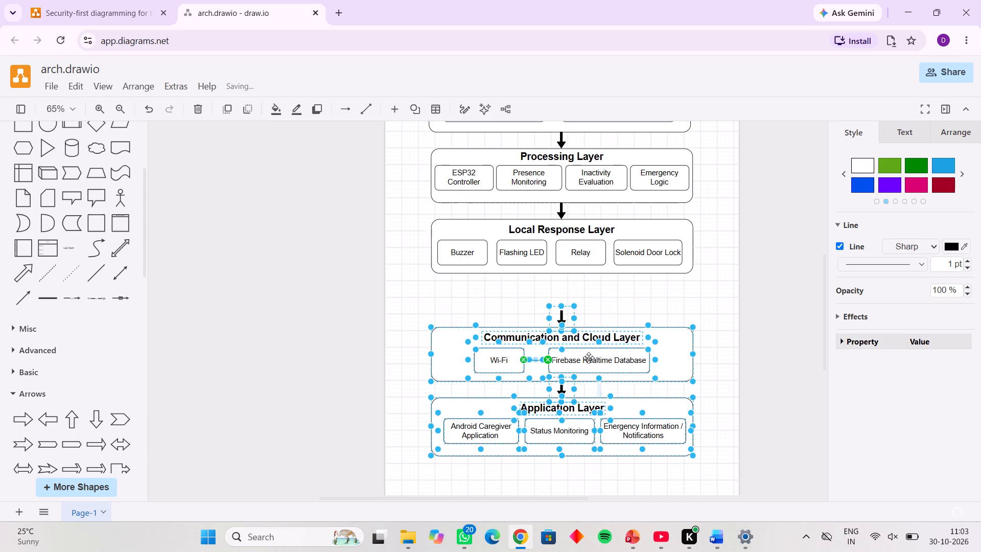
Extend the Local Response Layer container downward from its bottom edge to a size of 630 x 140.
click(553, 269)
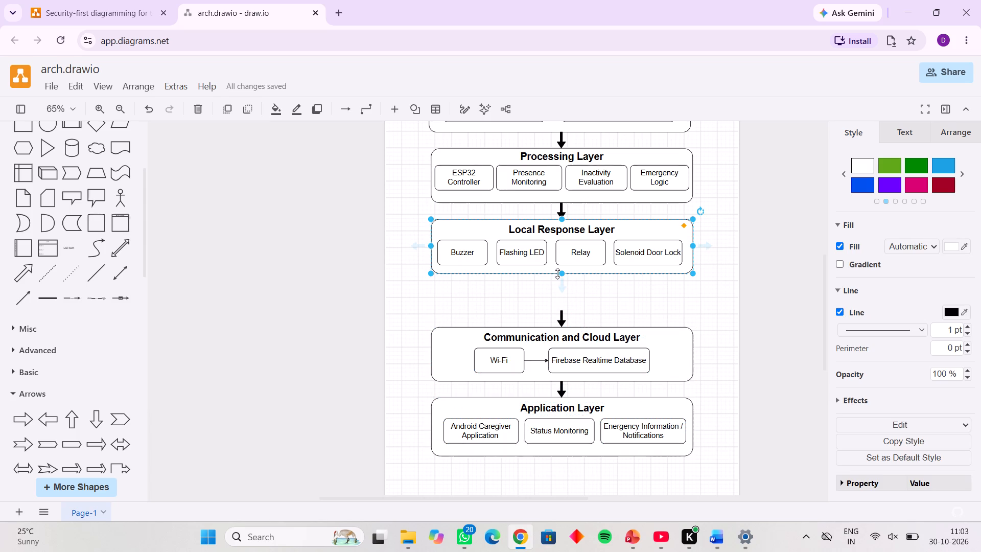
drag(562, 273, 562, 279)
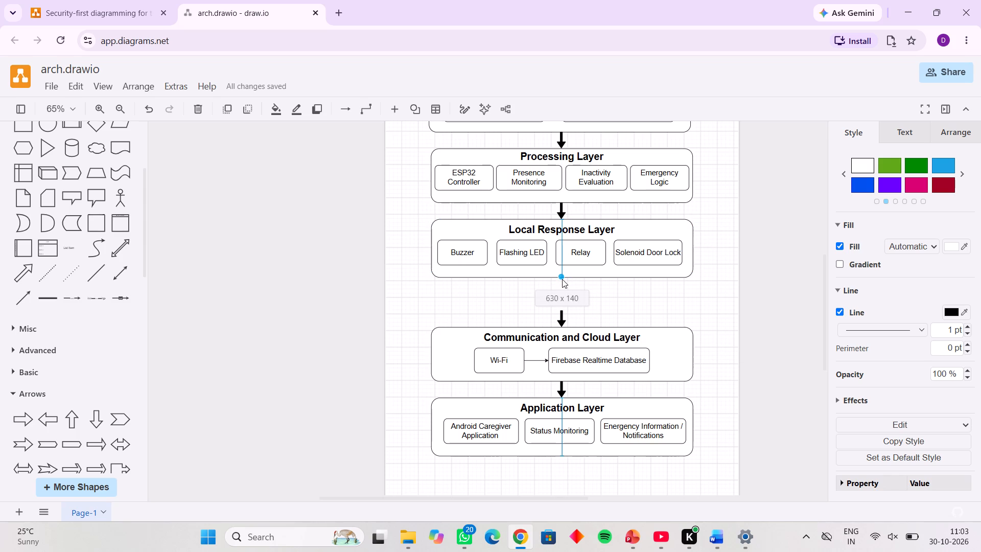
drag(562, 279, 562, 279)
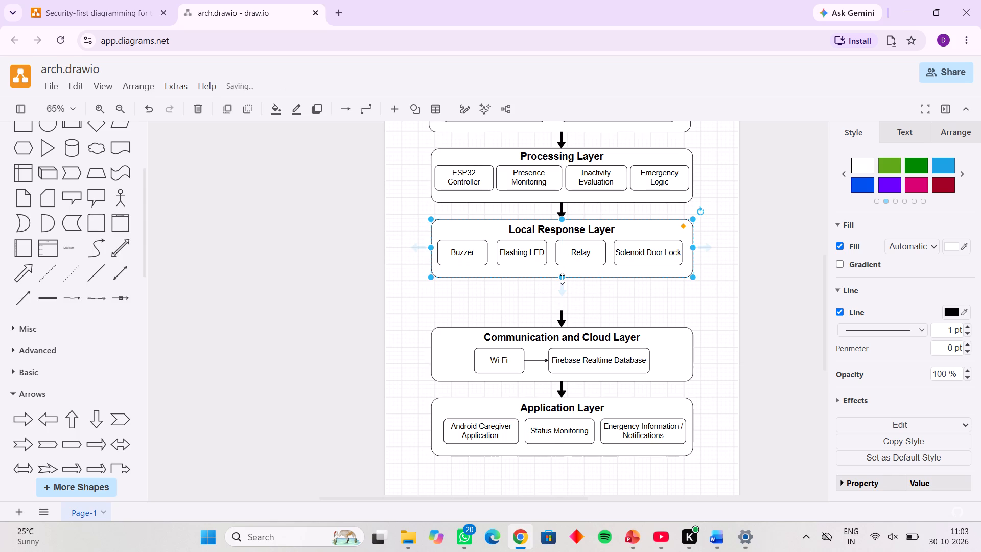
Move the Communication and Cloud and Application layers with their arrows back up so the first arrow meets the Local Response Layer's bottom edge.
click(424, 302)
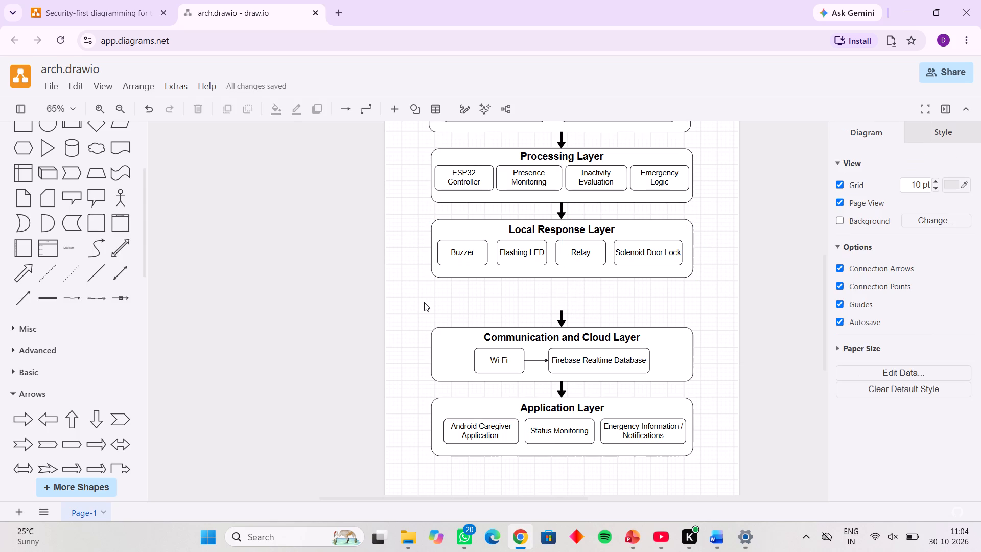
drag(425, 298, 706, 324)
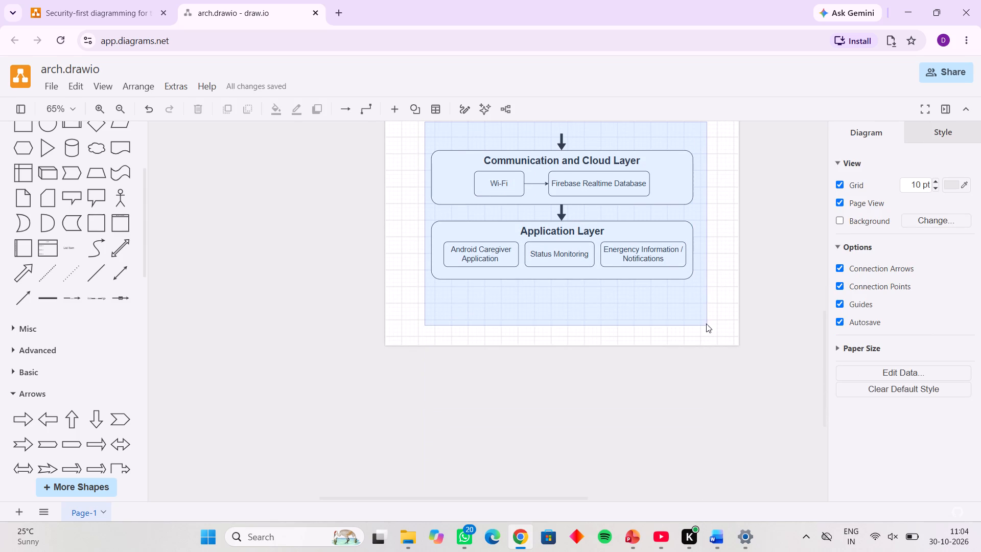
drag(706, 324, 709, 311)
scroll(709, 311, up, 2)
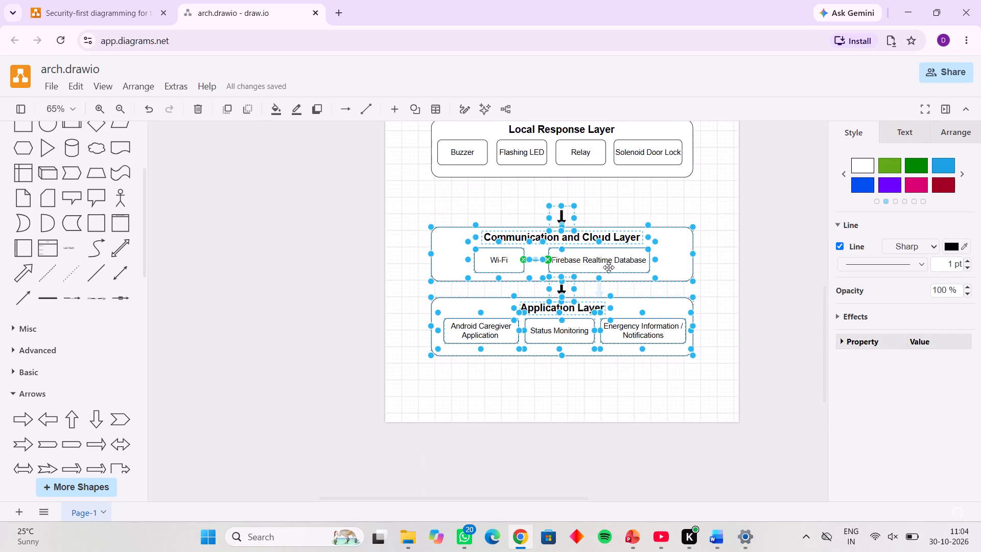
drag(611, 262, 607, 234)
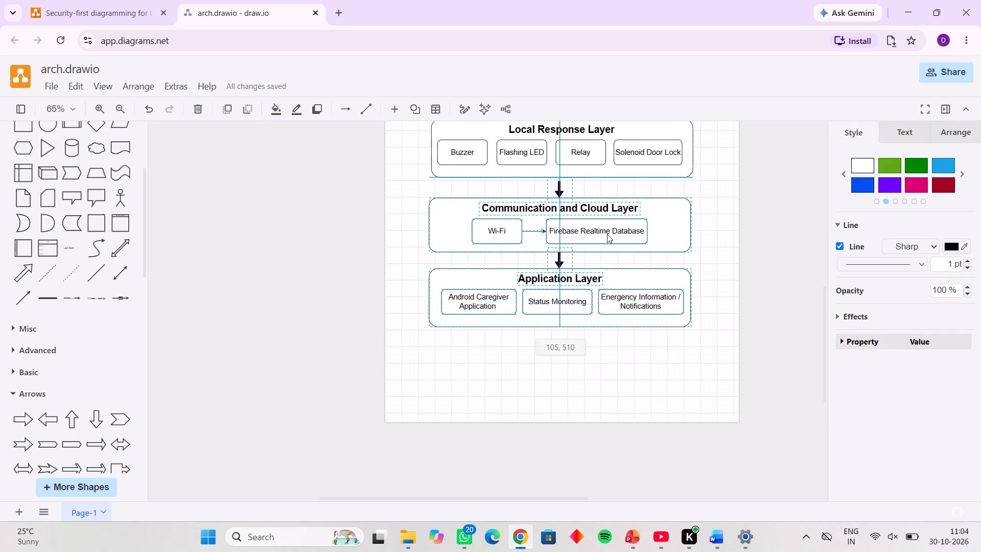
drag(607, 234, 610, 234)
drag(609, 232, 609, 229)
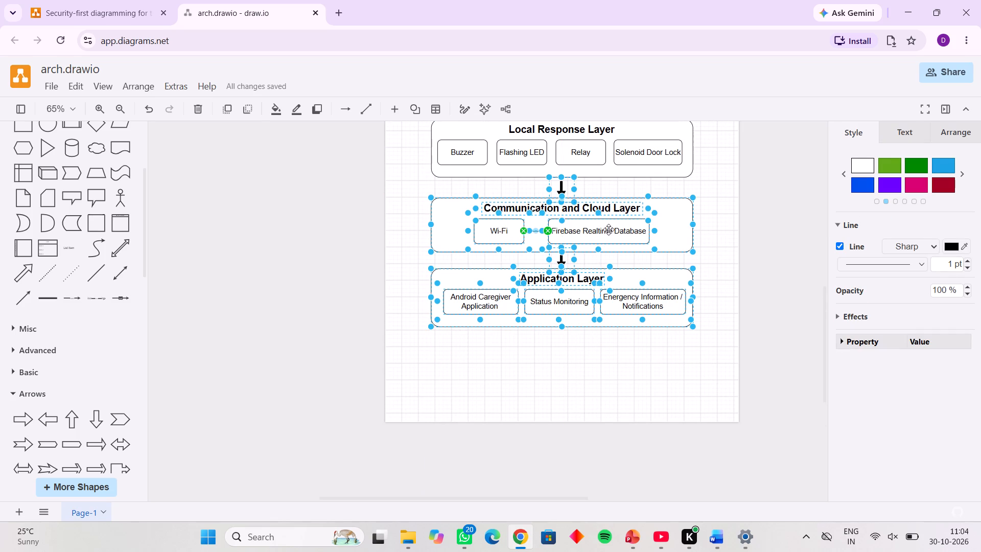
drag(609, 229, 608, 227)
click(638, 374)
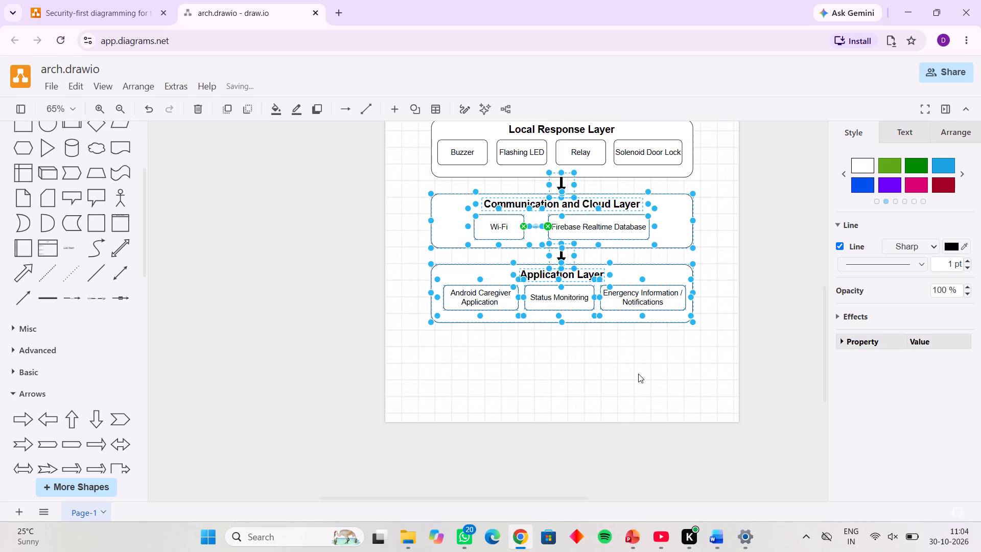
Save the diagram.
scroll(638, 374, up, 4)
key(ctrl+s)
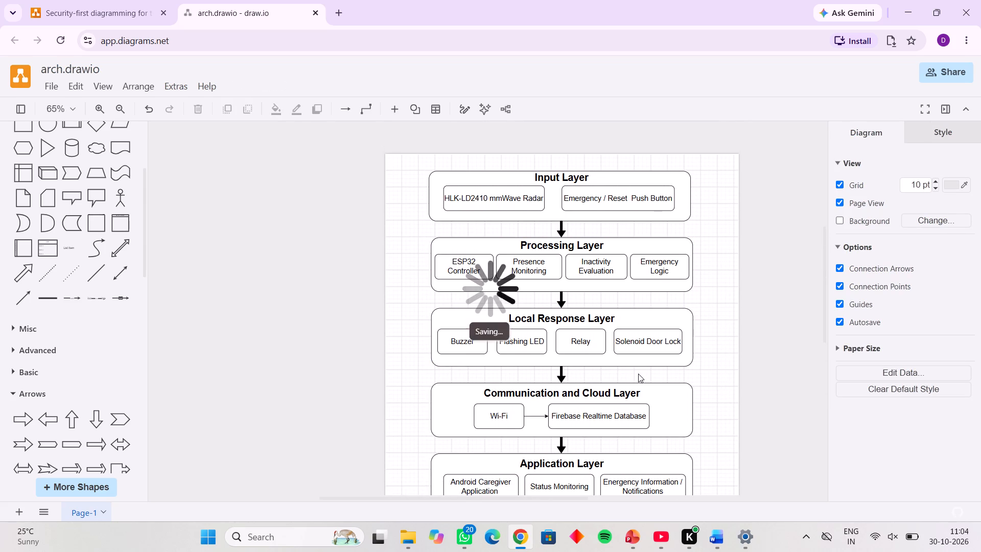
key(ctrl+s)
Shift the Solenoid Door Lock, Relay and Flashing LED blocks sideways so the four Local Response Layer blocks are evenly spaced.
scroll(638, 374, down, 1)
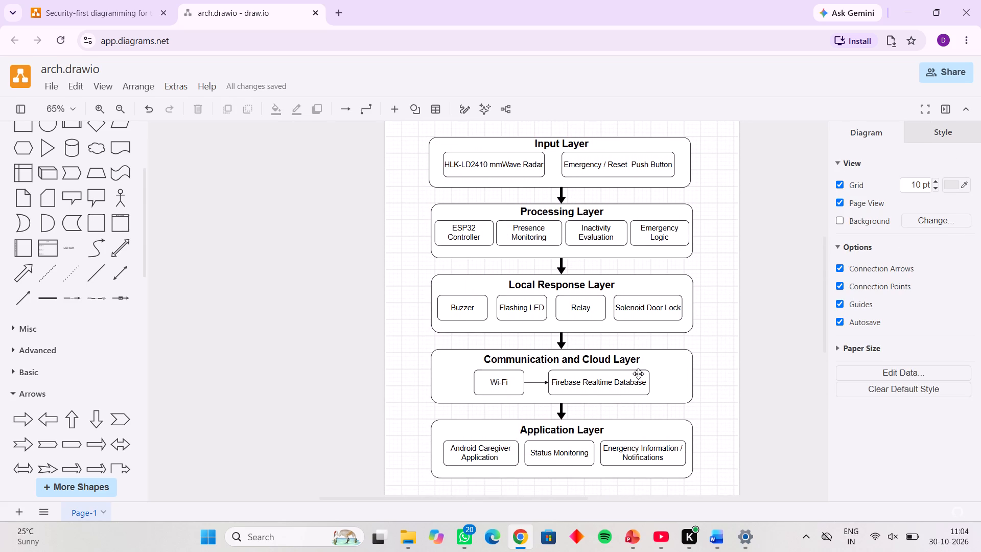
click(641, 310)
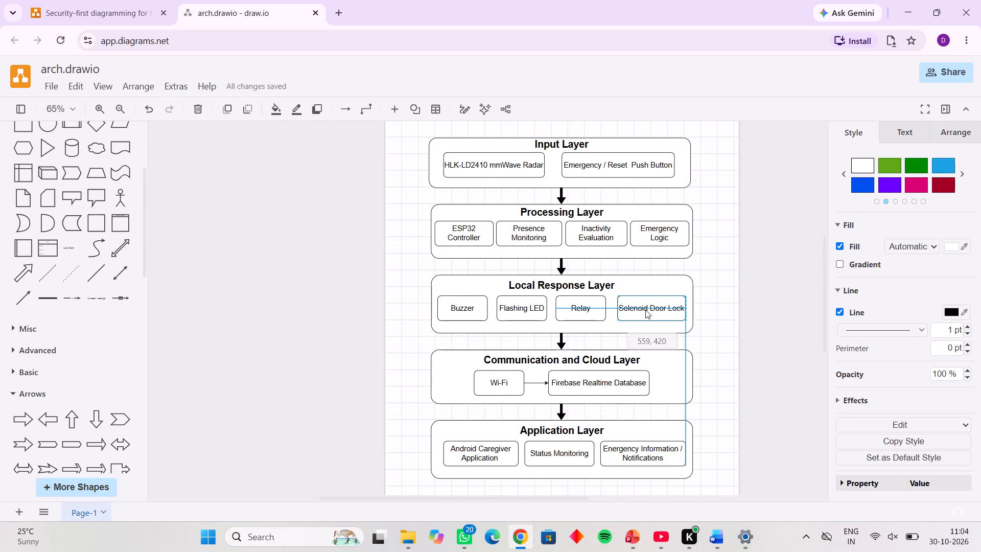
click(589, 310)
drag(589, 310, 591, 310)
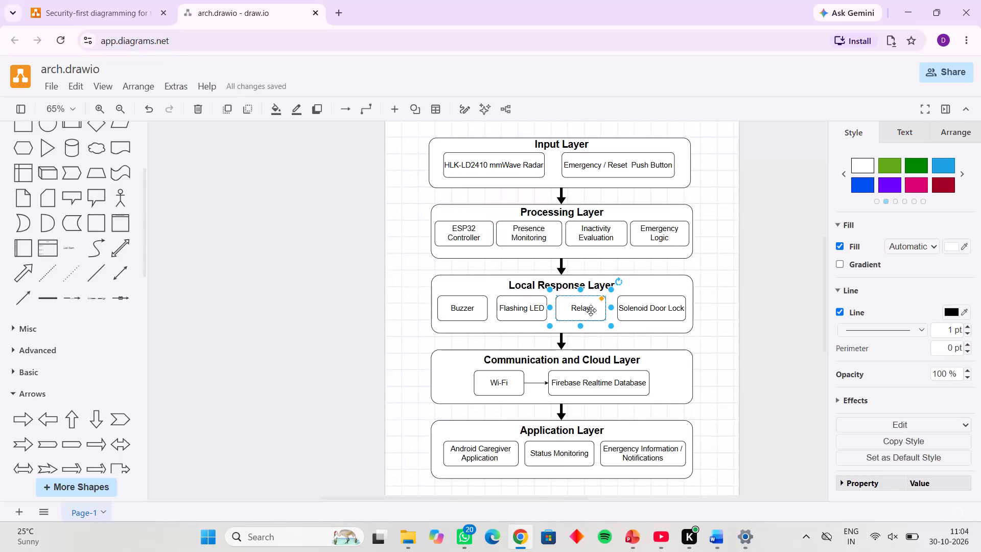
drag(591, 310, 594, 310)
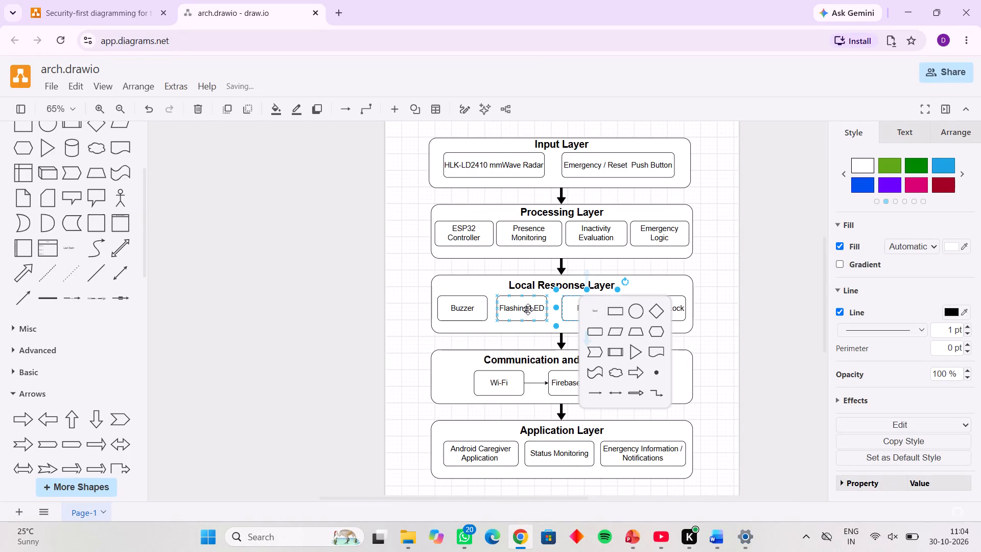
double_click(528, 309)
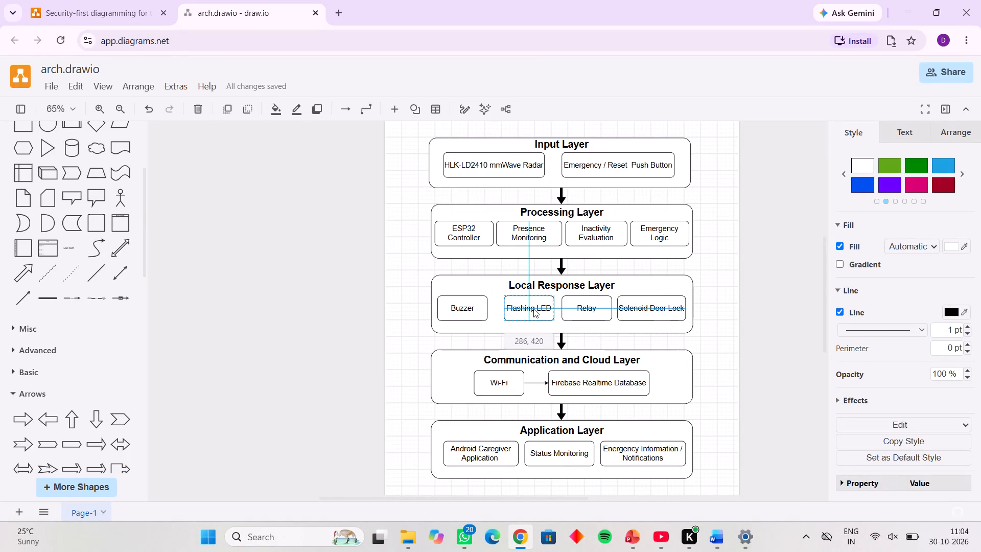
click(458, 303)
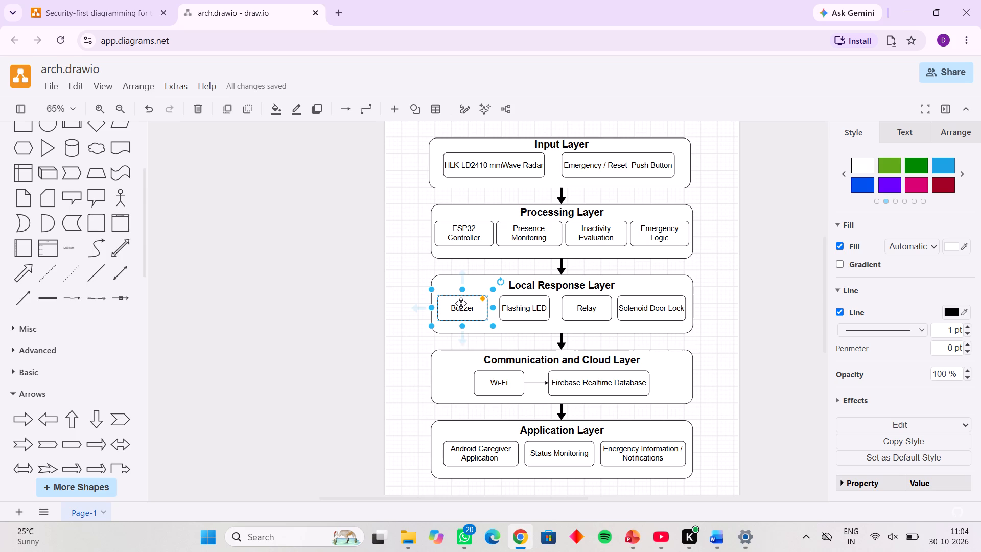
click(340, 327)
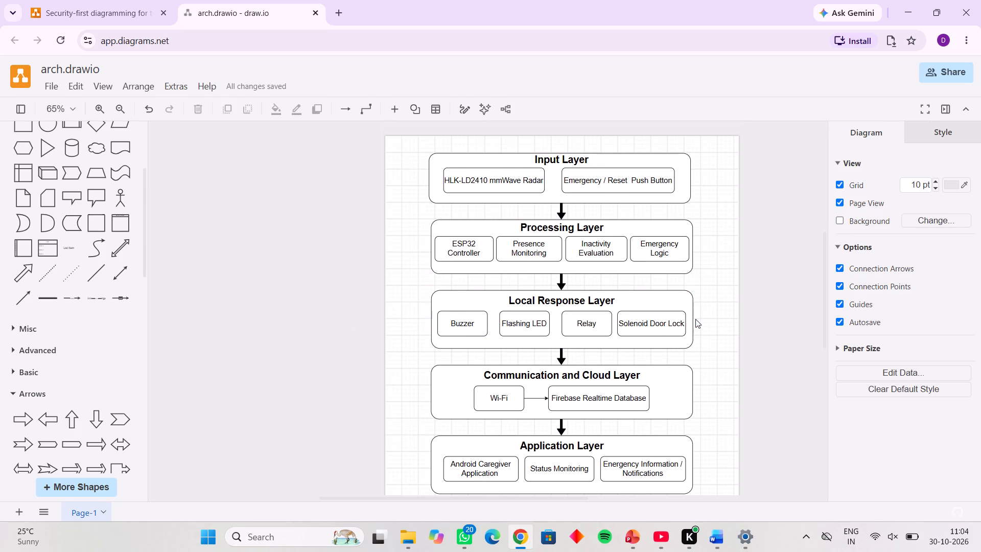
click(595, 311)
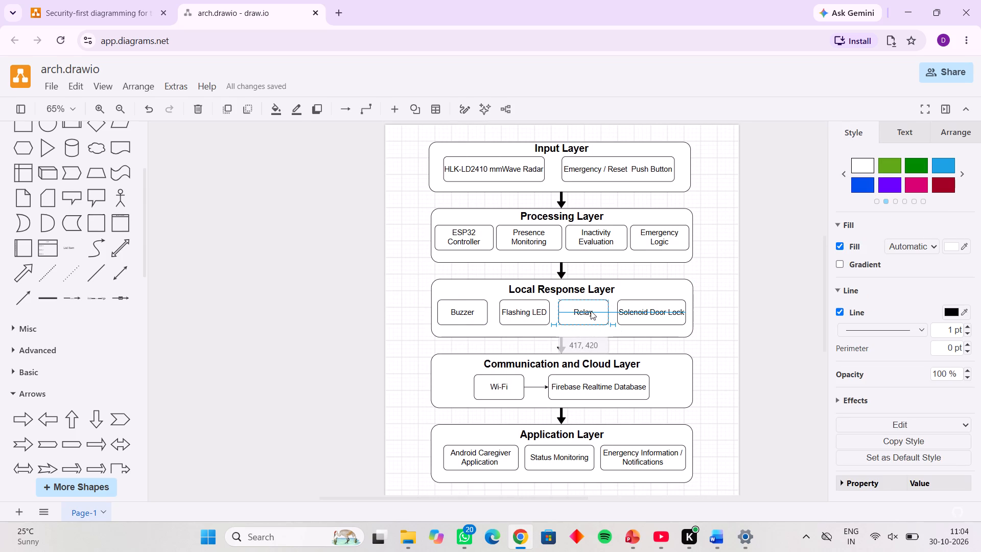
click(801, 305)
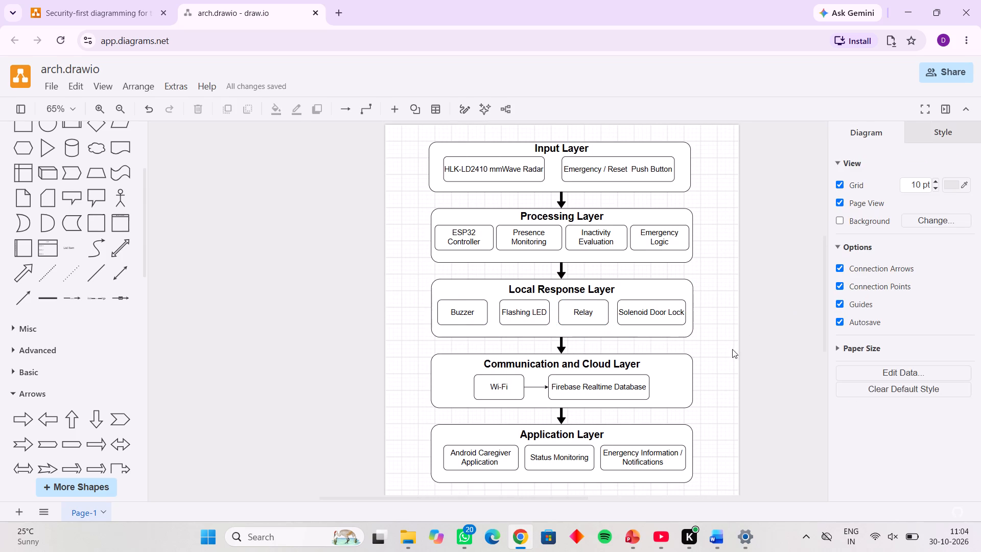
click(526, 317)
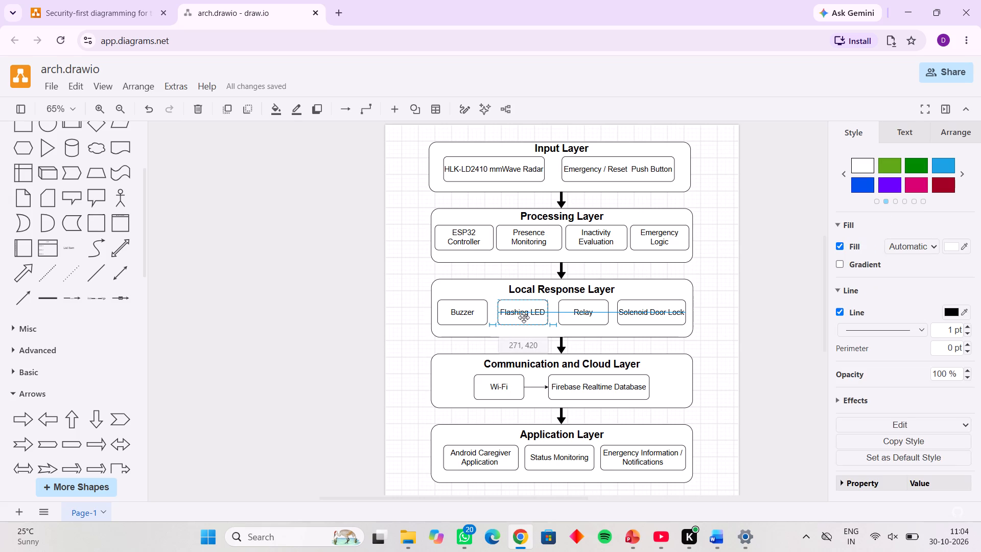
click(777, 335)
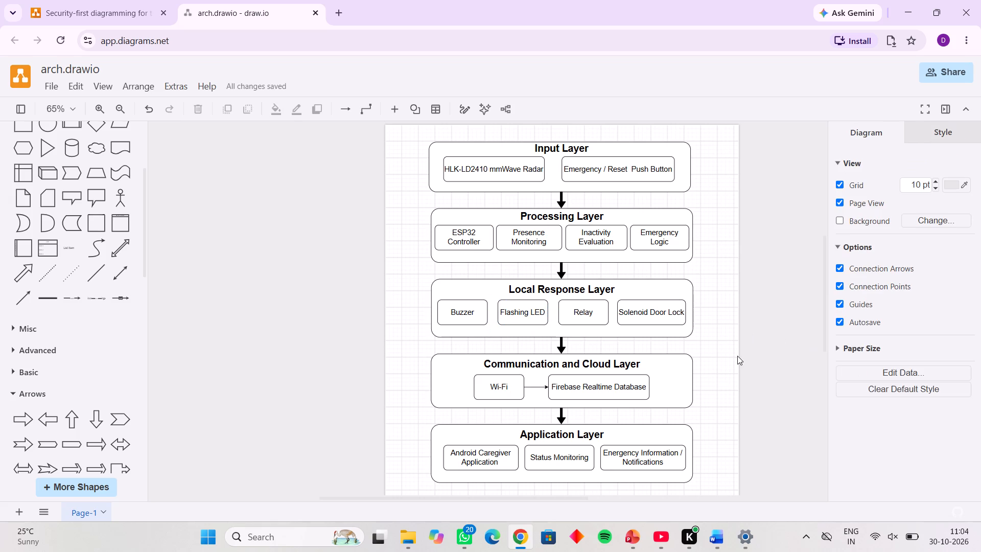
Save the diagram.
key(ctrl+s)
key(ctrl+s)
key(ctrl+s)
key(ctrl+s)
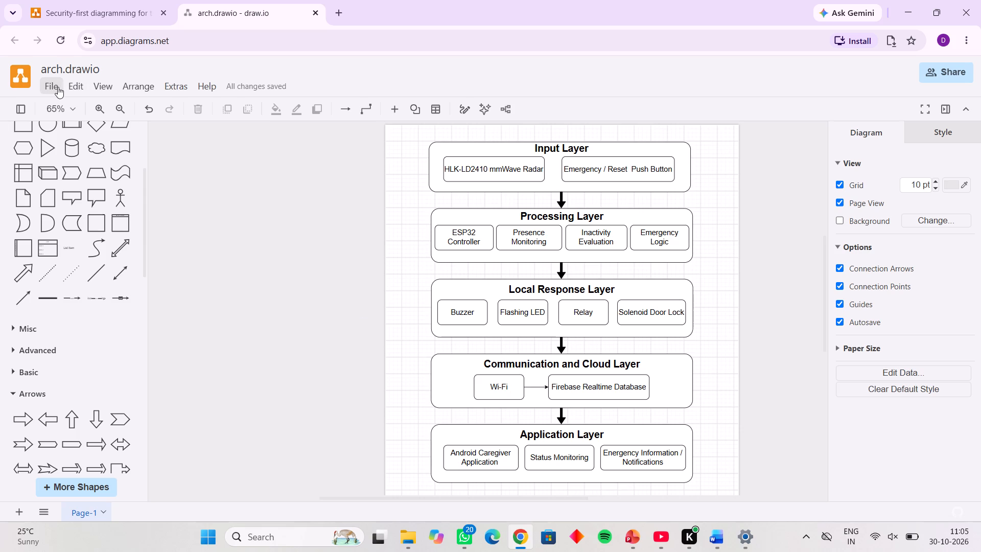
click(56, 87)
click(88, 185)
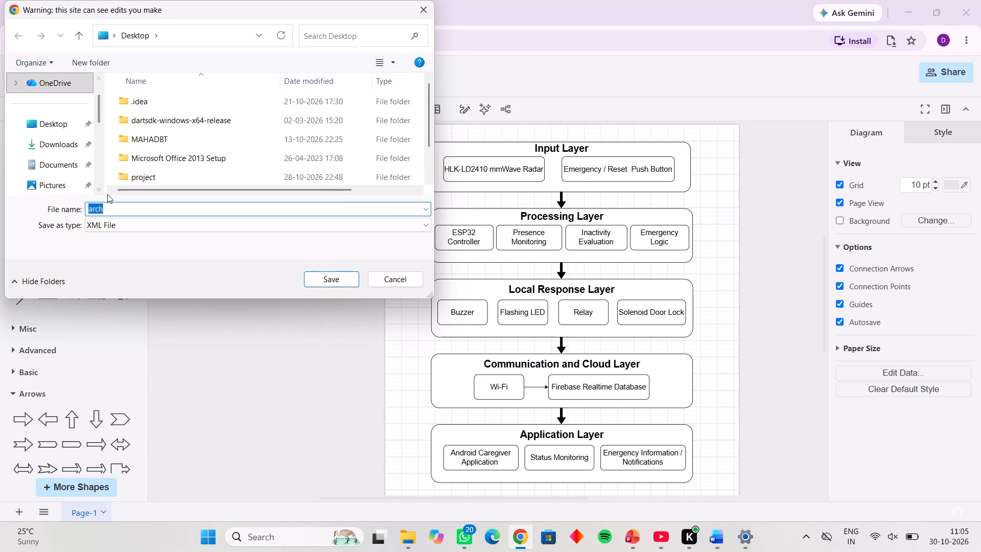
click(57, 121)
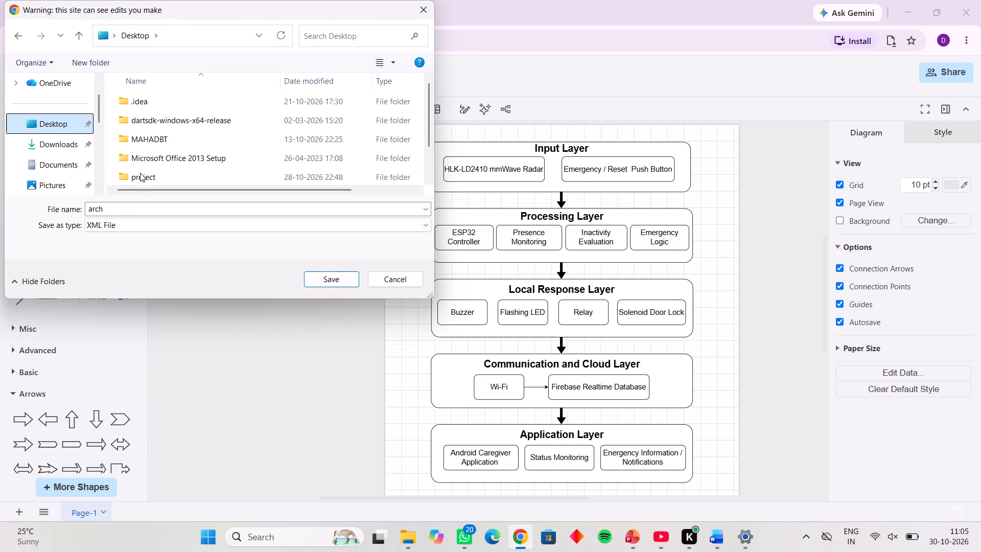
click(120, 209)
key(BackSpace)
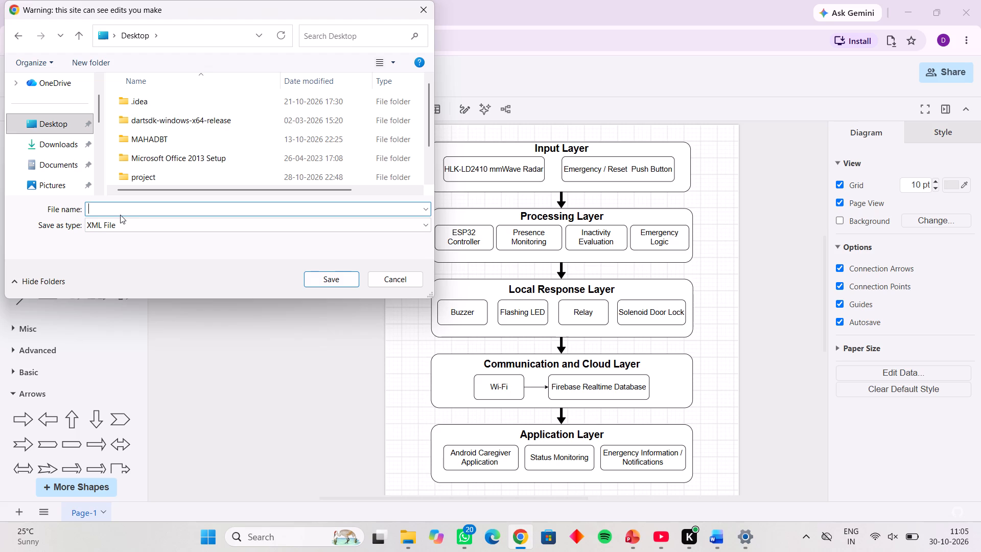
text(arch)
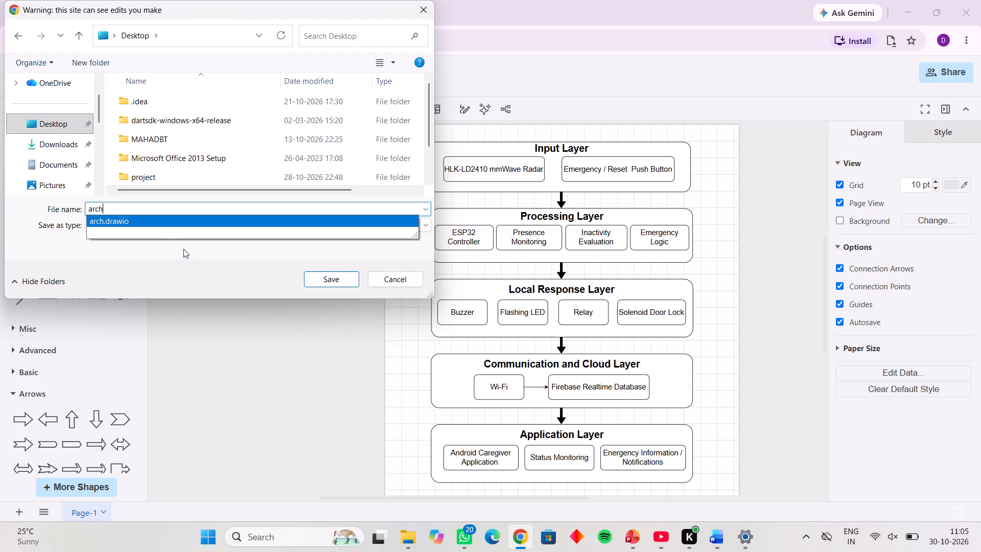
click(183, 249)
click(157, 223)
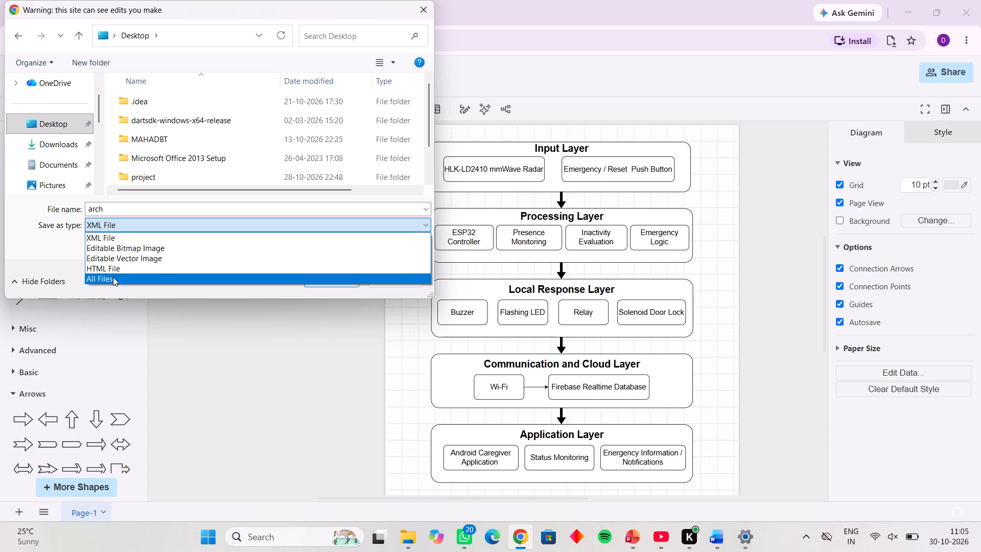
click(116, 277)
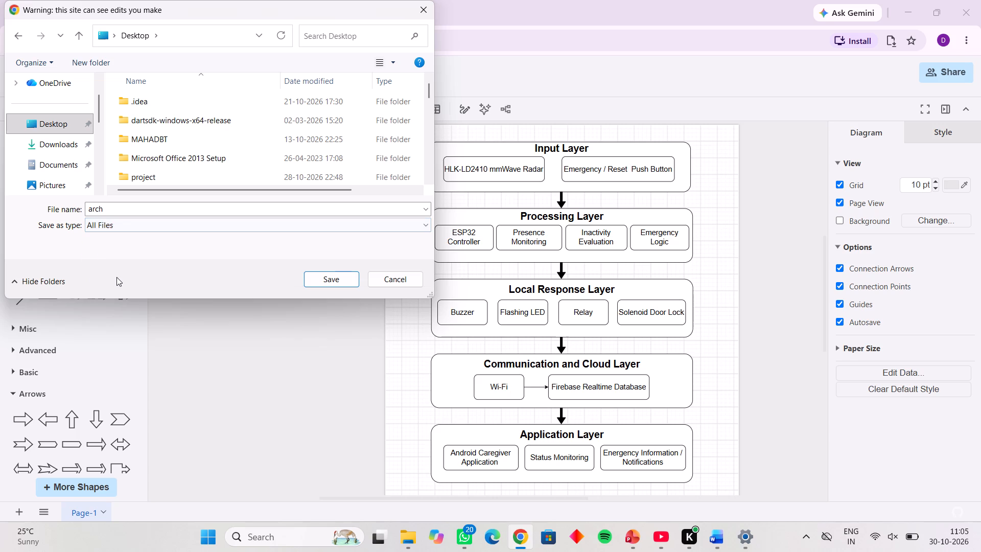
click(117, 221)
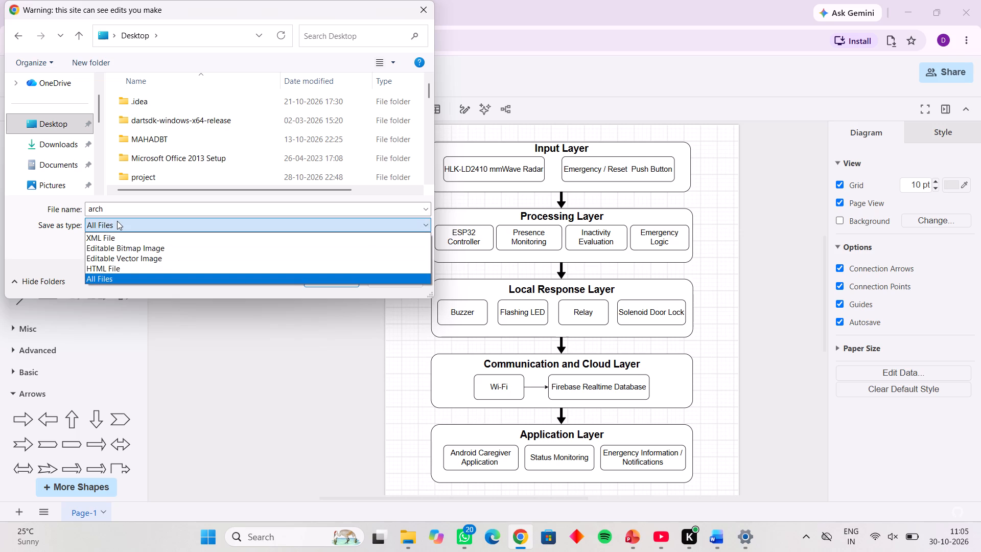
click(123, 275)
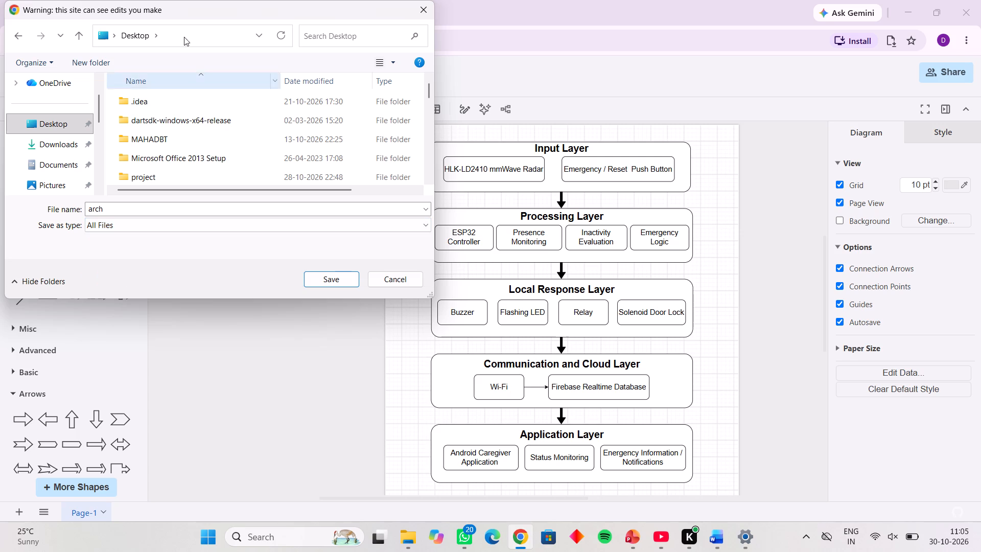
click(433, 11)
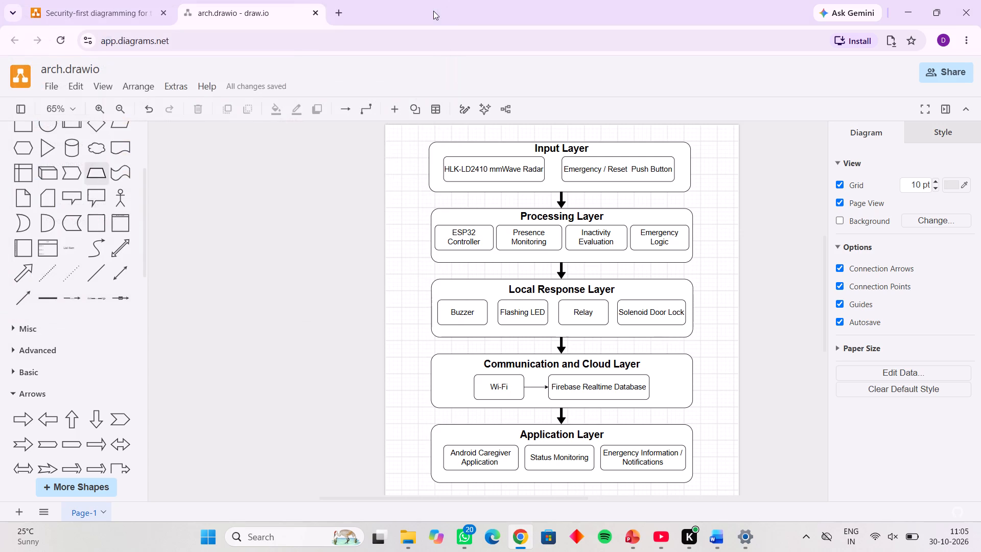
Export the diagram as a PNG image at 100% zoom, including a copy of the diagram.
click(45, 86)
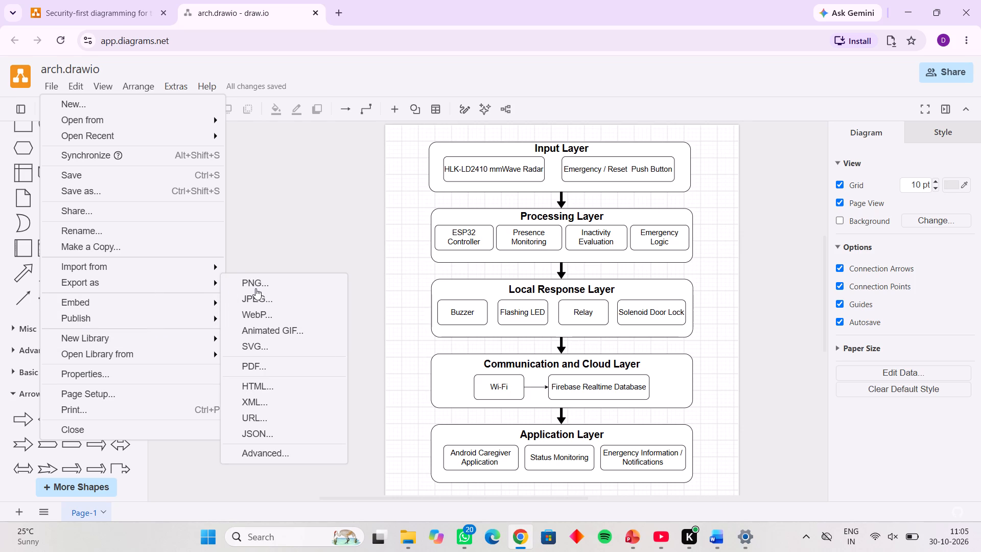
click(255, 288)
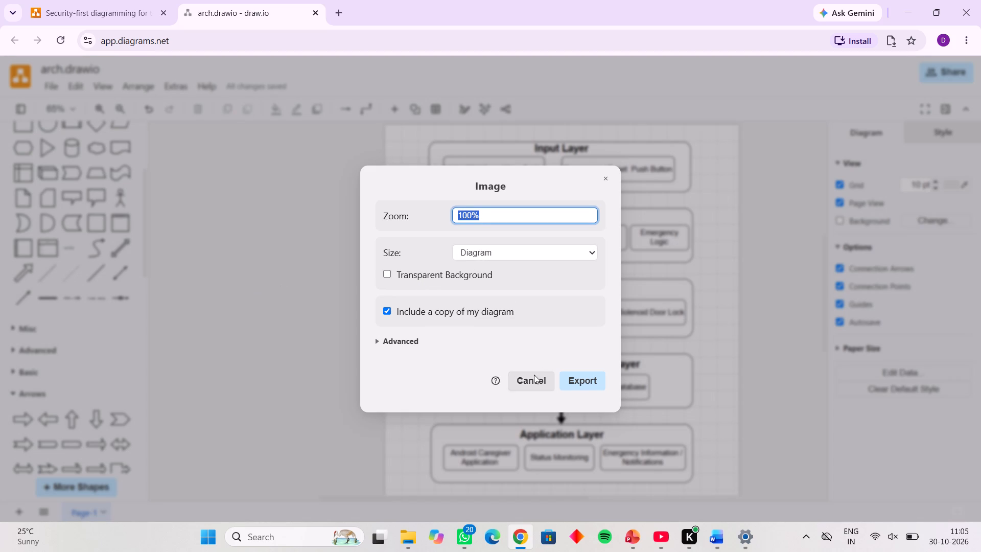
click(583, 382)
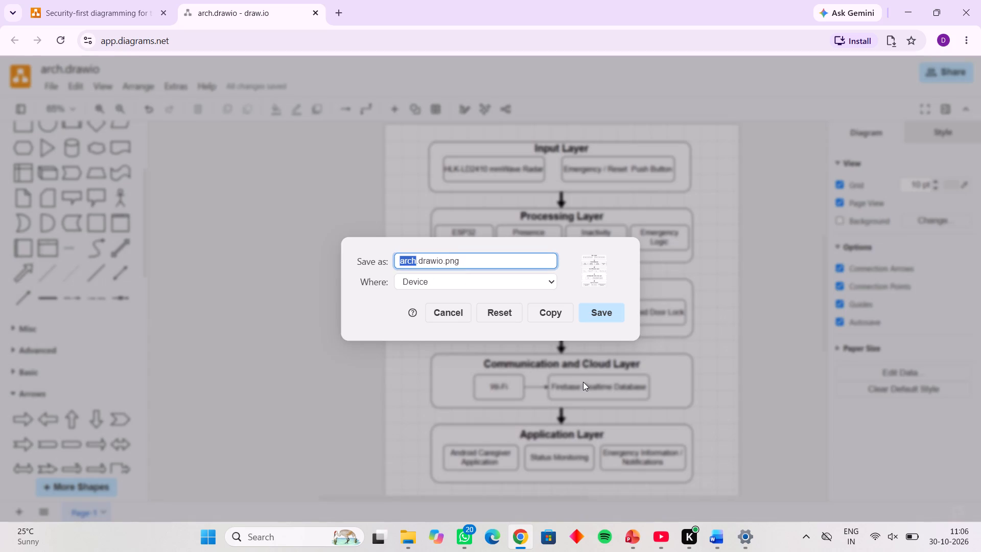
Name the exported image "system arch.png" and save it to the device.
click(434, 264)
key(Right)
key(Right)
key(BackSpace)
key(BackSpace)
key(BackSpace)
key(BackSpace)
key(BackSpace)
key(BackSpace)
key(BackSpace)
key(BackSpace)
key(BackSpace)
key(BackSpace)
key(BackSpace)
key(BackSpace)
key(BackSpace)
key(BackSpace)
key(BackSpace)
key(BackSpace)
key(BackSpace)
key(BackSpace)
key(BackSpace)
text(syst)
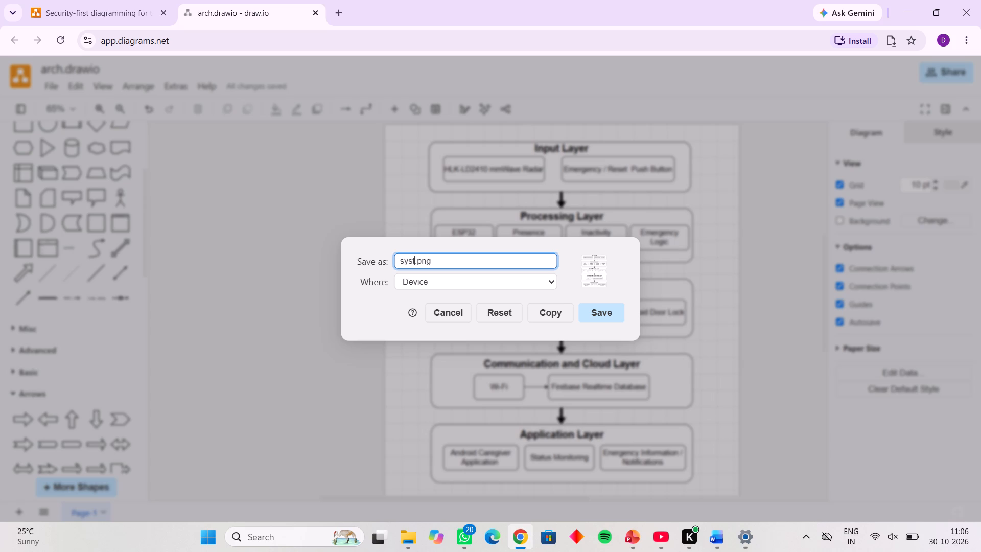
text(em)
key(space)
text(arch)
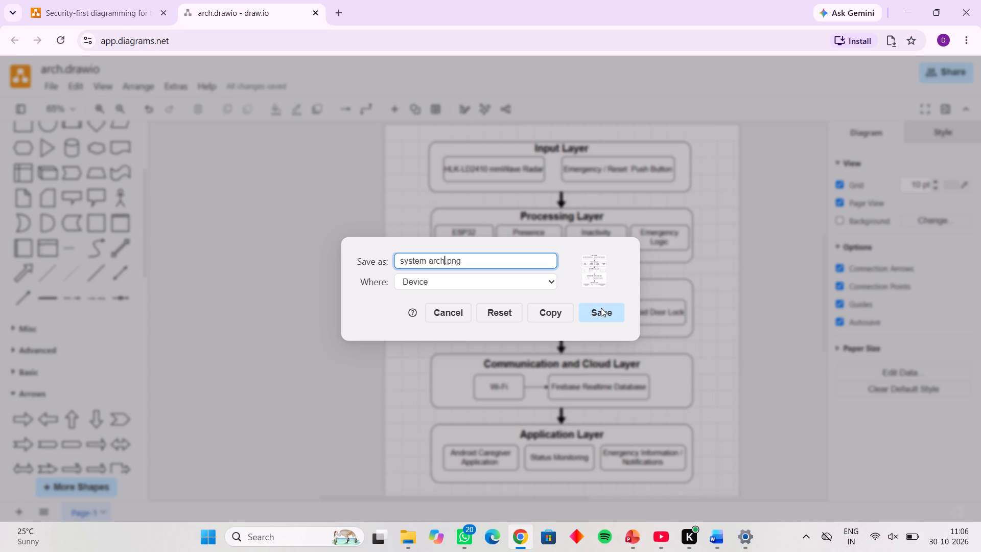
click(601, 308)
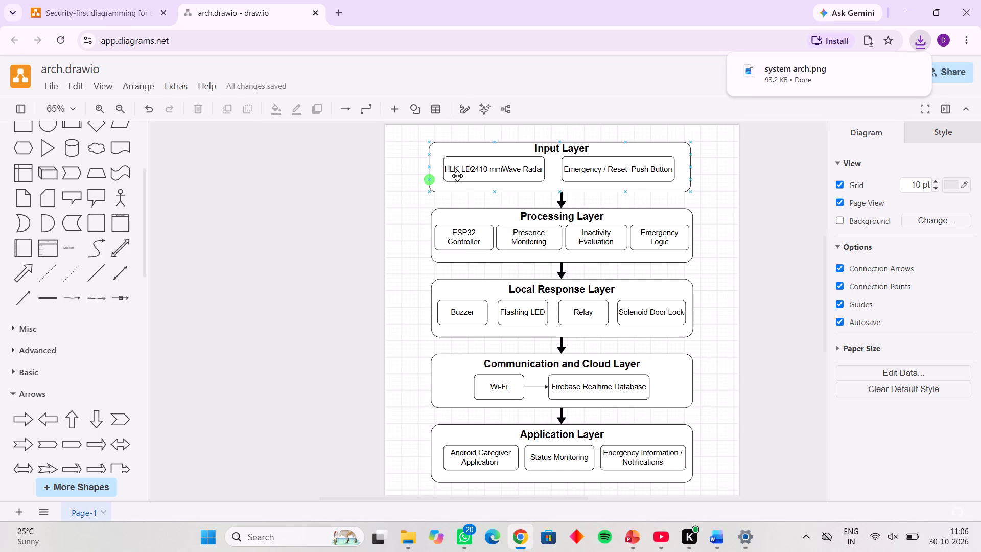
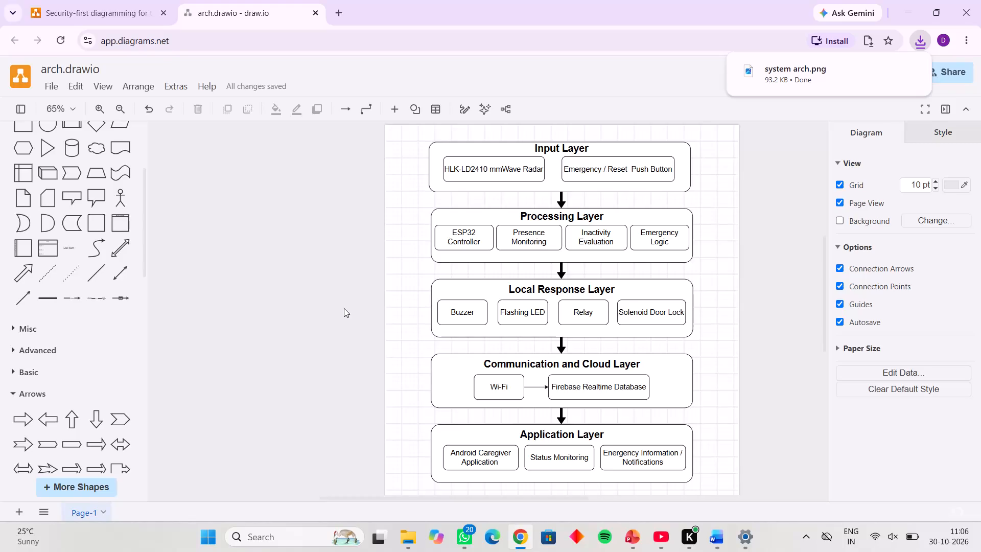
Export the diagram again as a PNG at 100% zoom with a diagram copy, saving arch.drawio.png with Download as the destination.
click(53, 83)
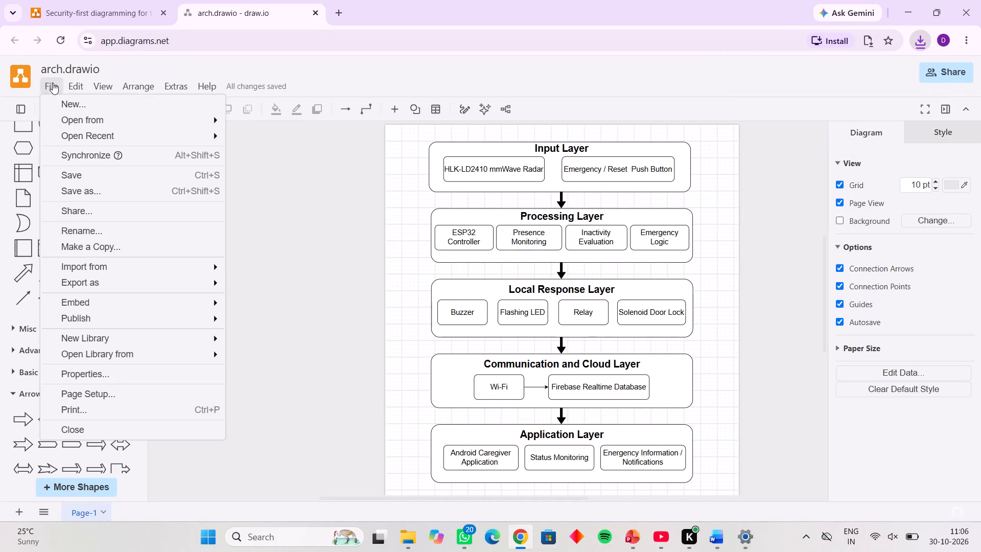
click(85, 274)
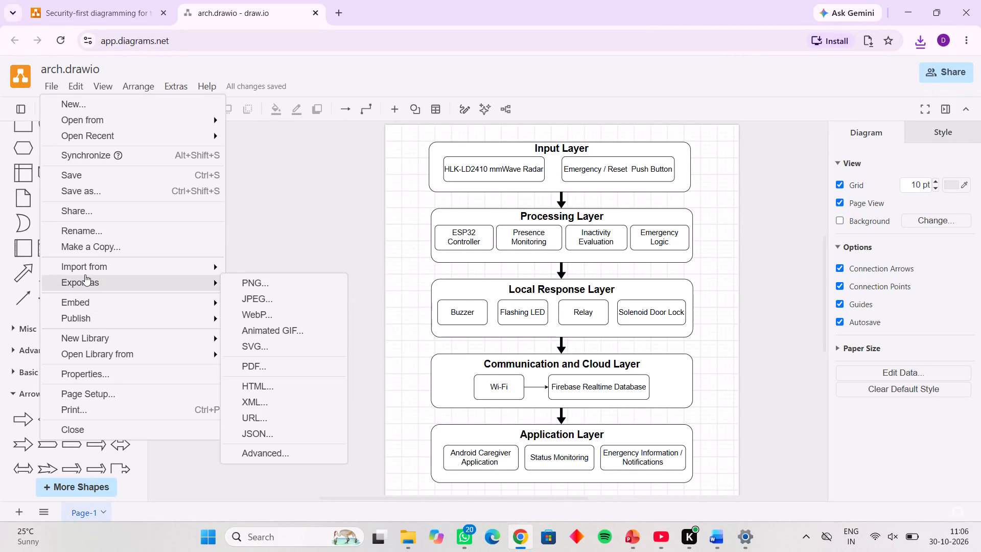
click(261, 285)
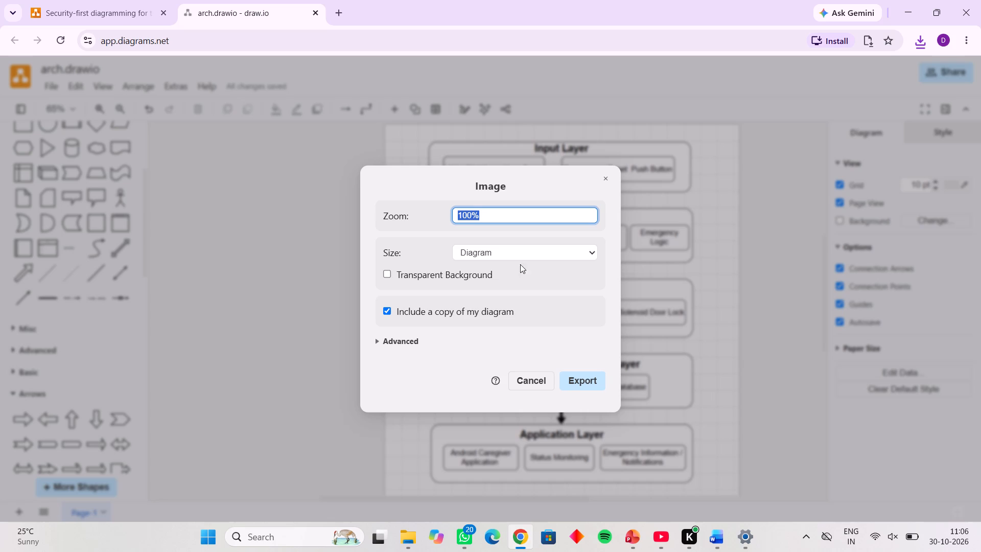
click(580, 382)
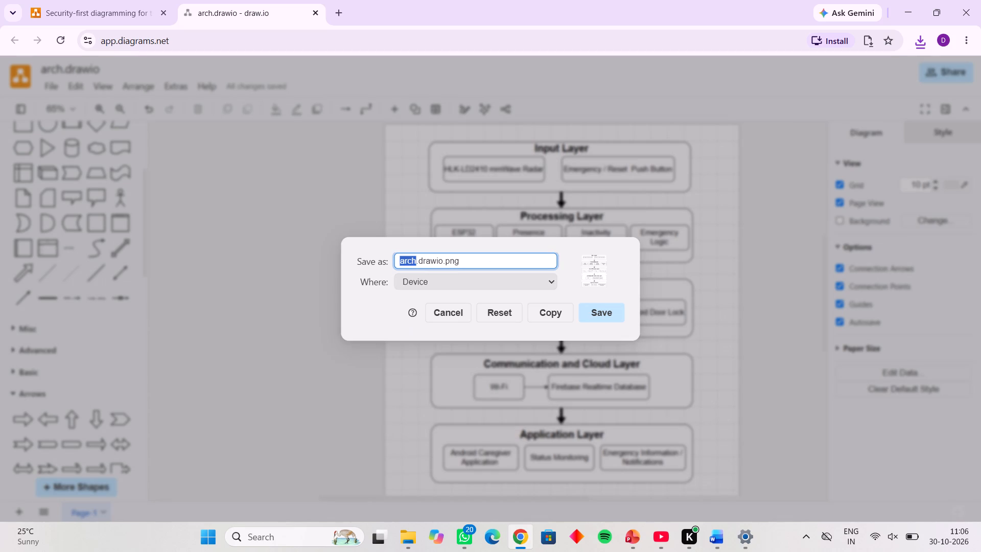
click(461, 282)
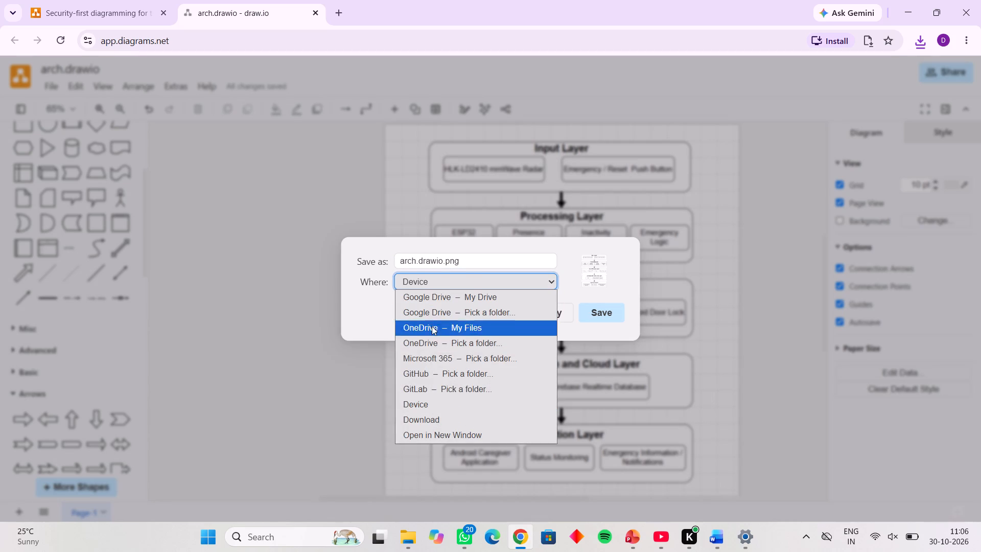
click(419, 419)
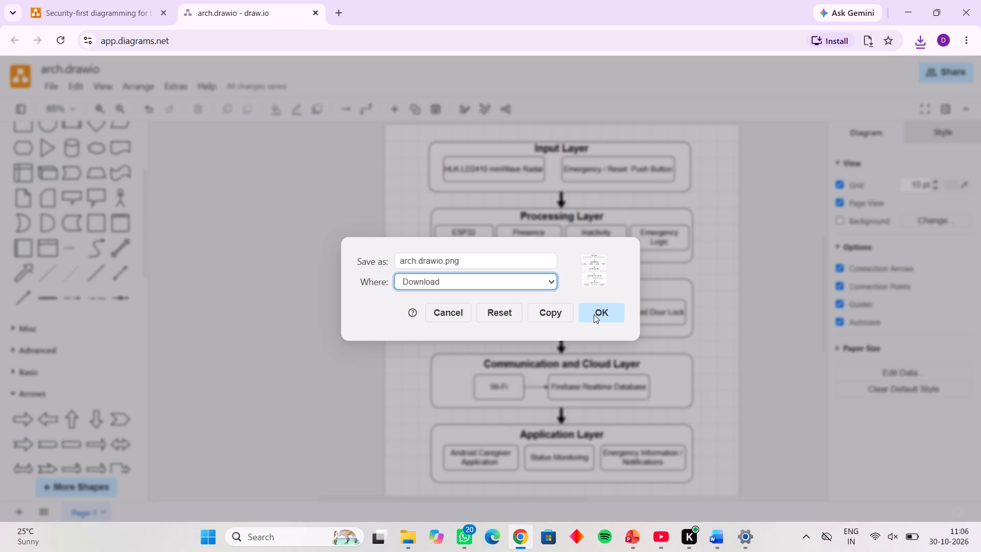
click(594, 314)
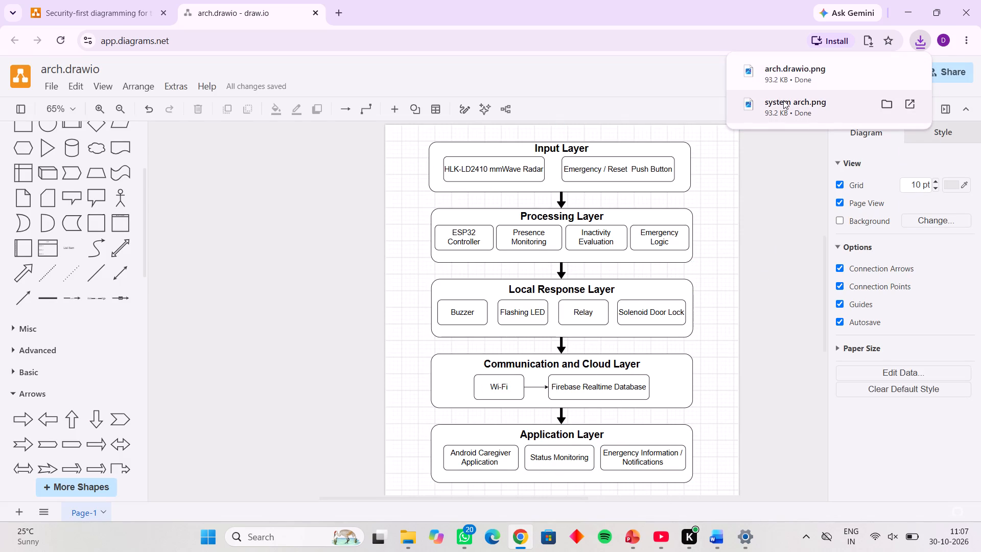
Open the downloaded "system arch.png" image to check the exported diagram.
click(914, 97)
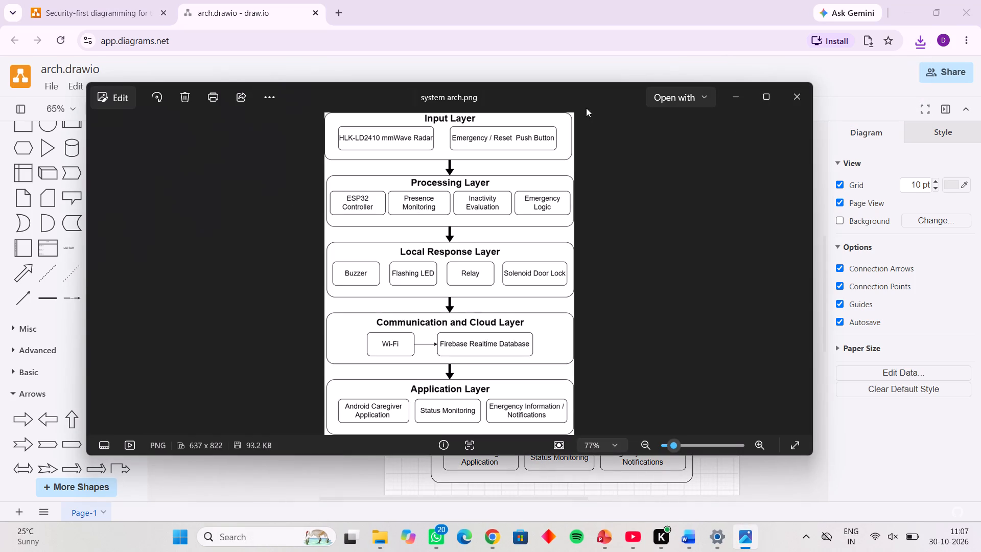
click(798, 97)
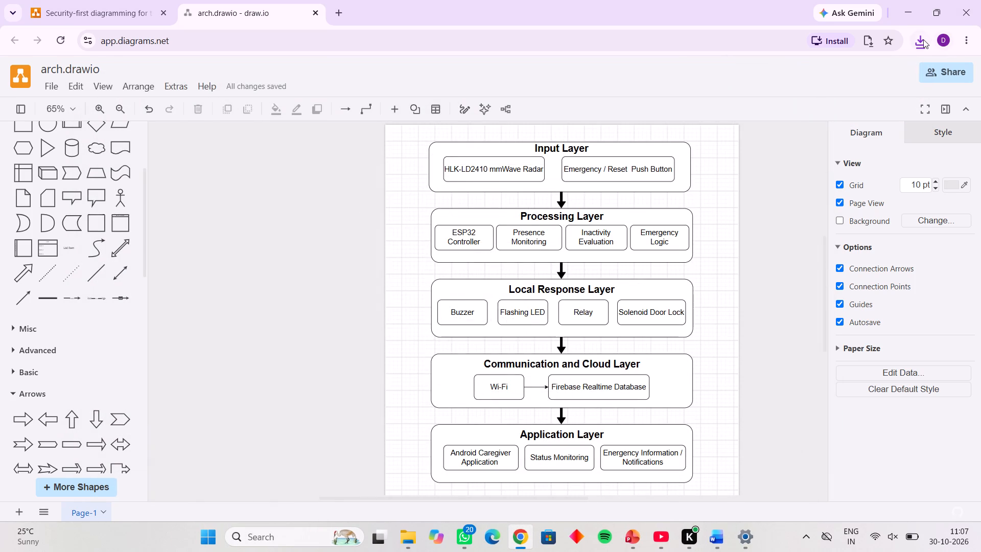
click(923, 39)
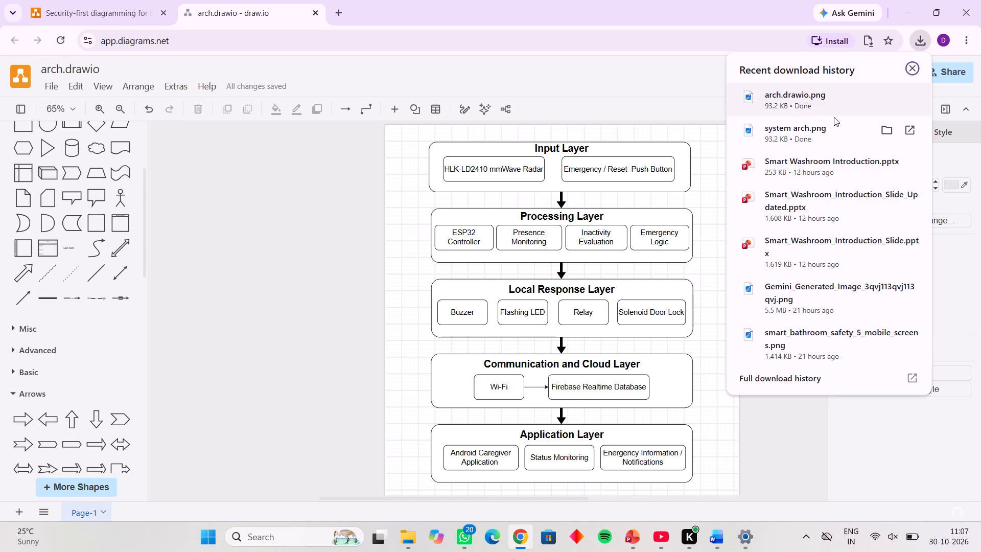